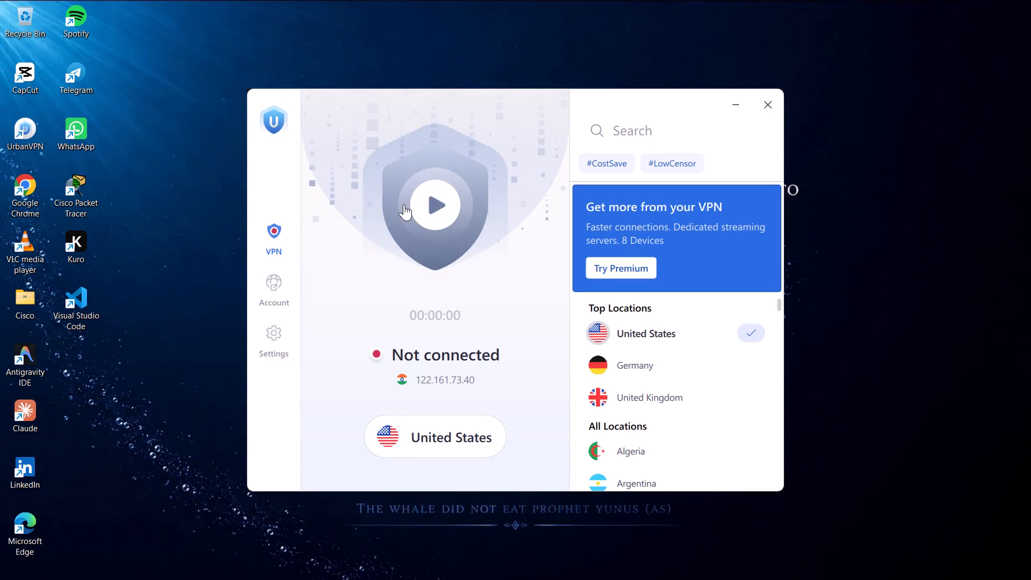
# Connect the VPN through the United States location.
pyautogui.click(437, 203)
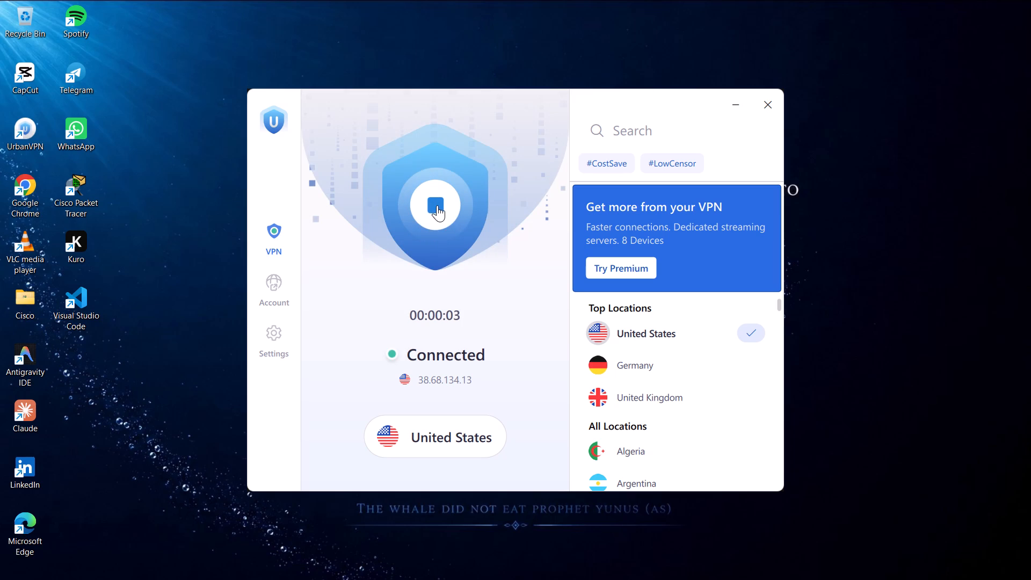
# Launch the CapCut video editor from the desktop.
pyautogui.doubleClick(25, 66)
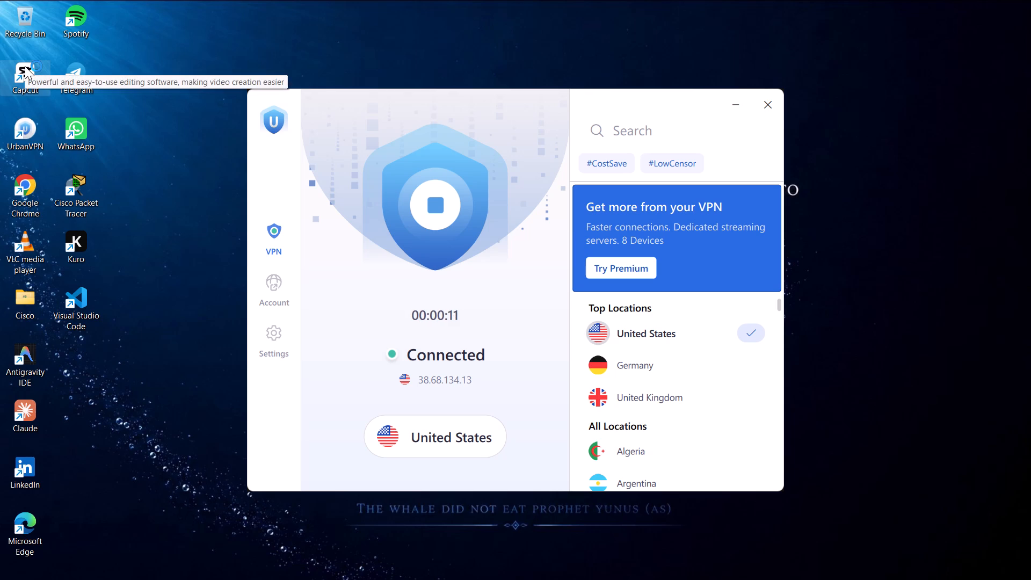
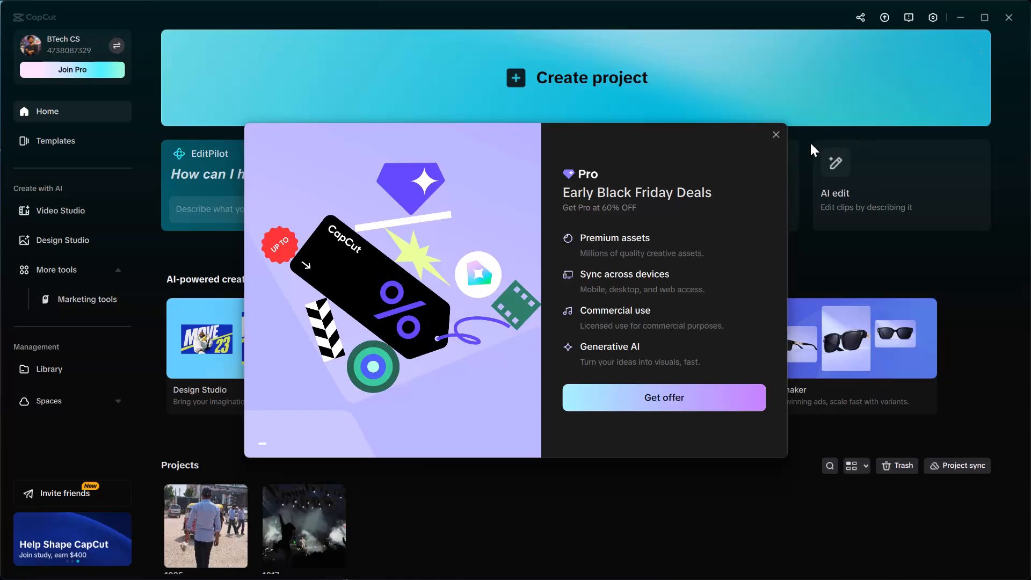
# Dismiss the Pro offer and open the existing project 1025.
pyautogui.click(773, 131)
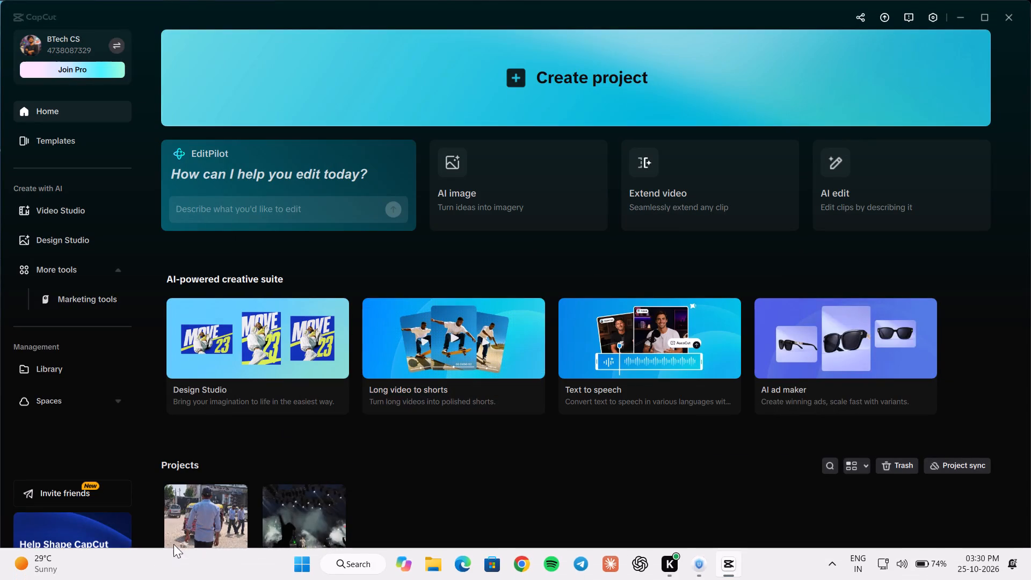
pyautogui.click(185, 528)
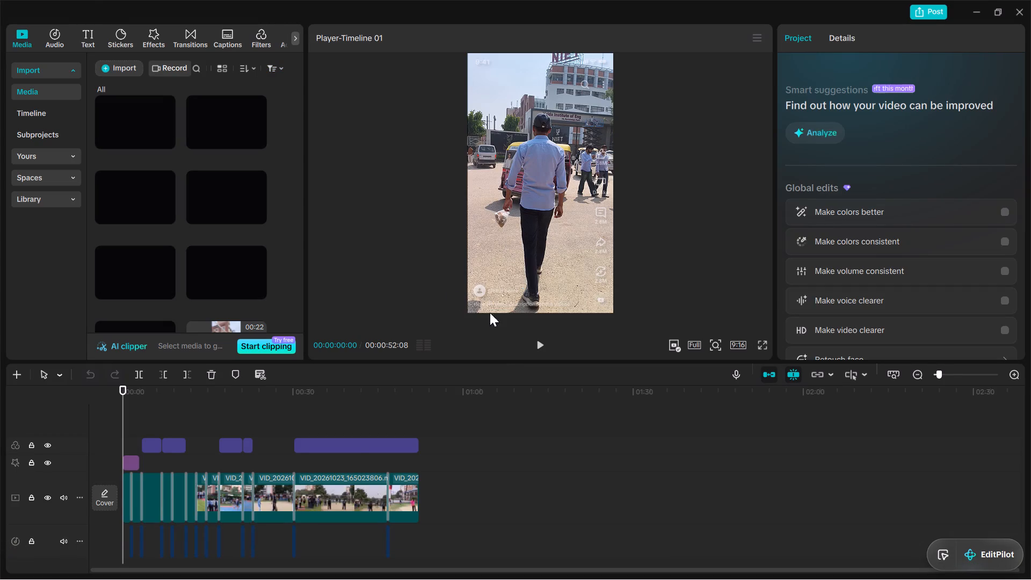
# Play the timeline from the beginning to review the opening clips, stepping back frame by frame around the seven-second mark.
pyautogui.moveTo(941, 377); pyautogui.dragTo(946, 377)
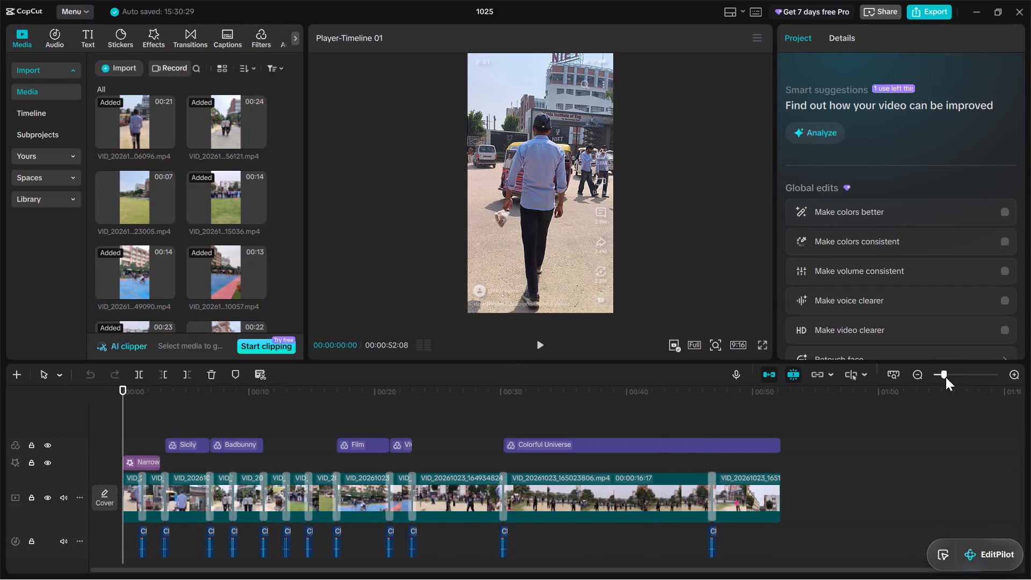
pyautogui.moveTo(946, 377); pyautogui.dragTo(946, 377)
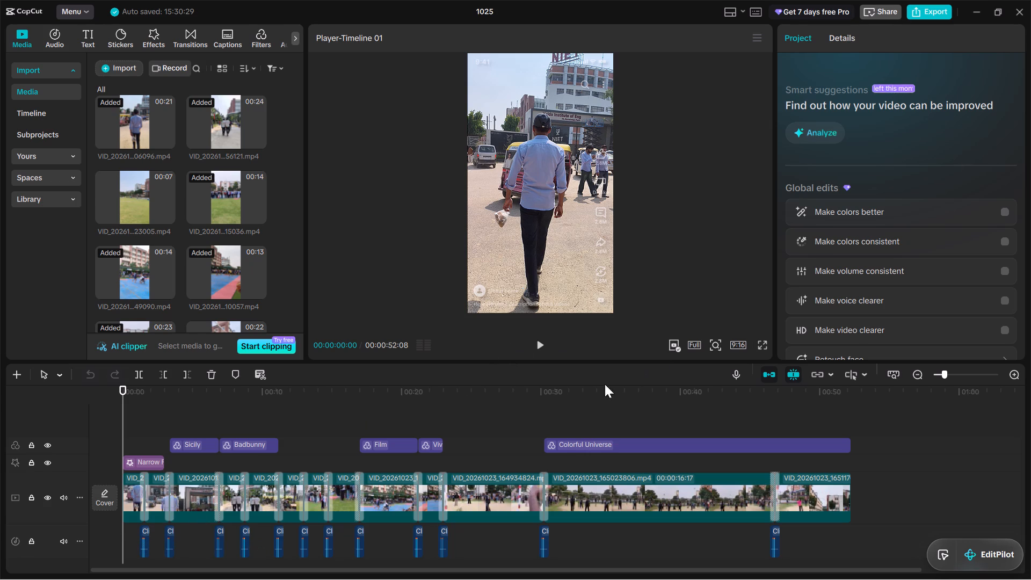
pyautogui.click(540, 349)
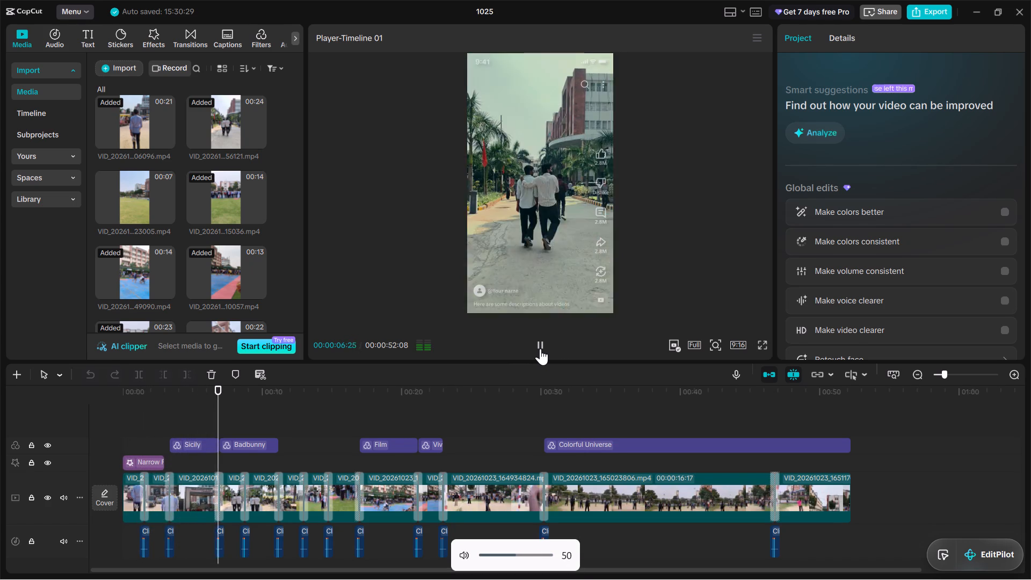
pyautogui.press('Left')
pyautogui.press('Left')
pyautogui.press('Left')
pyautogui.press('Left')
pyautogui.press('Left')
pyautogui.press('Left')
pyautogui.press('Left')
pyautogui.press('Left')
pyautogui.press('Left')
pyautogui.press('Left')
pyautogui.press('Left')
pyautogui.press('Left')
pyautogui.press('Left')
pyautogui.press('Left')
pyautogui.press('Left')
pyautogui.press('Left')
pyautogui.press('Left')
pyautogui.press('Left')
pyautogui.press('Left')
pyautogui.press('Left')
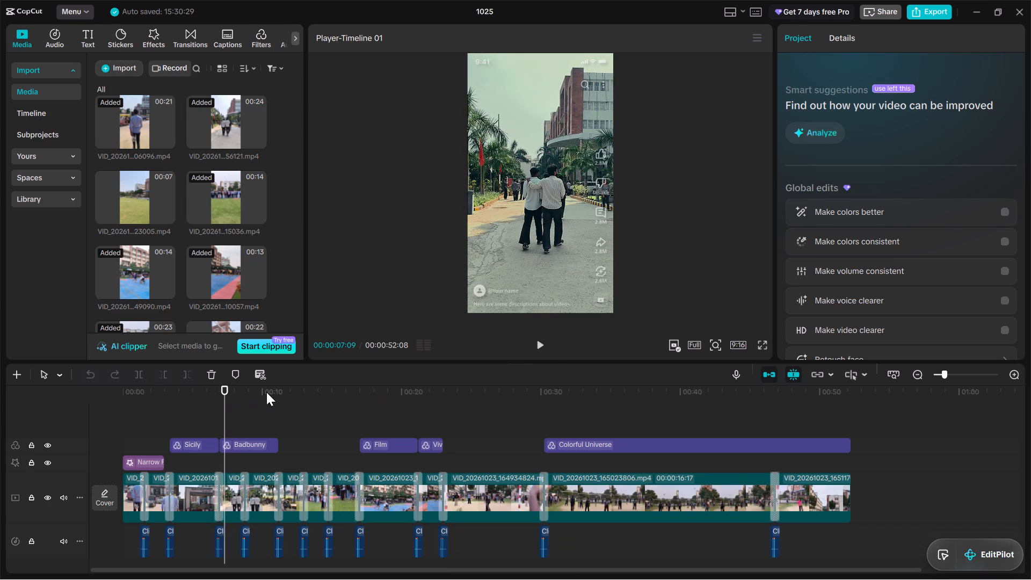
# Replay the edit from the start of the timeline three times to examine the opening clips, filters and transitions.
pyautogui.moveTo(226, 389); pyautogui.dragTo(69, 420)
pyautogui.press('space')
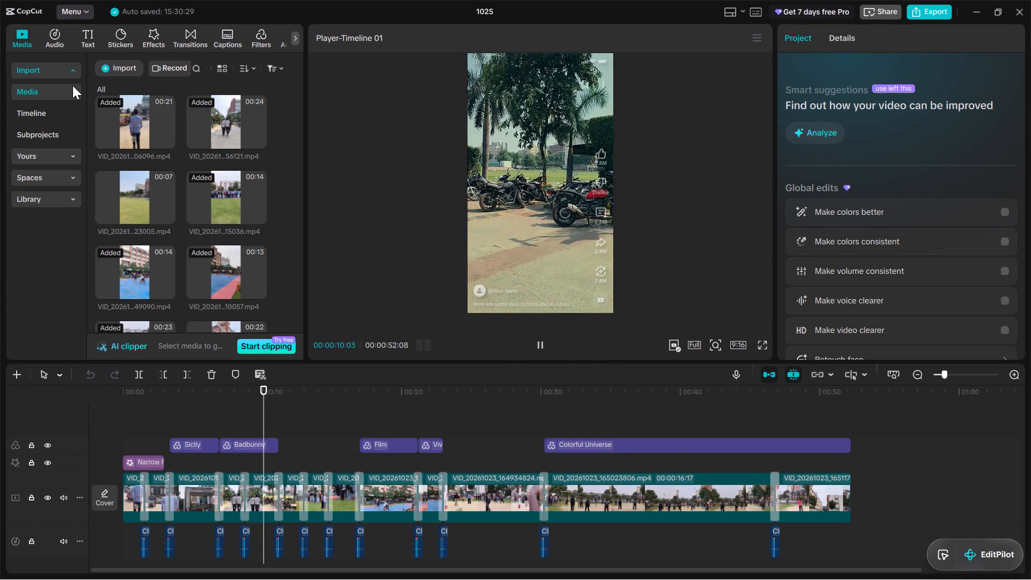
pyautogui.moveTo(278, 392); pyautogui.dragTo(0, 429)
pyautogui.press('space')
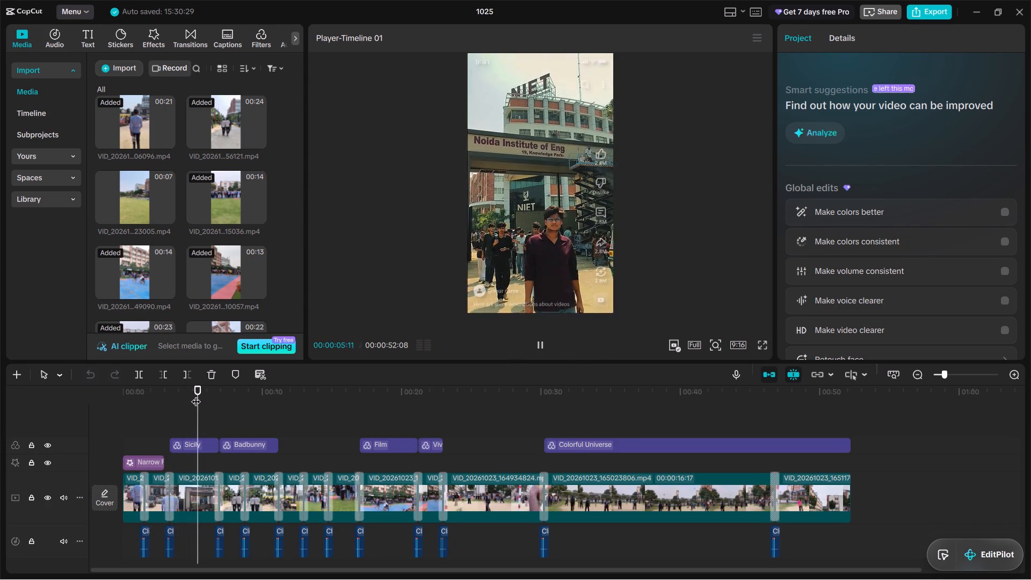
pyautogui.moveTo(196, 395); pyautogui.dragTo(20, 392)
pyautogui.press('space')
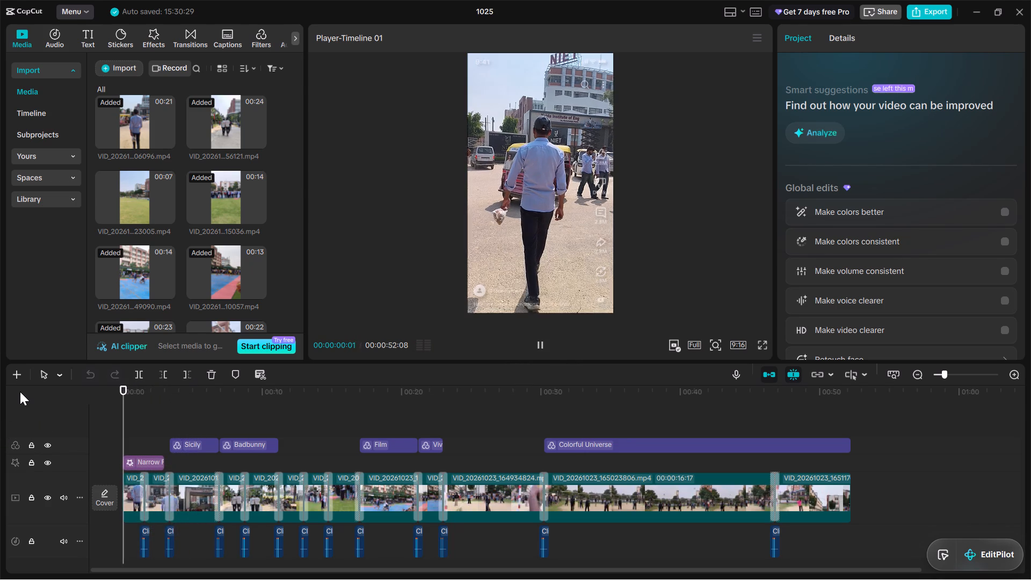
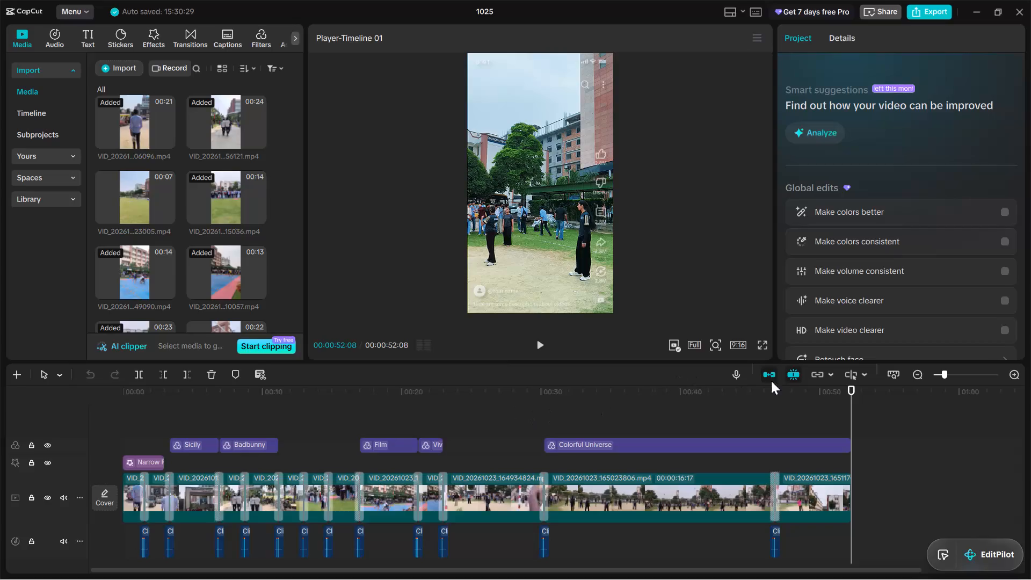
# Play the timeline from the beginning twice to review the opening clips with their filters and transitions.
pyautogui.moveTo(849, 393); pyautogui.dragTo(0, 424)
pyautogui.press('space')
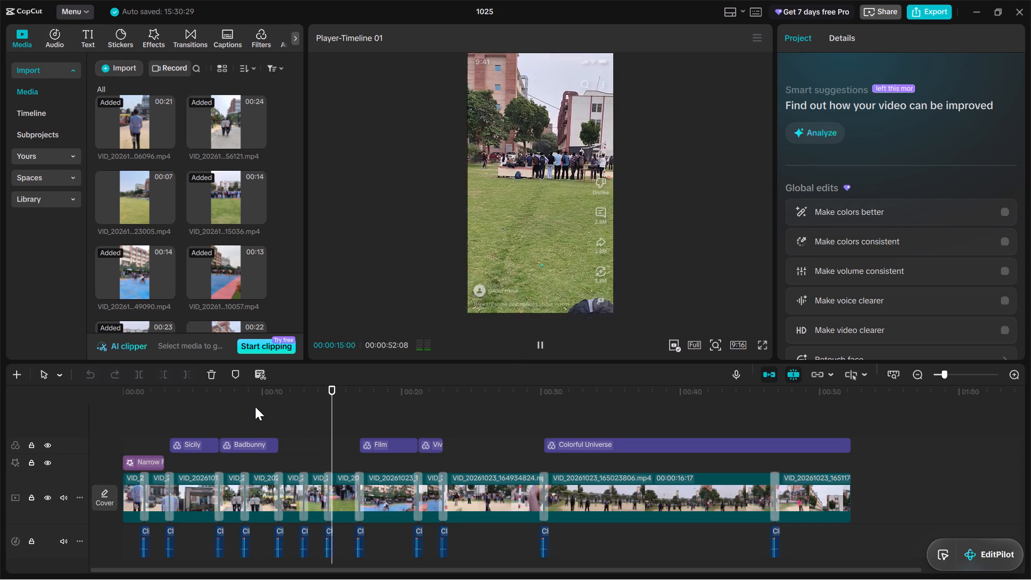
pyautogui.moveTo(344, 393); pyautogui.dragTo(97, 407)
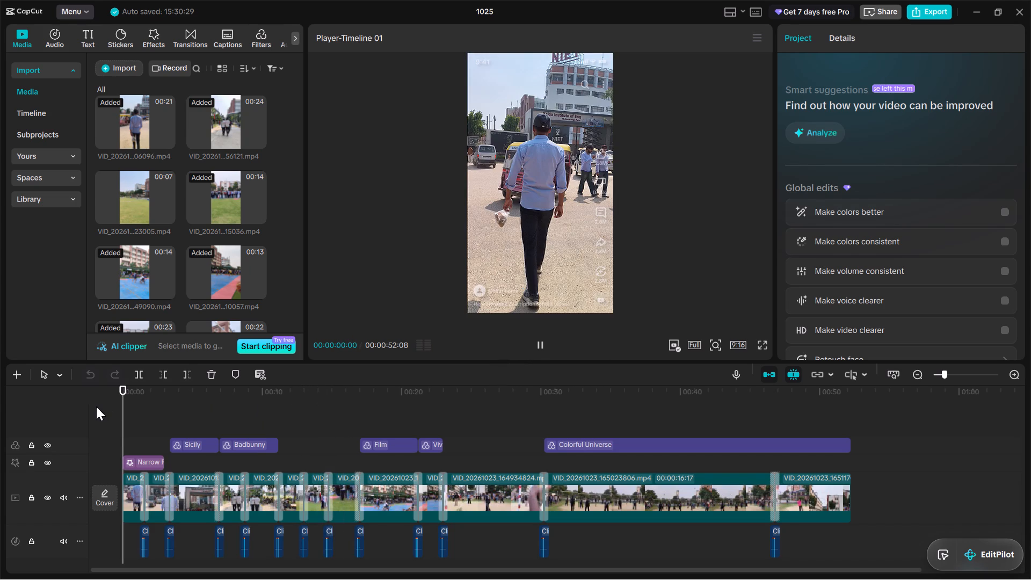
pyautogui.press('space')
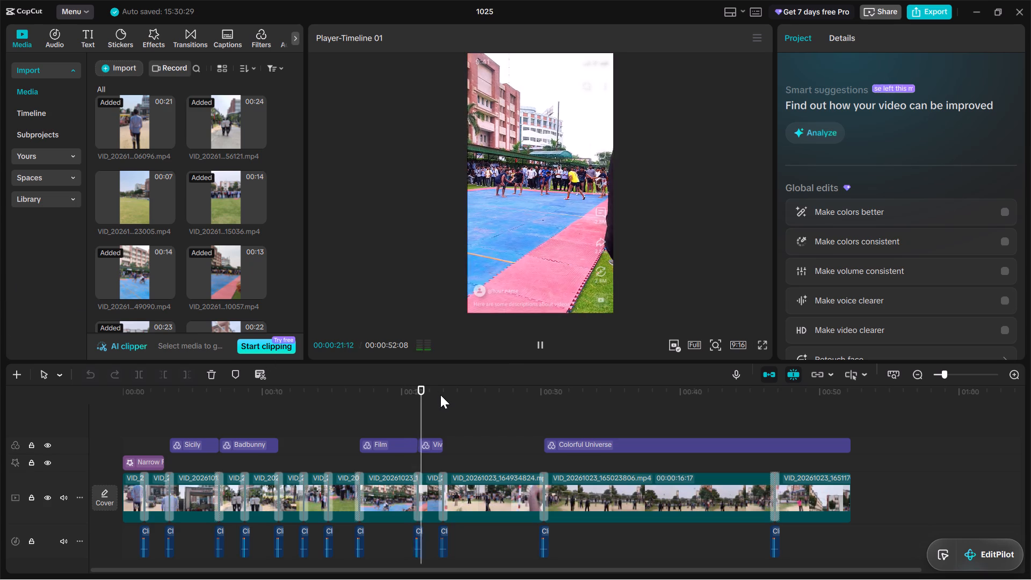
# Replay the middle of the edit four times, restarting each time between about 9 and 13 seconds, to examine the sports clips.
pyautogui.moveTo(433, 393); pyautogui.dragTo(276, 411)
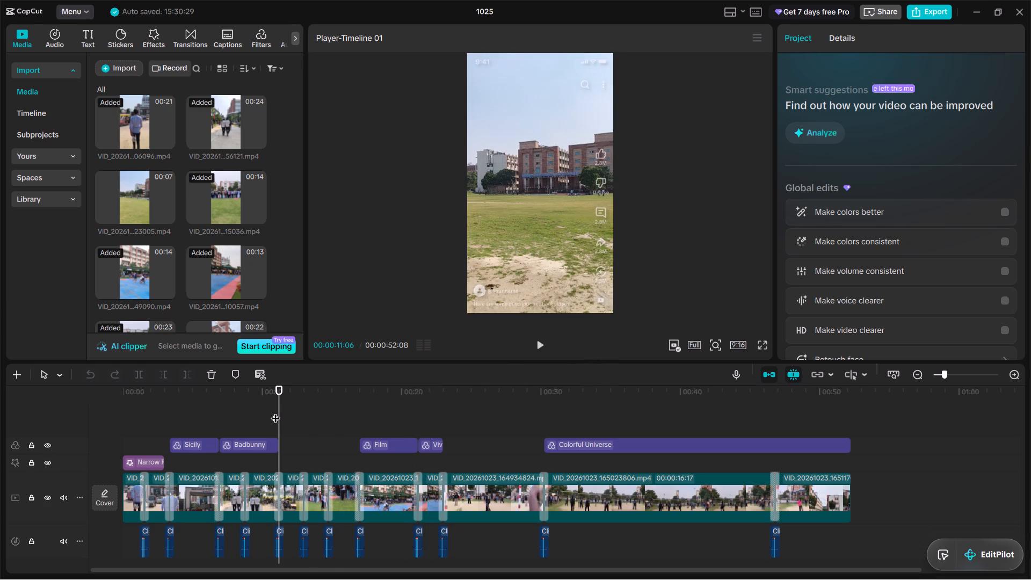
pyautogui.press('space')
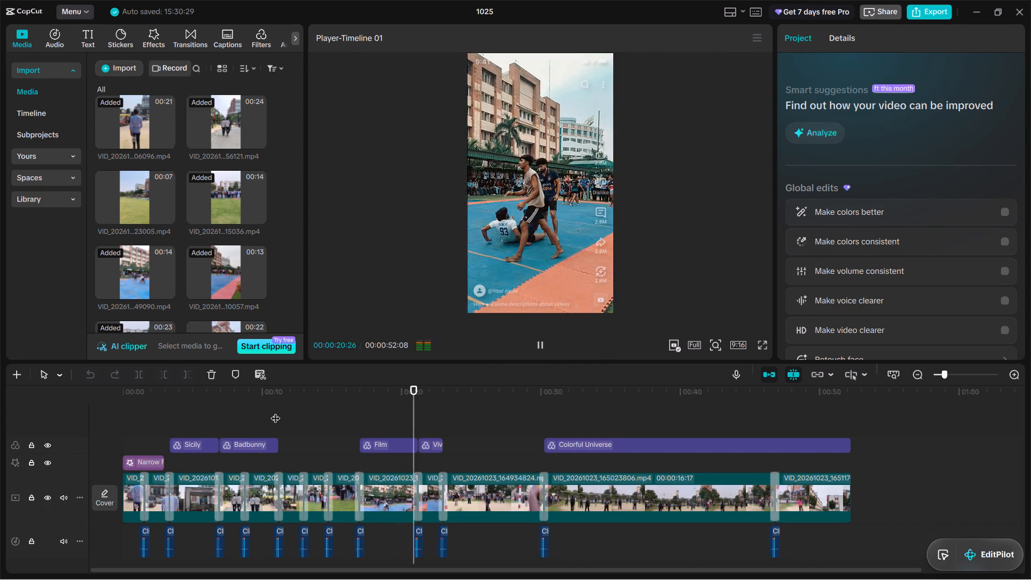
pyautogui.moveTo(442, 392); pyautogui.dragTo(425, 396)
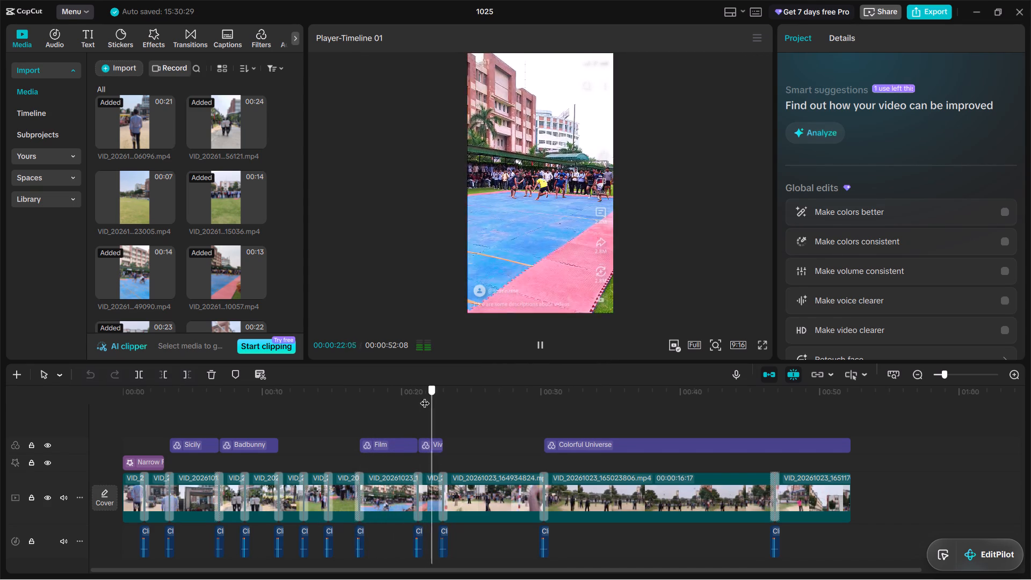
pyautogui.moveTo(425, 396); pyautogui.dragTo(246, 424)
pyautogui.press('space')
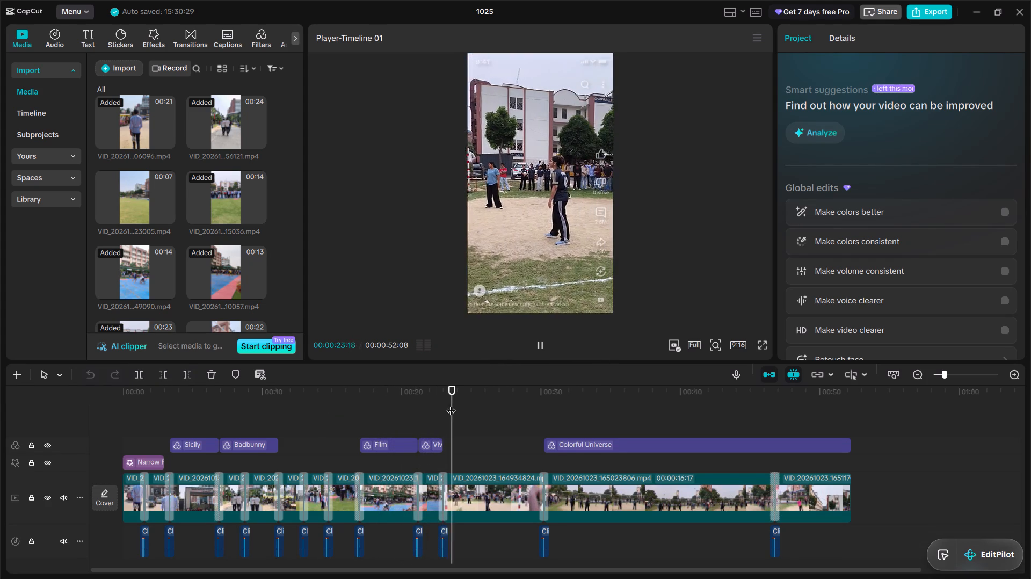
pyautogui.moveTo(451, 404); pyautogui.dragTo(300, 434)
pyautogui.press('space')
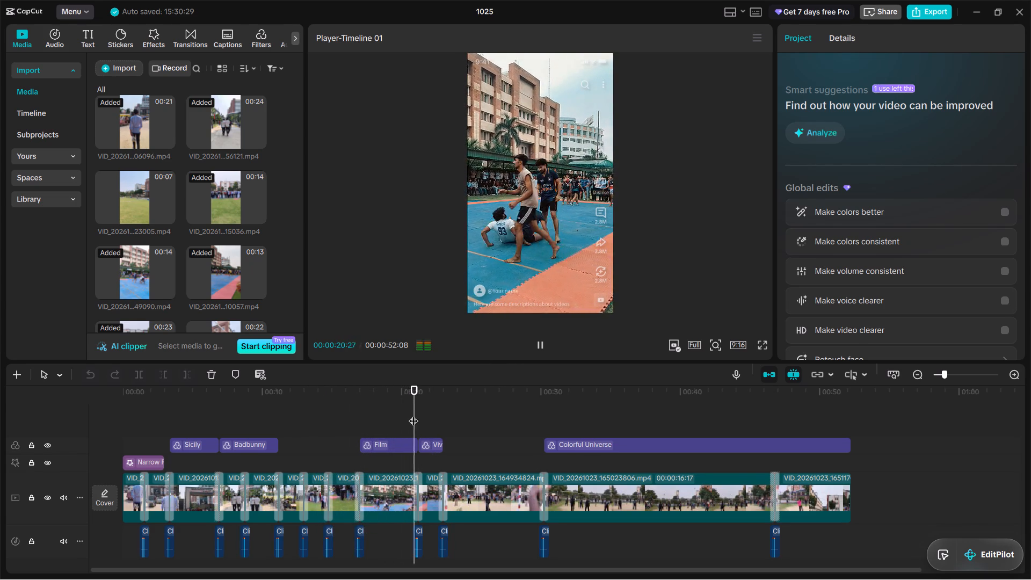
pyautogui.moveTo(418, 402); pyautogui.dragTo(244, 432)
pyautogui.press('space')
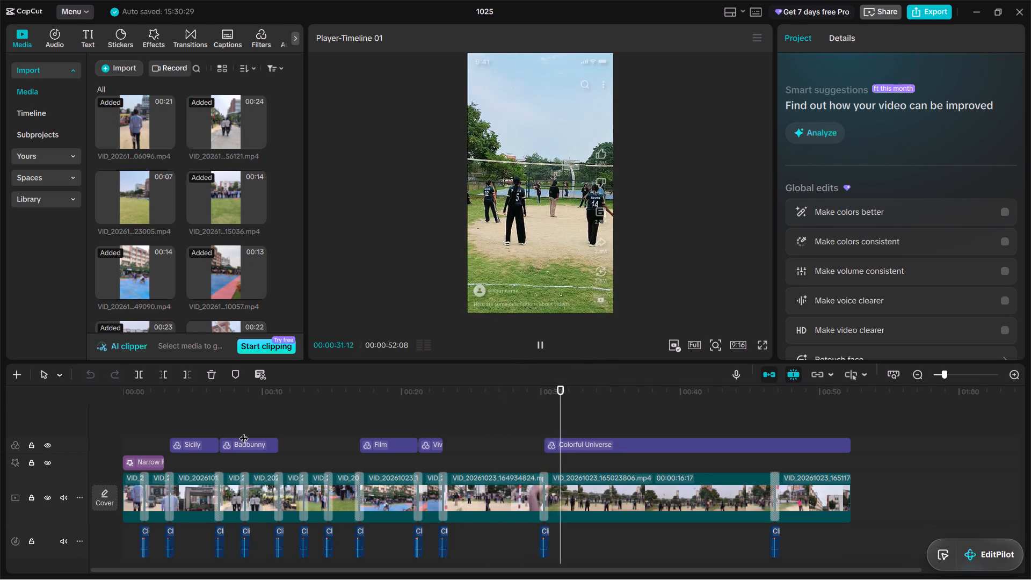
# Play the edit again from the start of the timeline, on into the Colorful Universe section.
pyautogui.moveTo(580, 392); pyautogui.dragTo(462, 416)
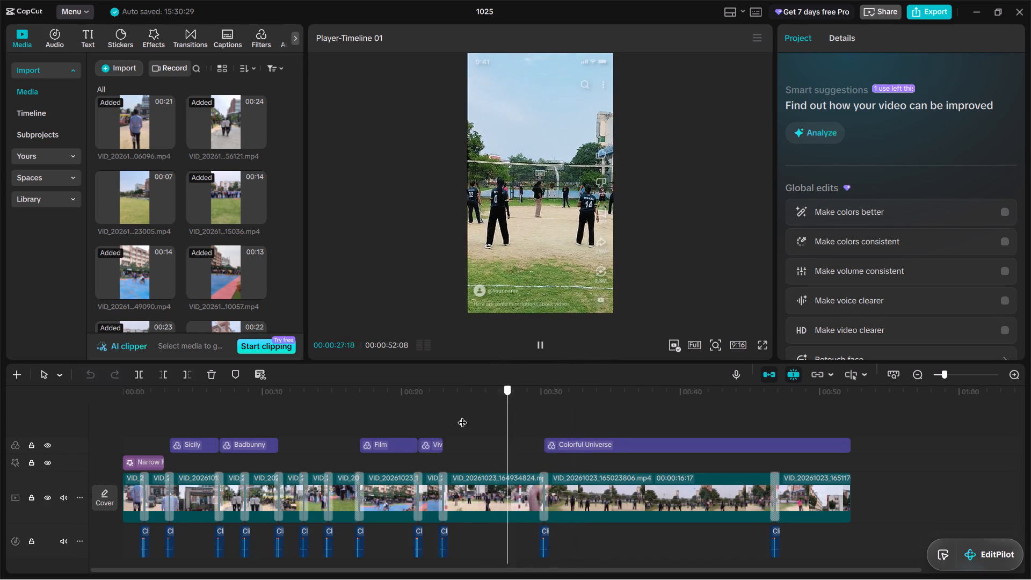
pyautogui.moveTo(462, 416); pyautogui.dragTo(0, 463)
pyautogui.press('space')
pyautogui.press('space')
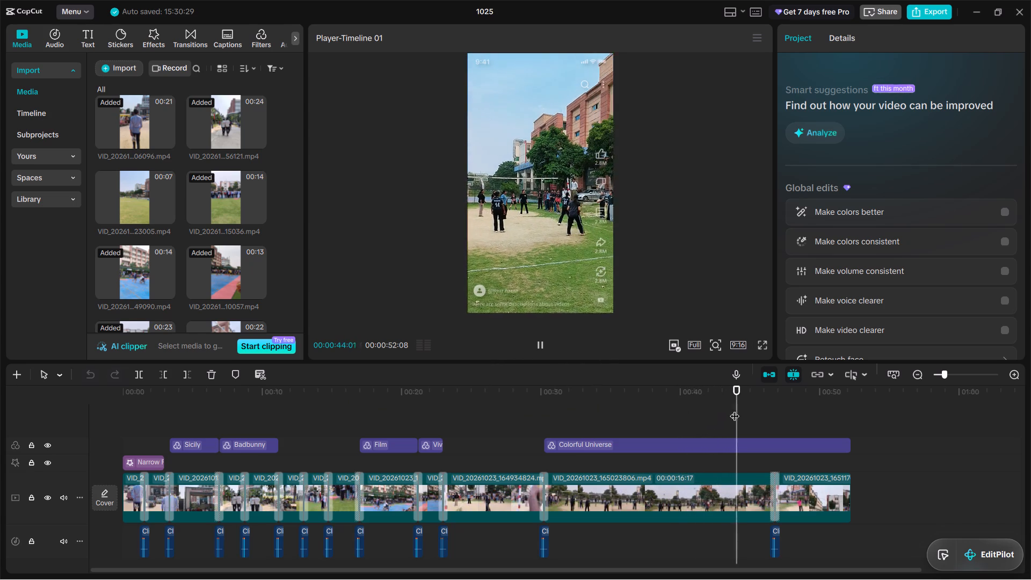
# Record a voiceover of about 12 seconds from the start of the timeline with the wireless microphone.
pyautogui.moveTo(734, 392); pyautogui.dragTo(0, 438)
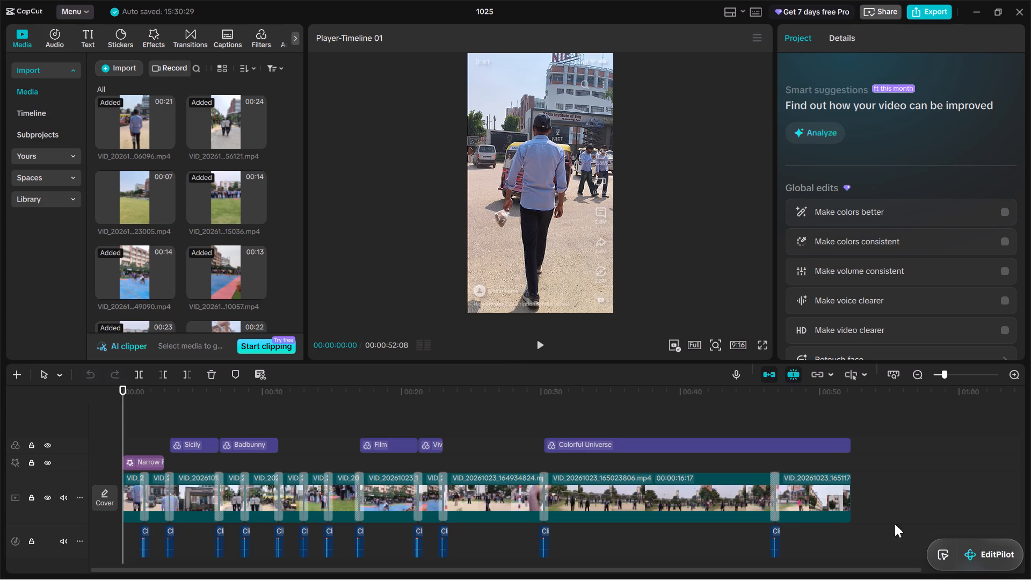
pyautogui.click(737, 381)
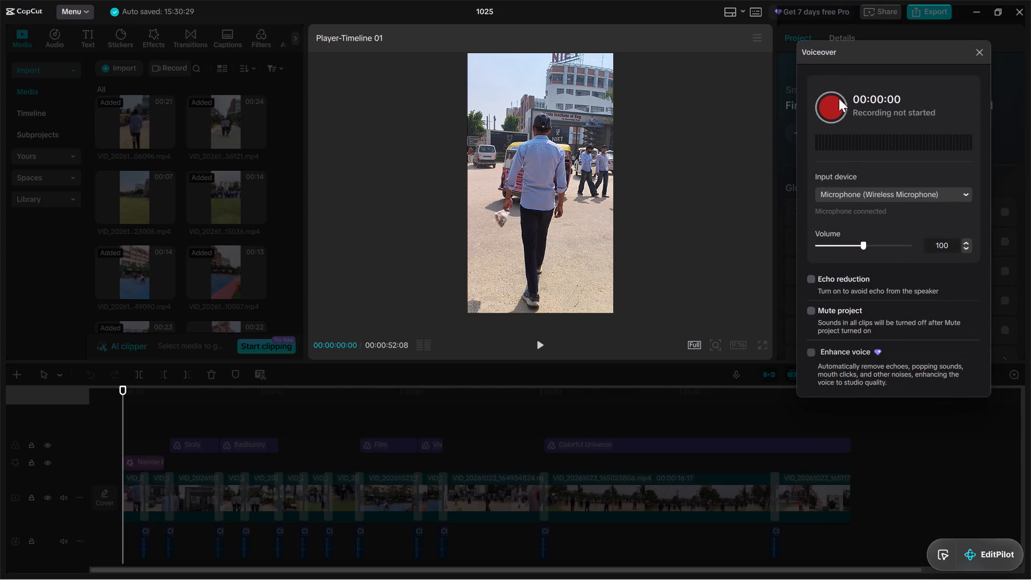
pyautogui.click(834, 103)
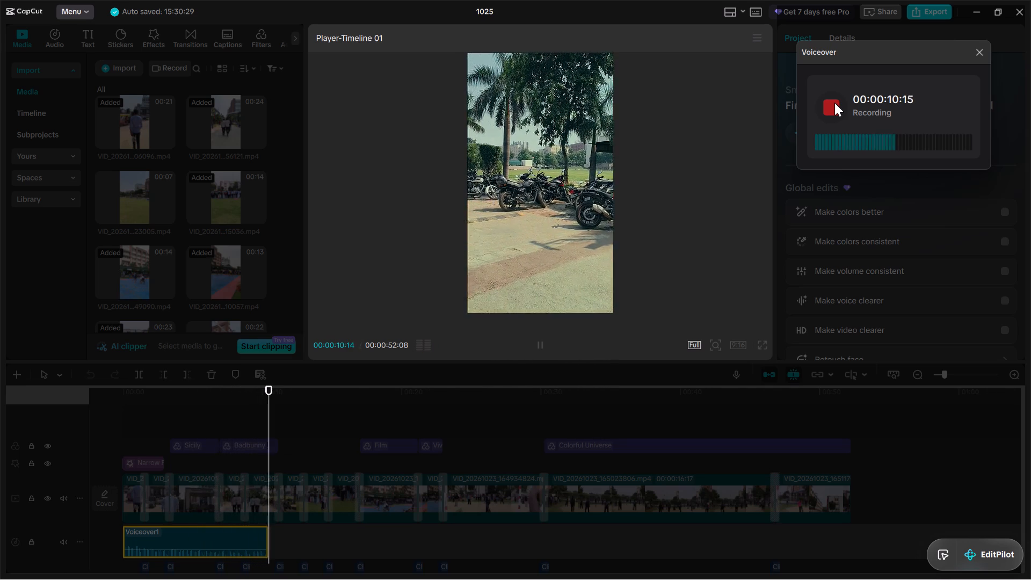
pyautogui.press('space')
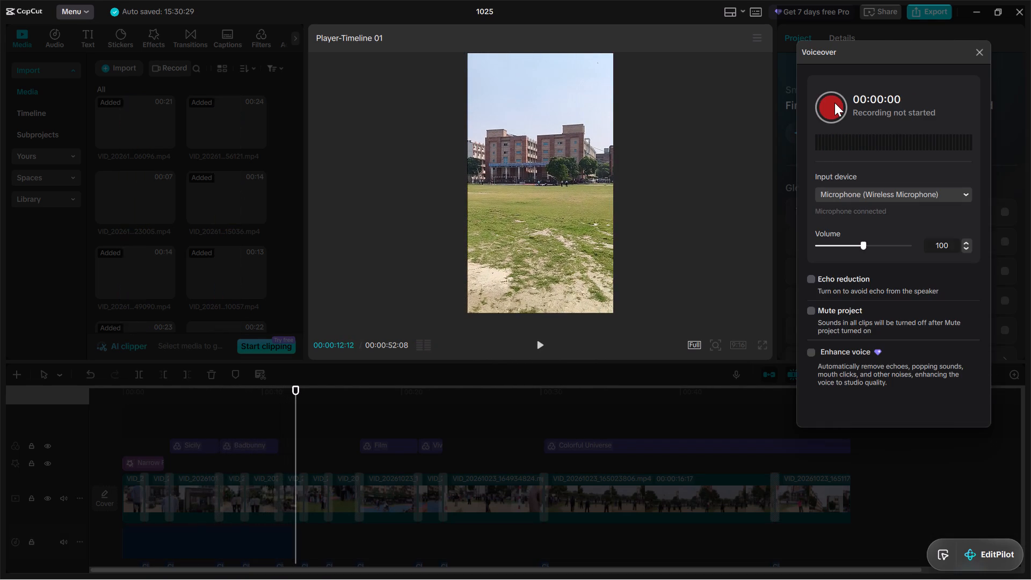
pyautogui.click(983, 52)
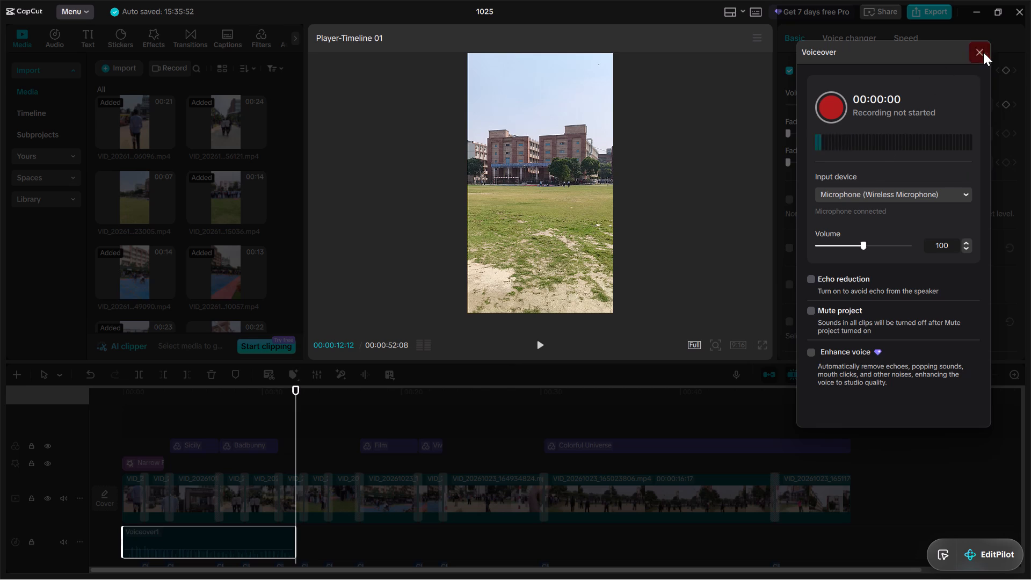
# Play the timeline from the beginning twice to listen to the recorded voiceover against the opening clips.
pyautogui.moveTo(295, 385); pyautogui.dragTo(84, 412)
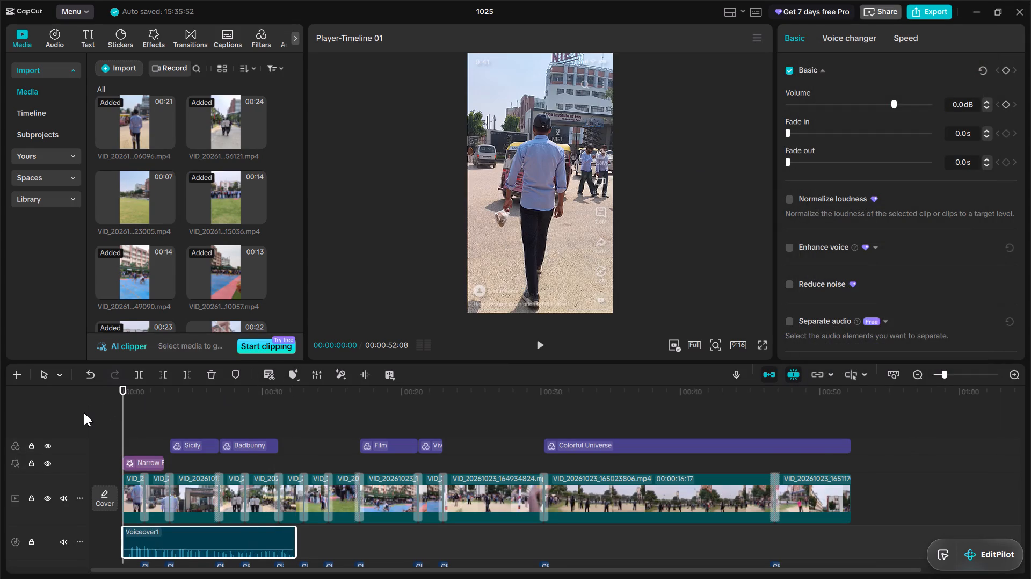
pyautogui.press('space')
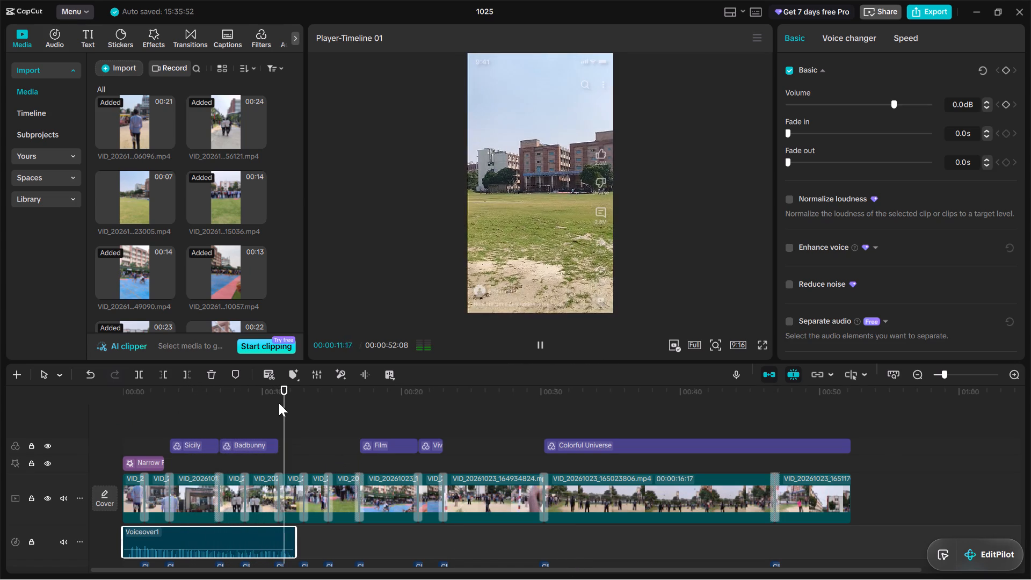
pyautogui.moveTo(290, 395); pyautogui.dragTo(66, 440)
pyautogui.press('space')
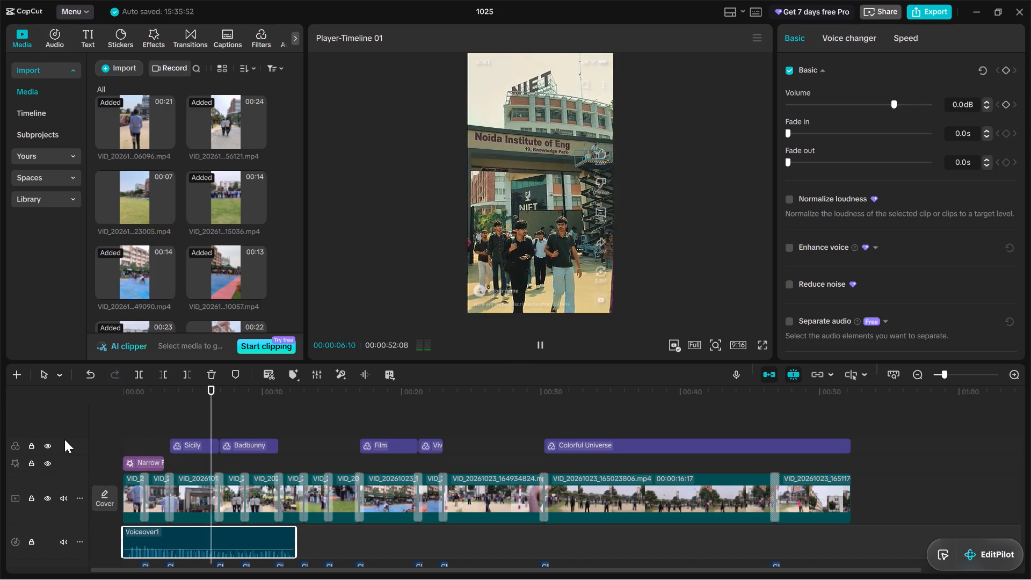
pyautogui.press('space')
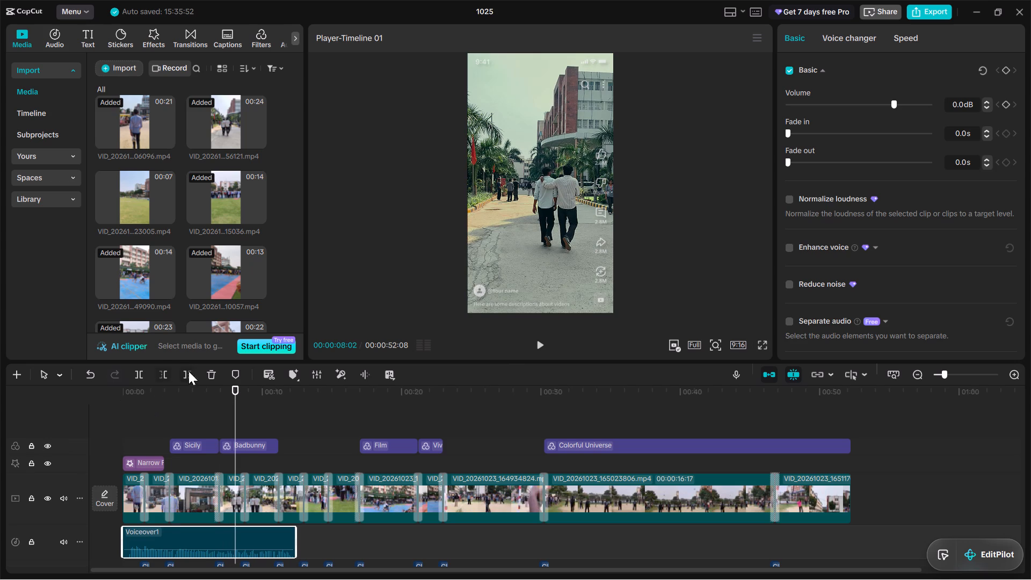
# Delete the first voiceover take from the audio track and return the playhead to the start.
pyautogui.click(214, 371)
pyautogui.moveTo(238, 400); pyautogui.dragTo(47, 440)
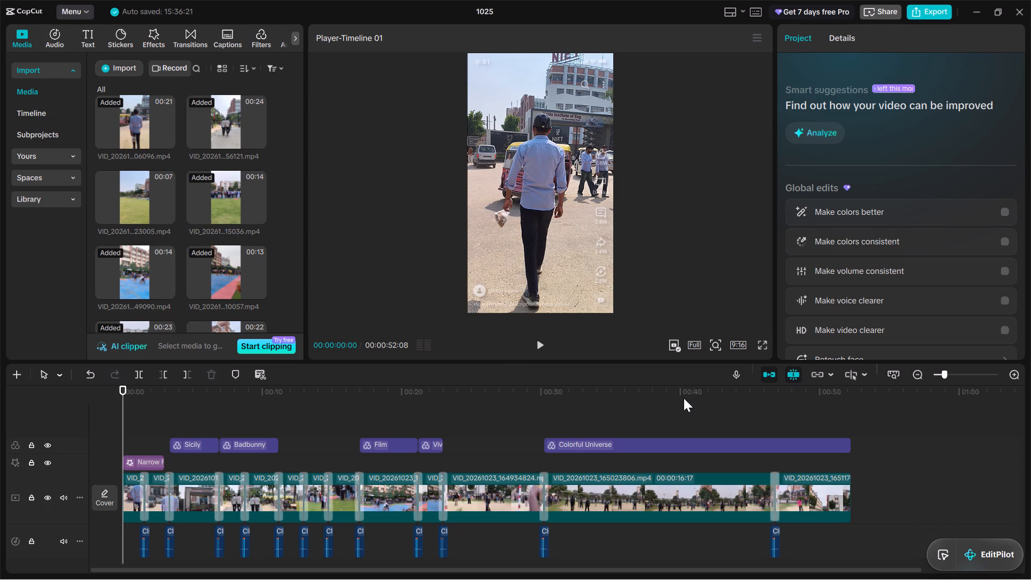
# Record a new voiceover take of about 3 seconds from the start of the timeline with the wireless microphone.
pyautogui.click(737, 372)
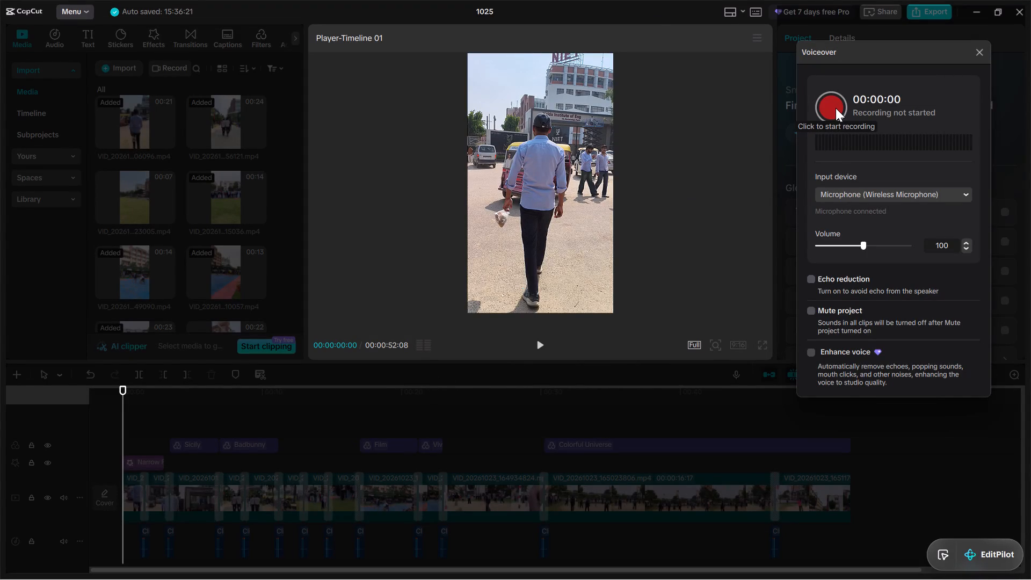
pyautogui.click(836, 108)
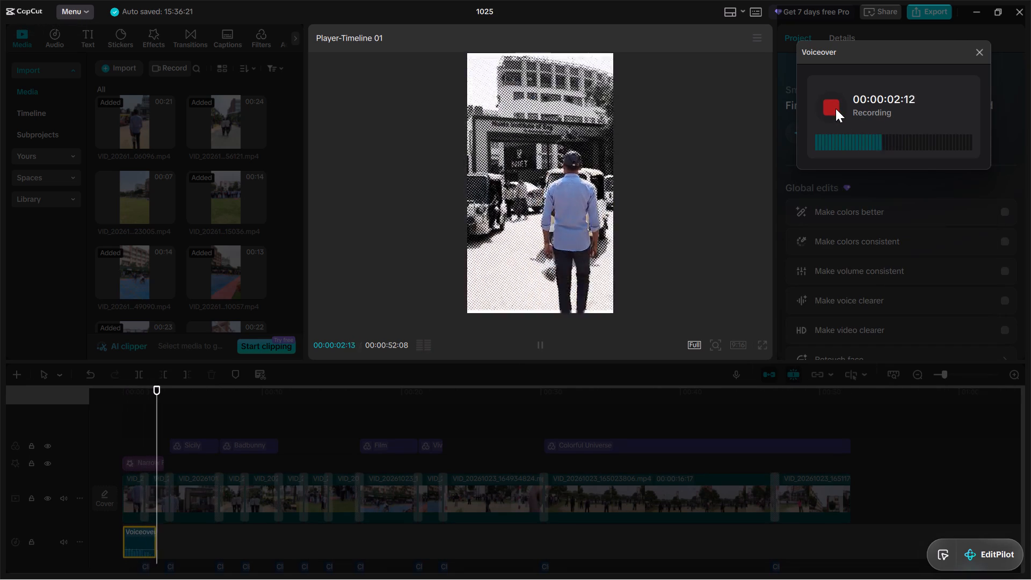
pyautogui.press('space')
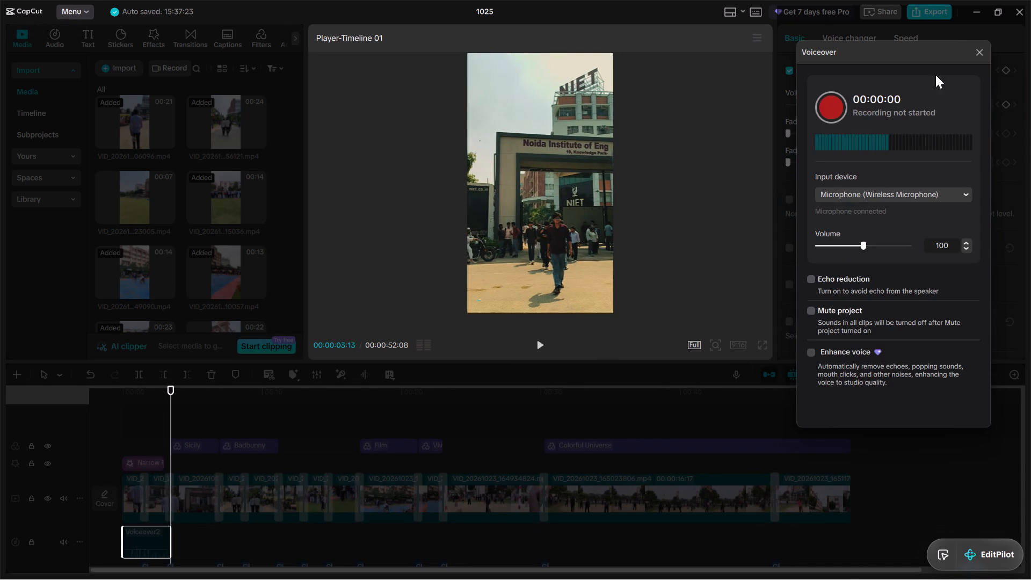
pyautogui.click(982, 61)
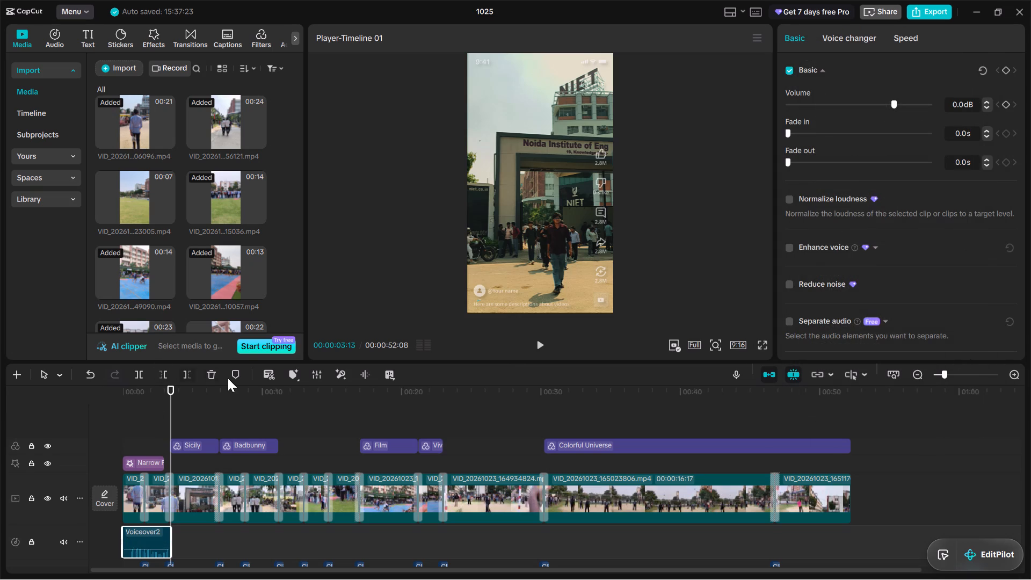
# Delete the Voiceover2 clip from the audio track.
pyautogui.click(208, 369)
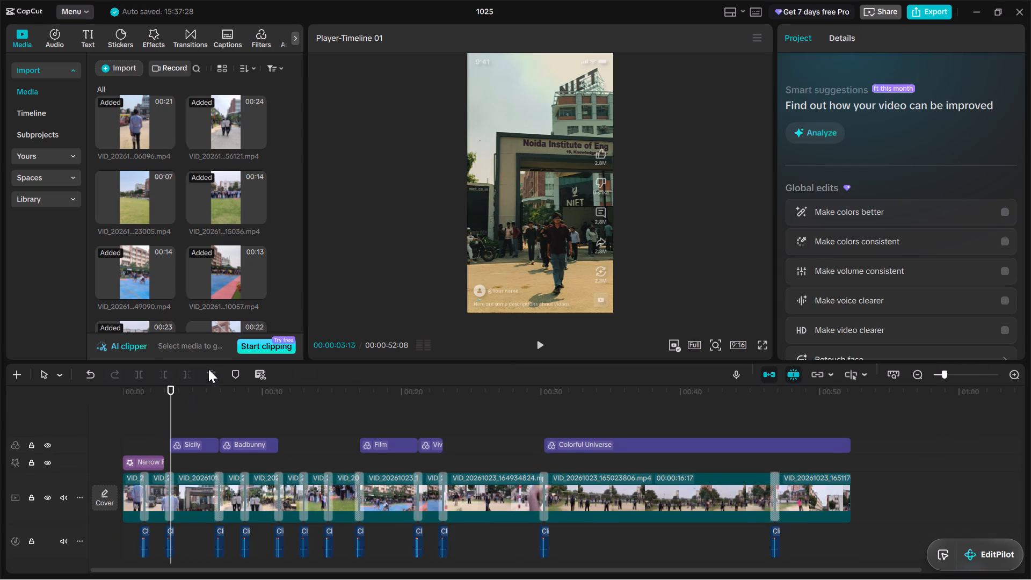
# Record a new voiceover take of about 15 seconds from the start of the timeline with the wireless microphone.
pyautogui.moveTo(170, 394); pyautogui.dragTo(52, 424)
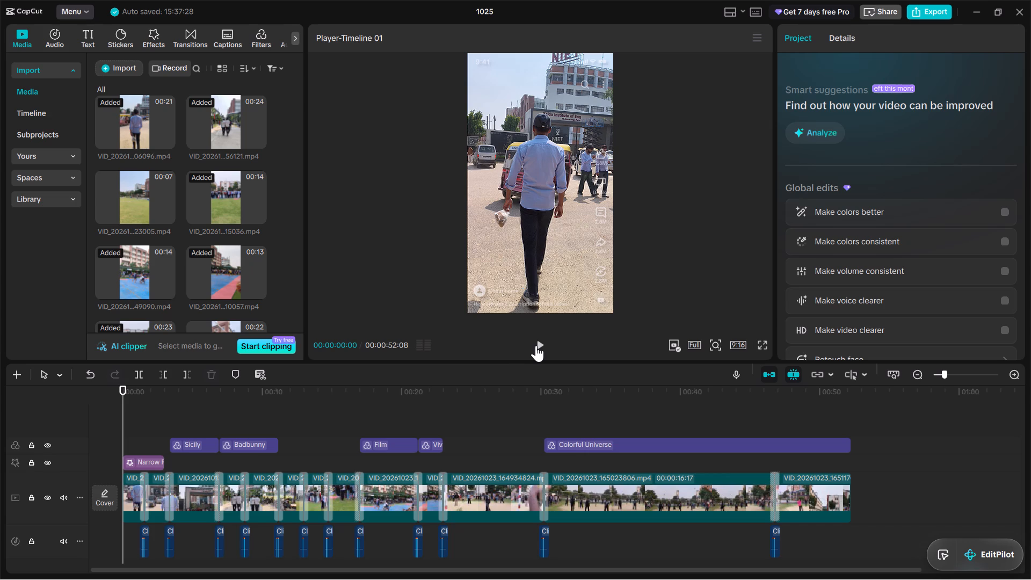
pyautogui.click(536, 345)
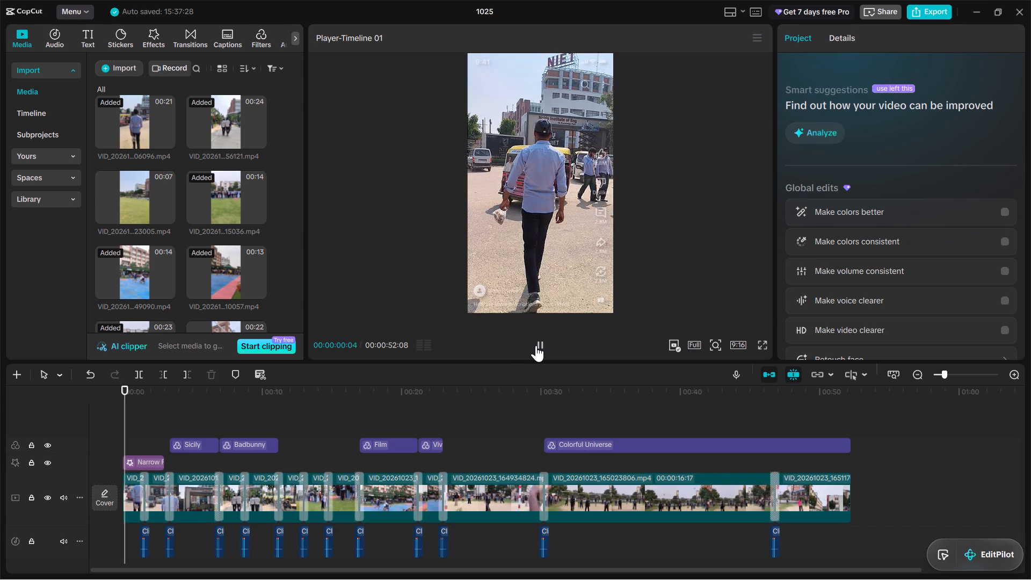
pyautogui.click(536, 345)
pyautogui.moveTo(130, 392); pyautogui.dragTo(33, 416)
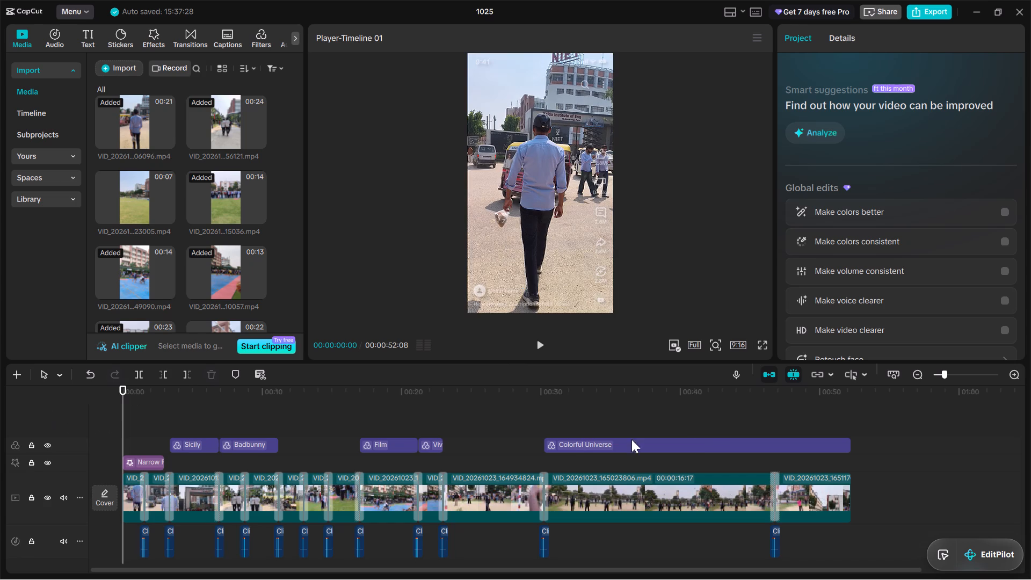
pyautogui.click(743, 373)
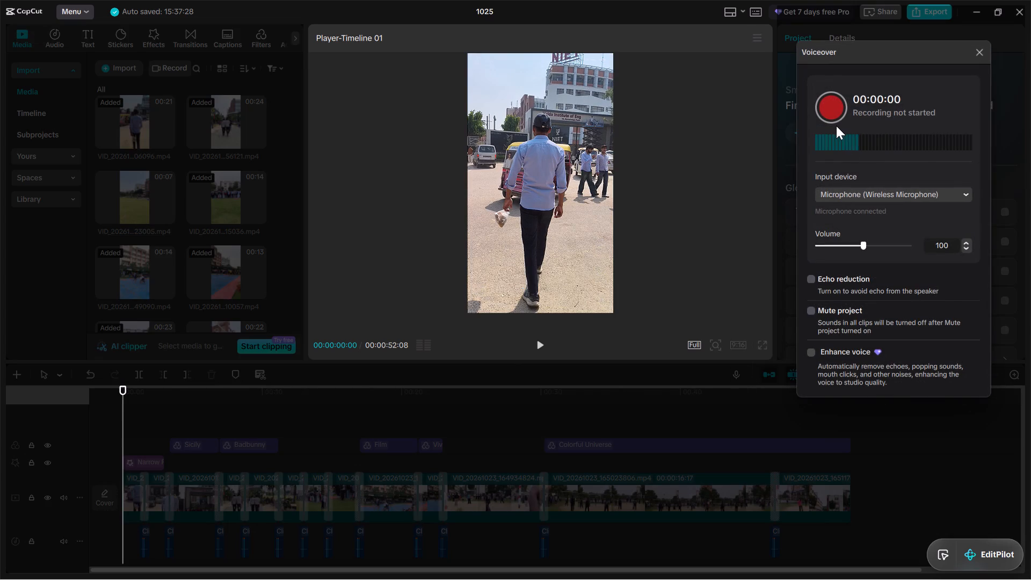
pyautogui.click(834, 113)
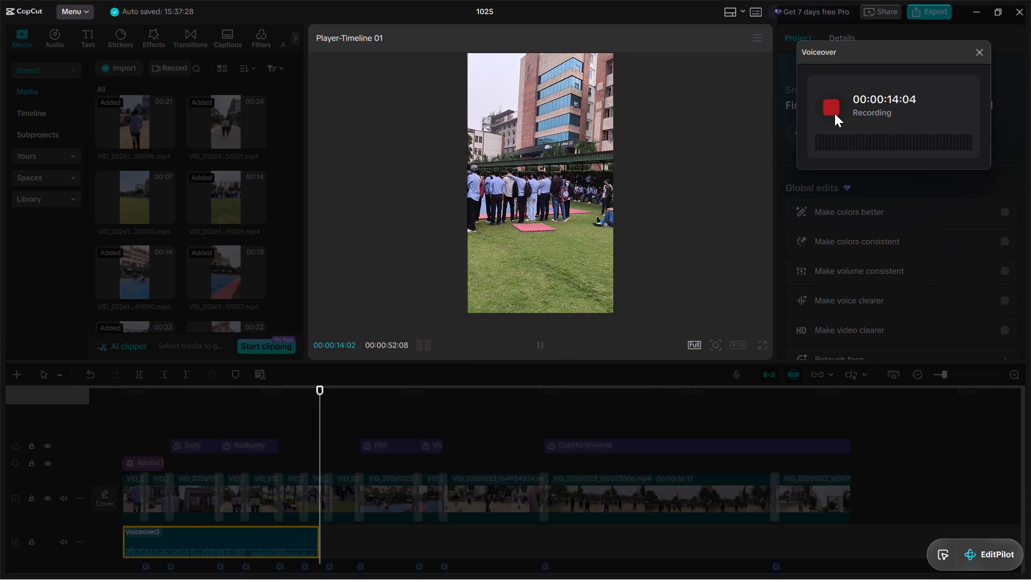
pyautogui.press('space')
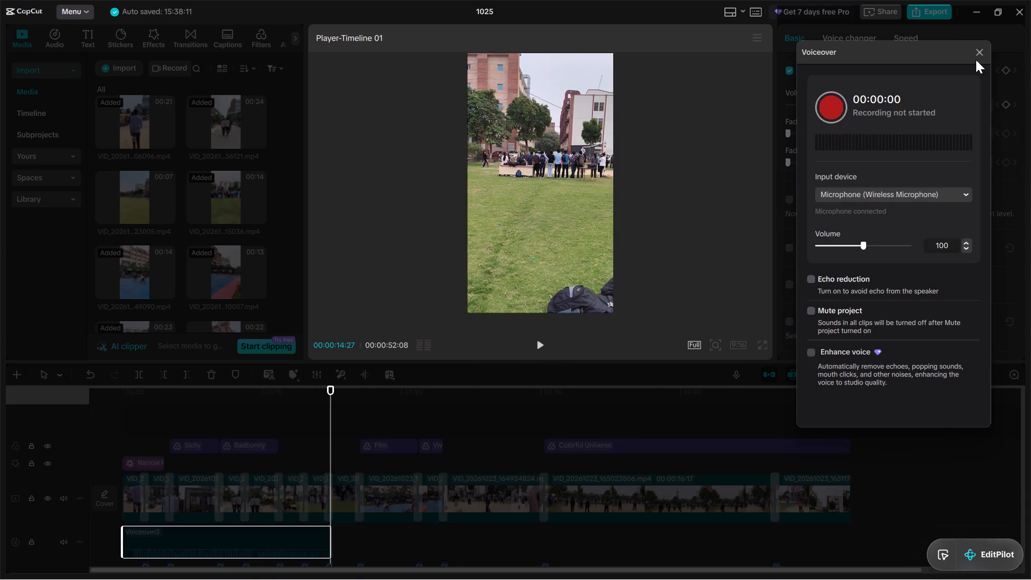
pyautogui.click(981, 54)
# Play the opening from the start of the timeline to listen to the third voiceover take.
pyautogui.moveTo(327, 391); pyautogui.dragTo(0, 459)
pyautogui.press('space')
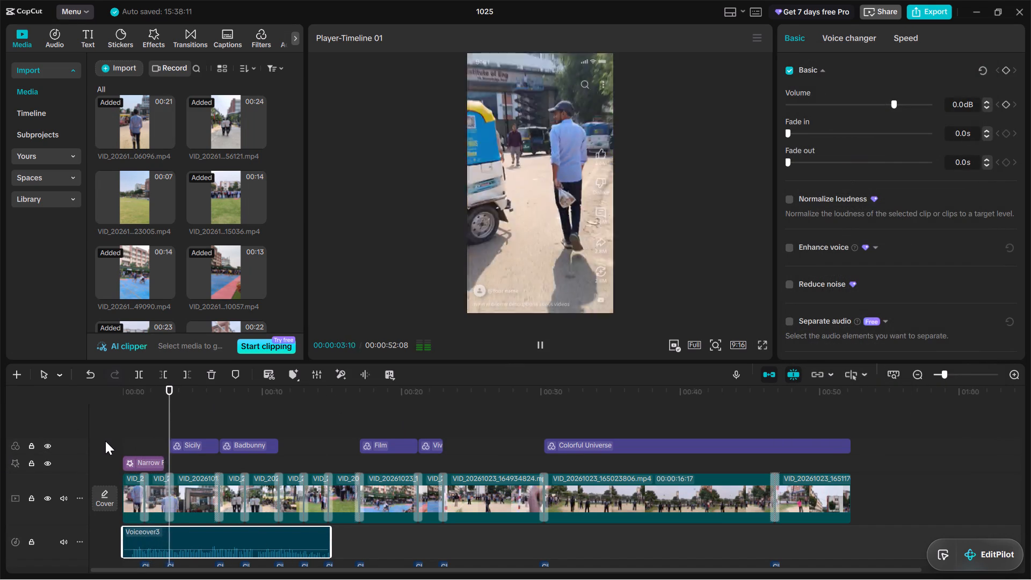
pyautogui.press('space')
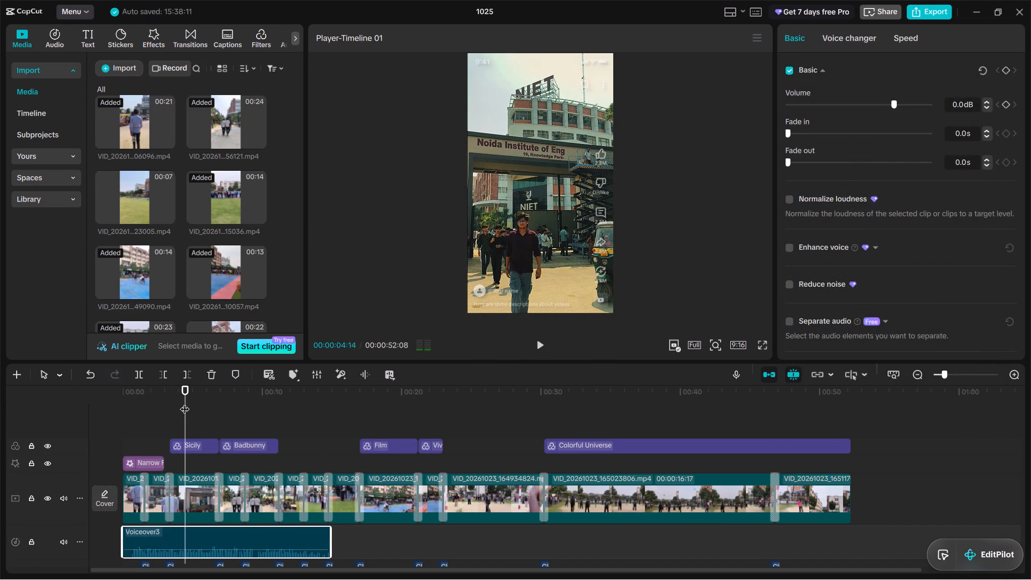
# Return the playhead to the start of the timeline and delete the Voiceover3 clip from the audio track.
pyautogui.moveTo(186, 400); pyautogui.dragTo(64, 450)
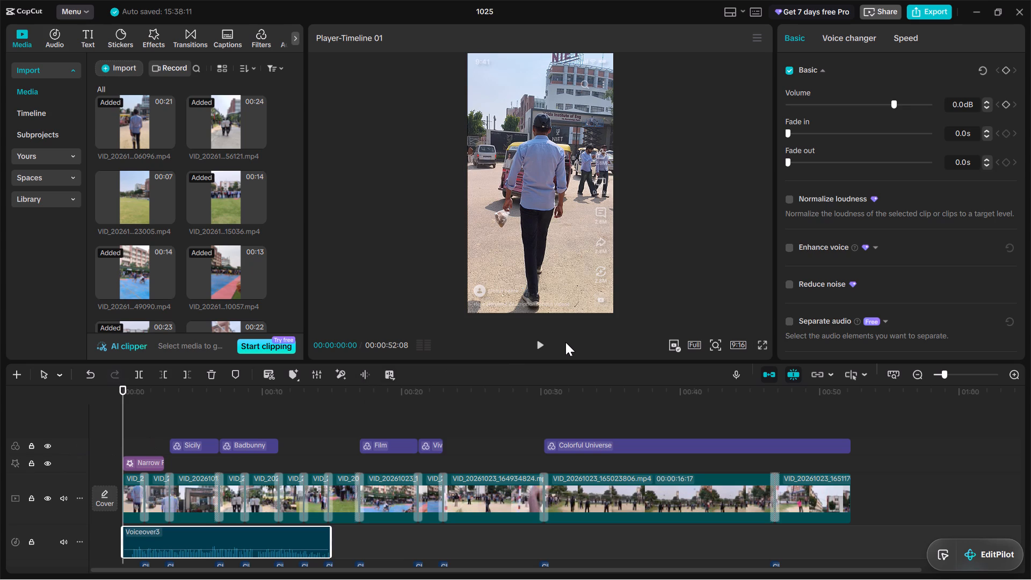
pyautogui.click(210, 377)
# Delete all the short sound effect clips lying under the transitions on the audio track.
pyautogui.scroll(-3, 241, 449)
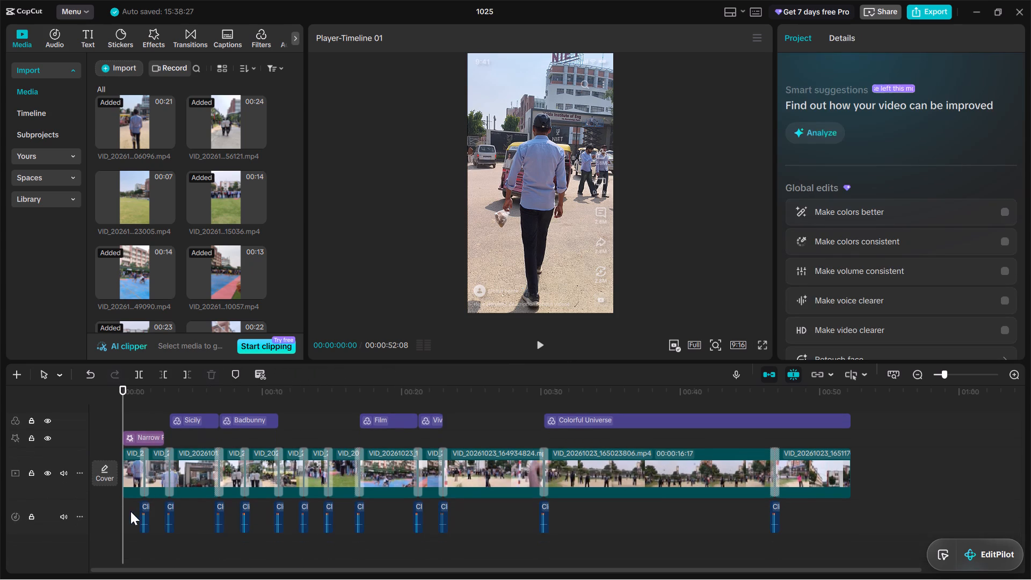
pyautogui.moveTo(106, 517); pyautogui.dragTo(521, 521)
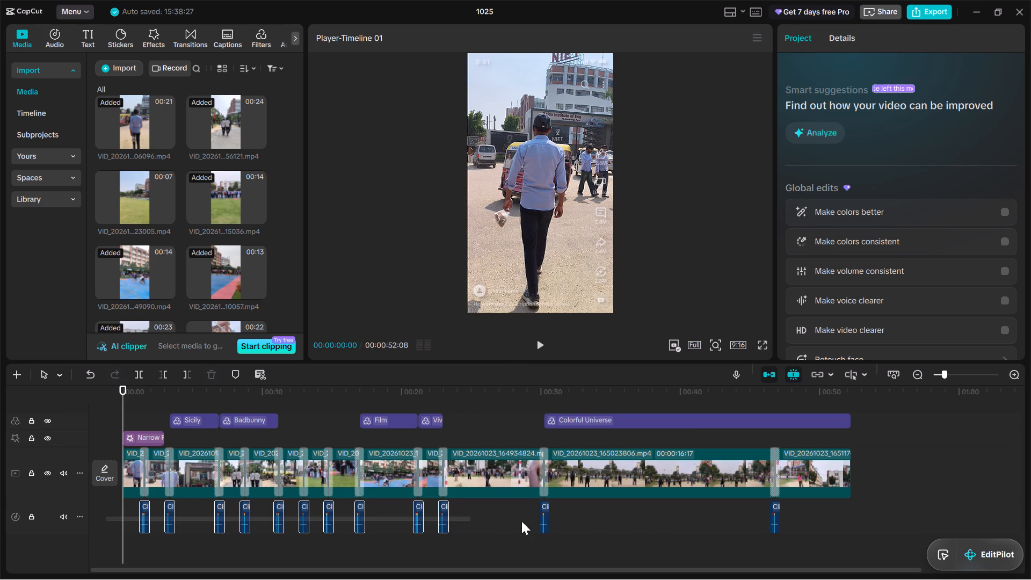
pyautogui.moveTo(521, 521); pyautogui.dragTo(796, 521)
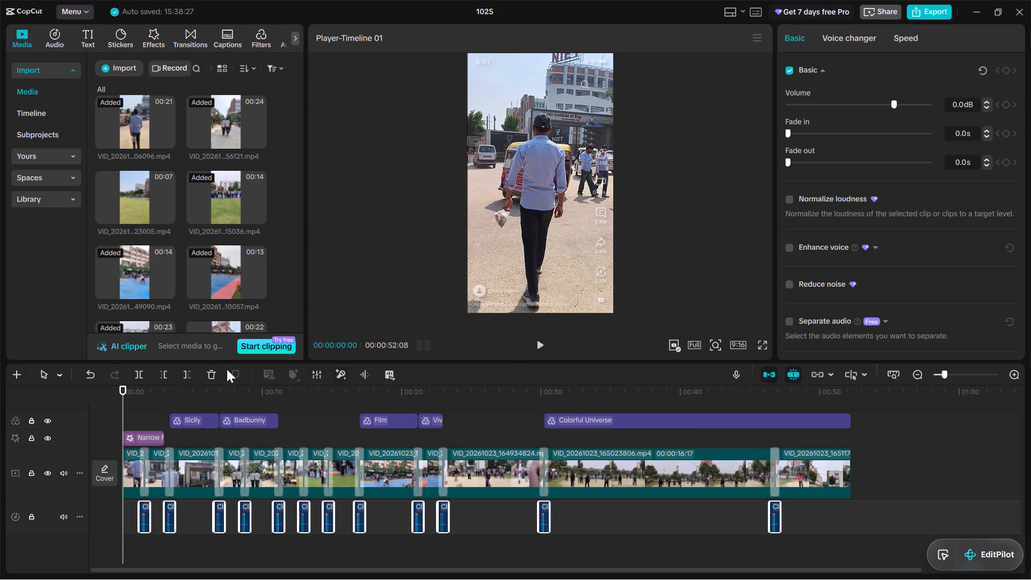
pyautogui.click(205, 376)
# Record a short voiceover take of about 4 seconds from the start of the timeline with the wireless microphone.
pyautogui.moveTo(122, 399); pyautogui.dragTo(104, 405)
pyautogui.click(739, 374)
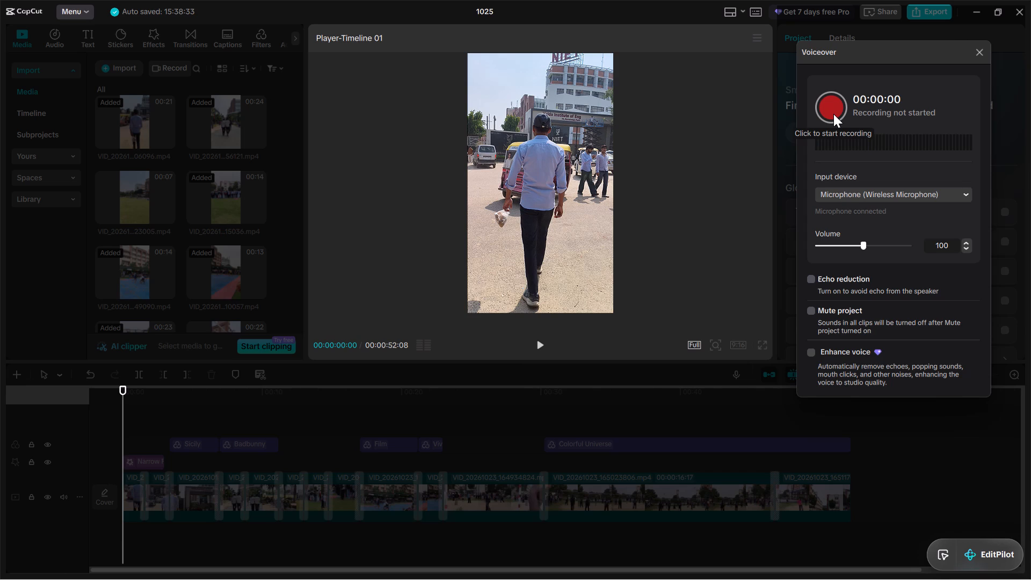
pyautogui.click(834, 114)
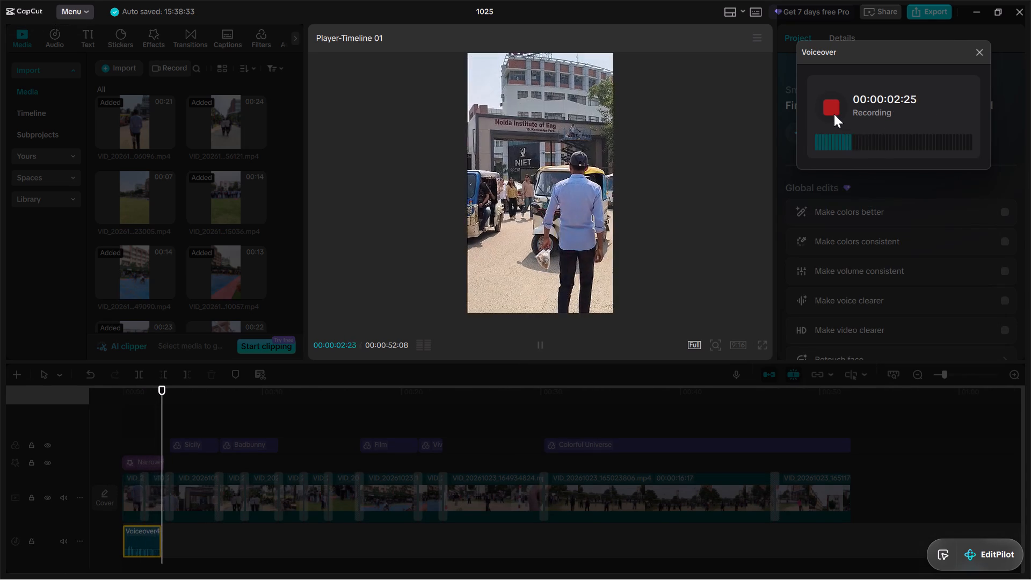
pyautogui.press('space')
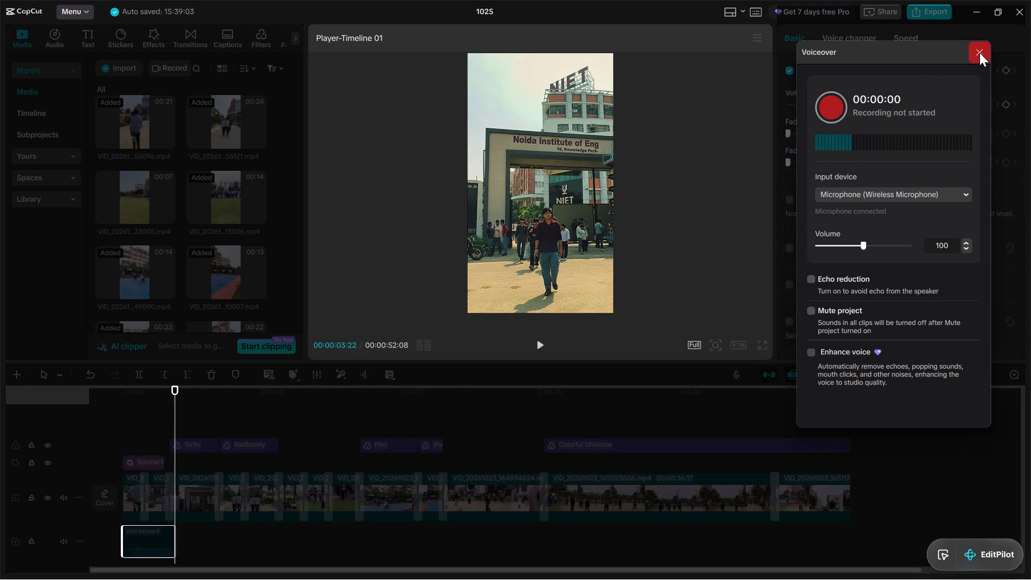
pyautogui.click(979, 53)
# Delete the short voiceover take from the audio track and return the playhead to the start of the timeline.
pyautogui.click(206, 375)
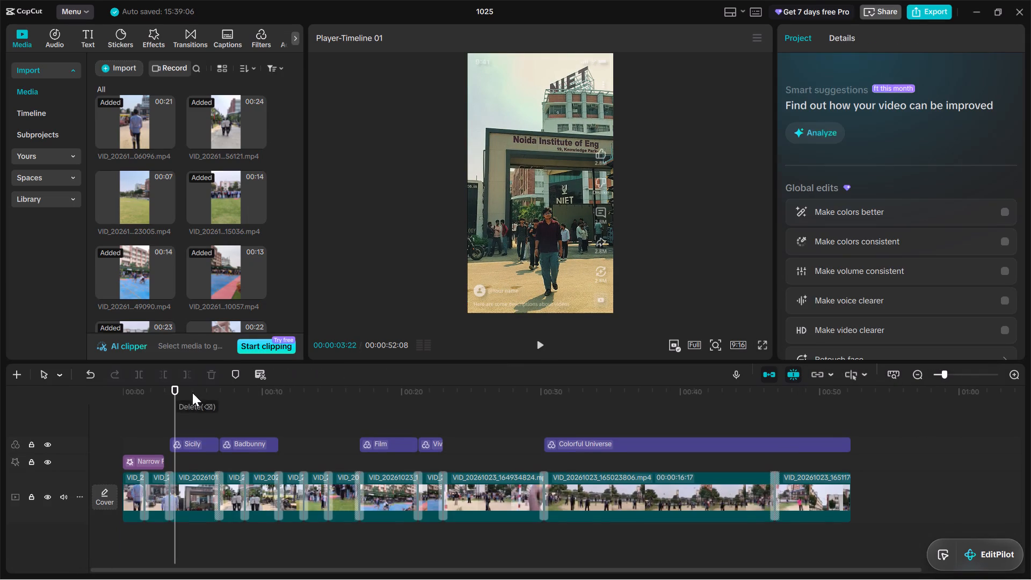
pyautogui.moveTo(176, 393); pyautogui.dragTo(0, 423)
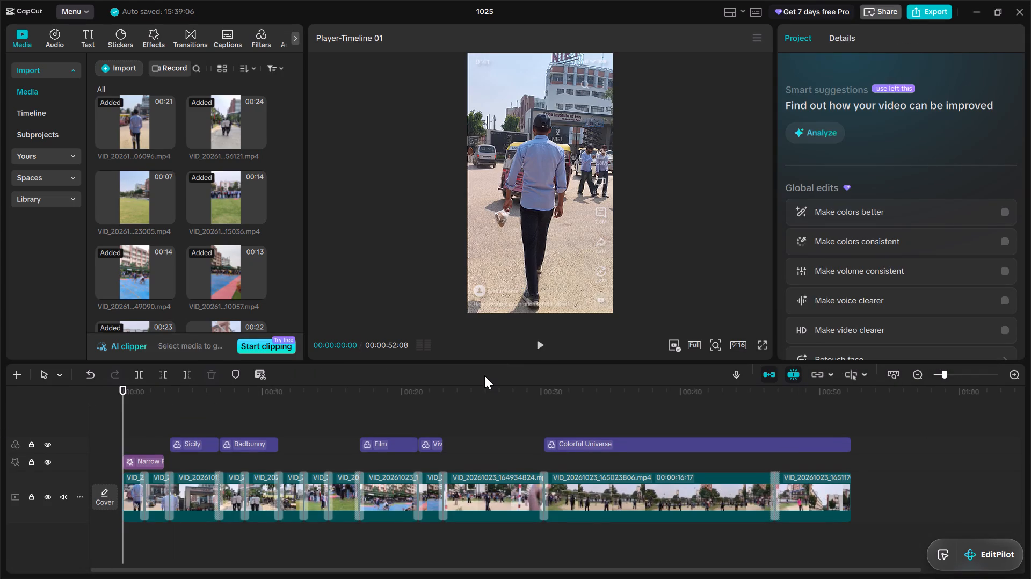
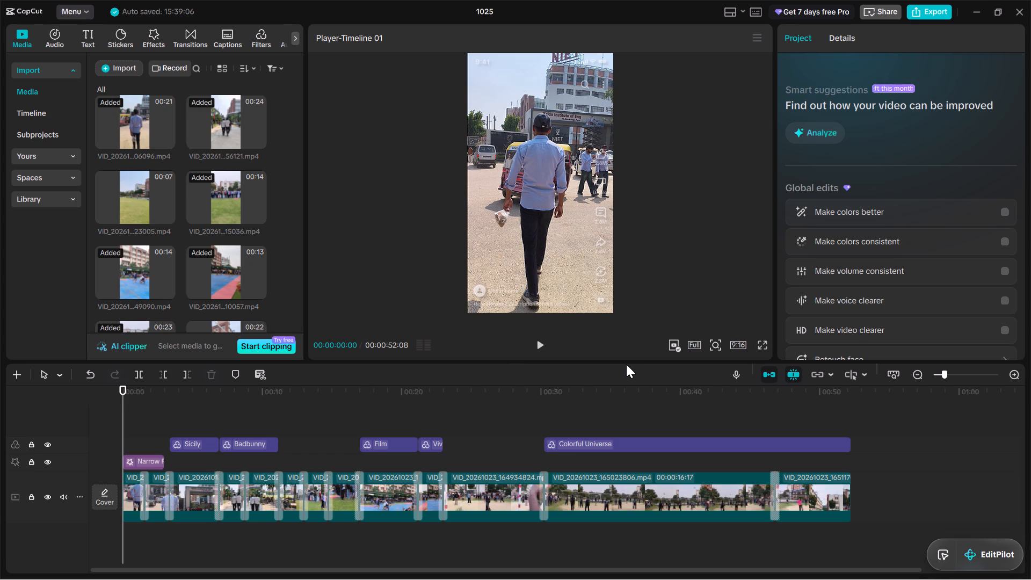
# Play the video edit from the start of the timeline to review it.
pyautogui.press('space')
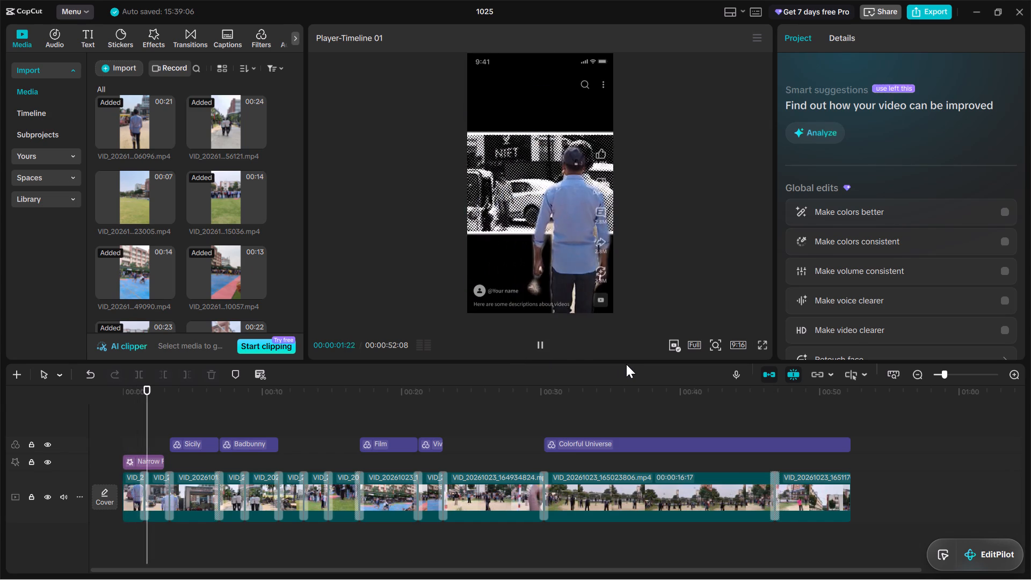
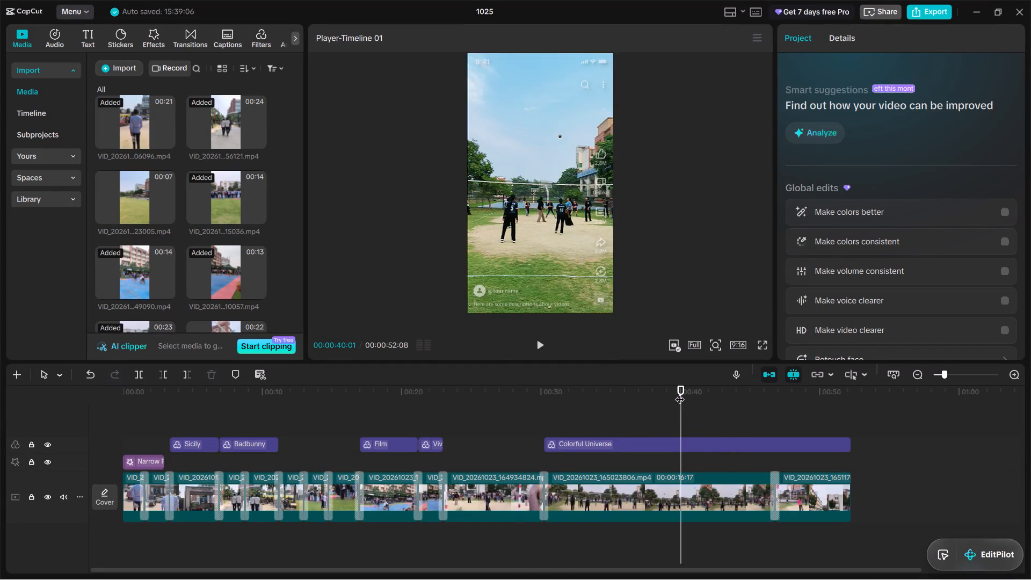
# Return the playhead to the start of the timeline and open the voiceover recorder for a new take.
pyautogui.moveTo(680, 393); pyautogui.dragTo(0, 434)
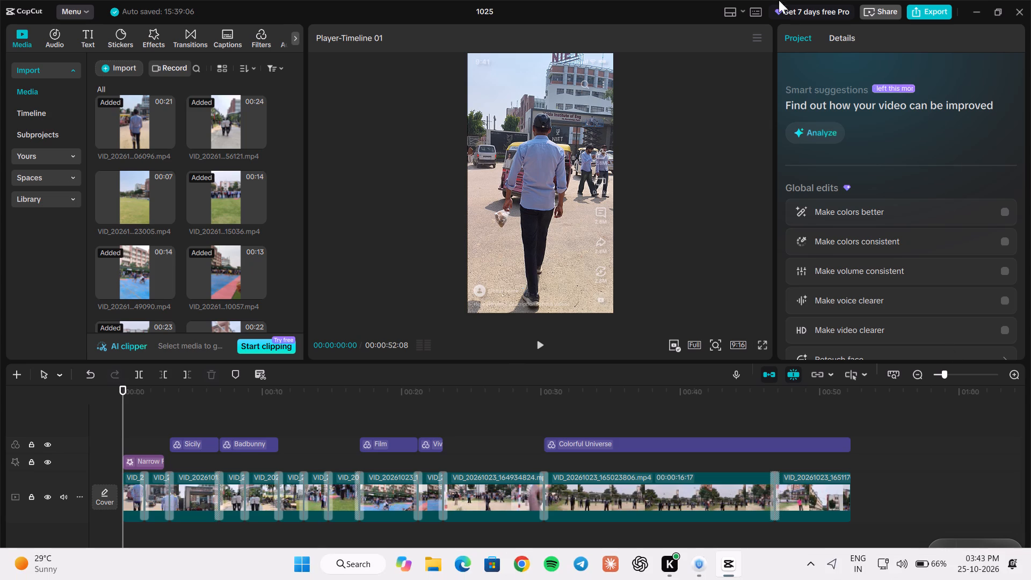
pyautogui.click(737, 374)
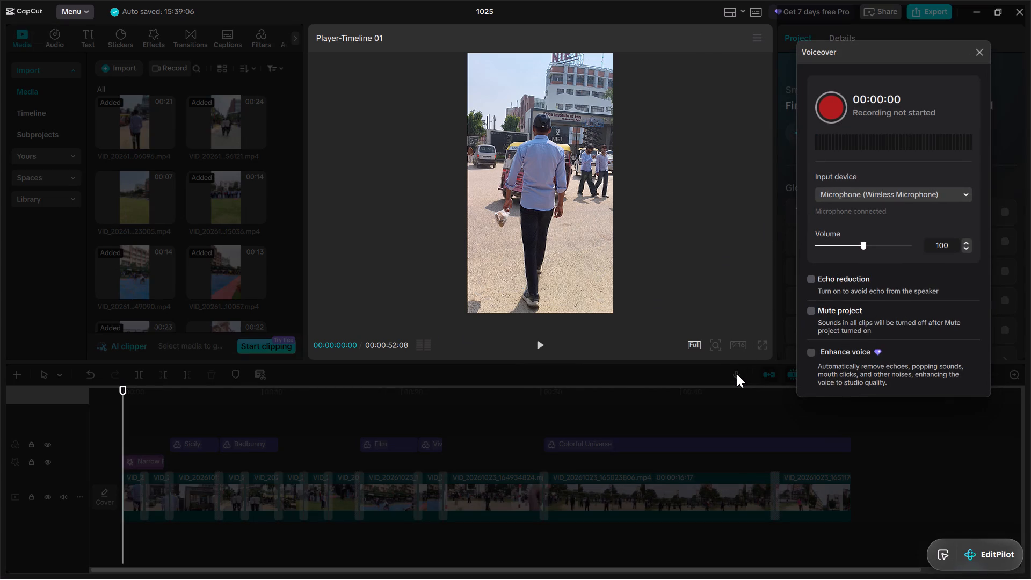
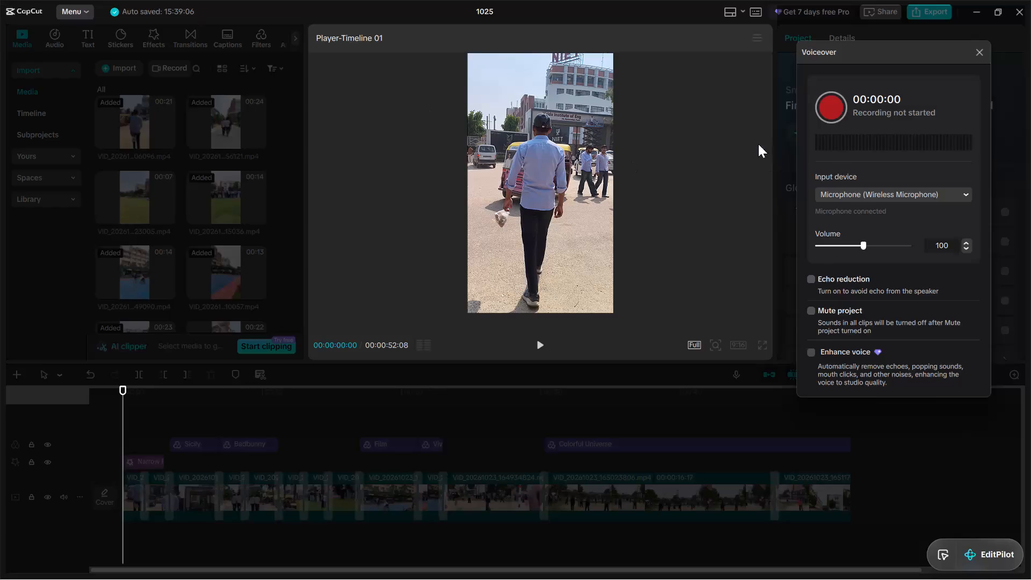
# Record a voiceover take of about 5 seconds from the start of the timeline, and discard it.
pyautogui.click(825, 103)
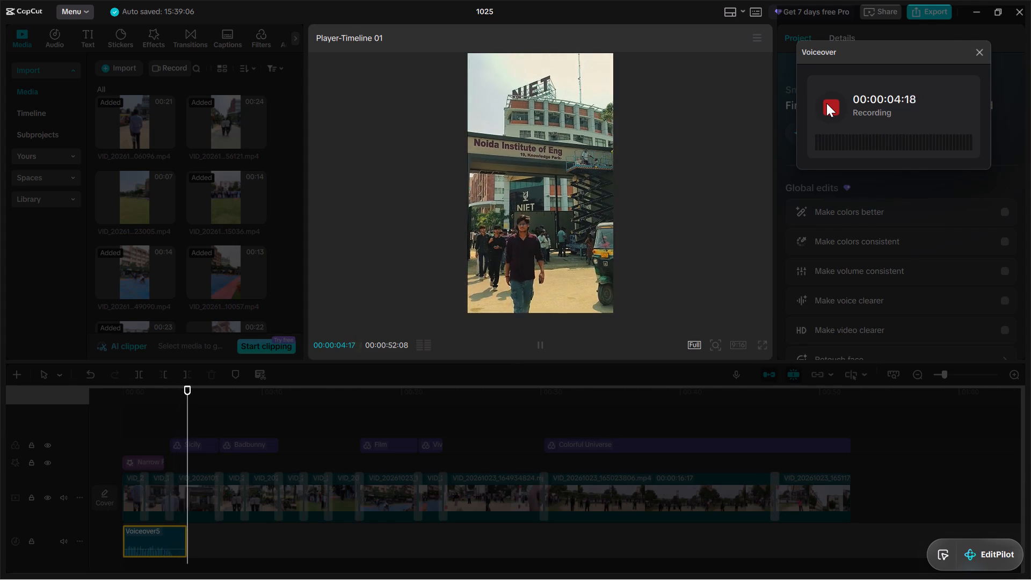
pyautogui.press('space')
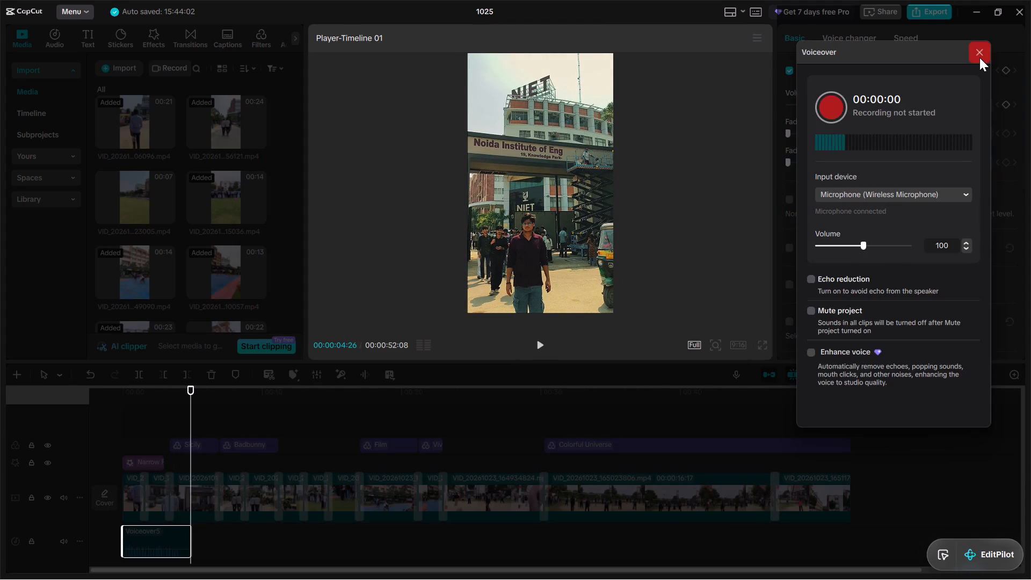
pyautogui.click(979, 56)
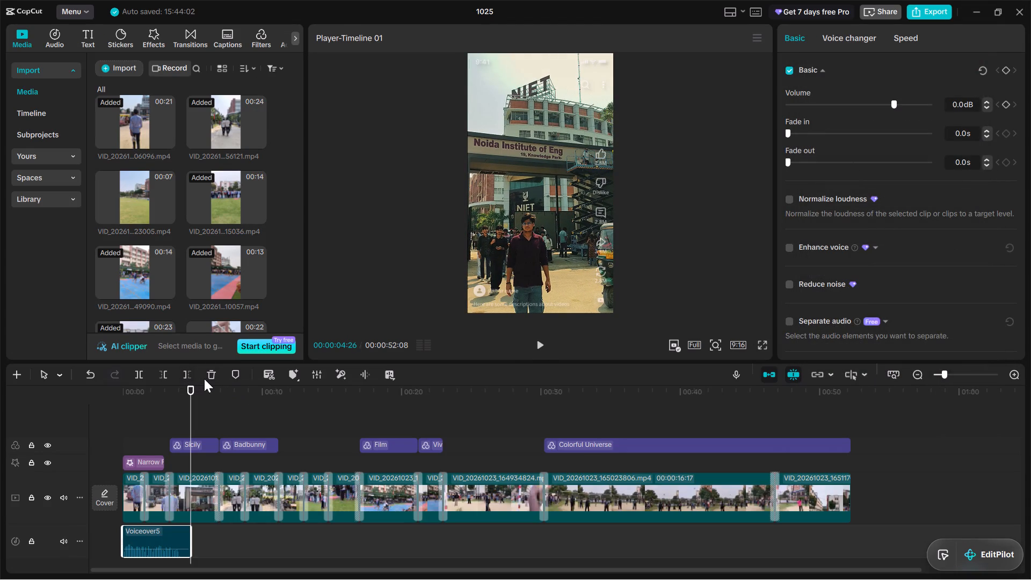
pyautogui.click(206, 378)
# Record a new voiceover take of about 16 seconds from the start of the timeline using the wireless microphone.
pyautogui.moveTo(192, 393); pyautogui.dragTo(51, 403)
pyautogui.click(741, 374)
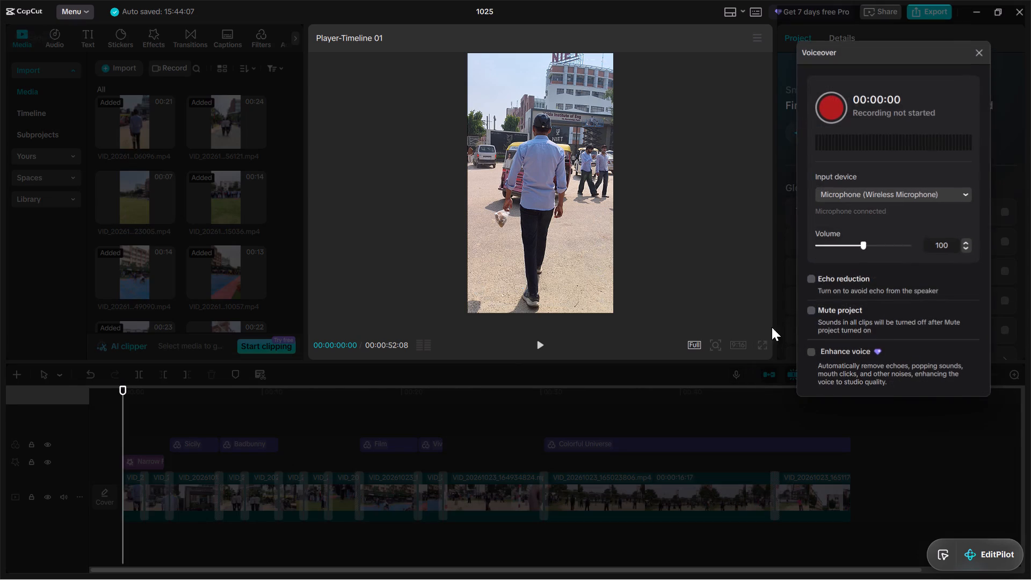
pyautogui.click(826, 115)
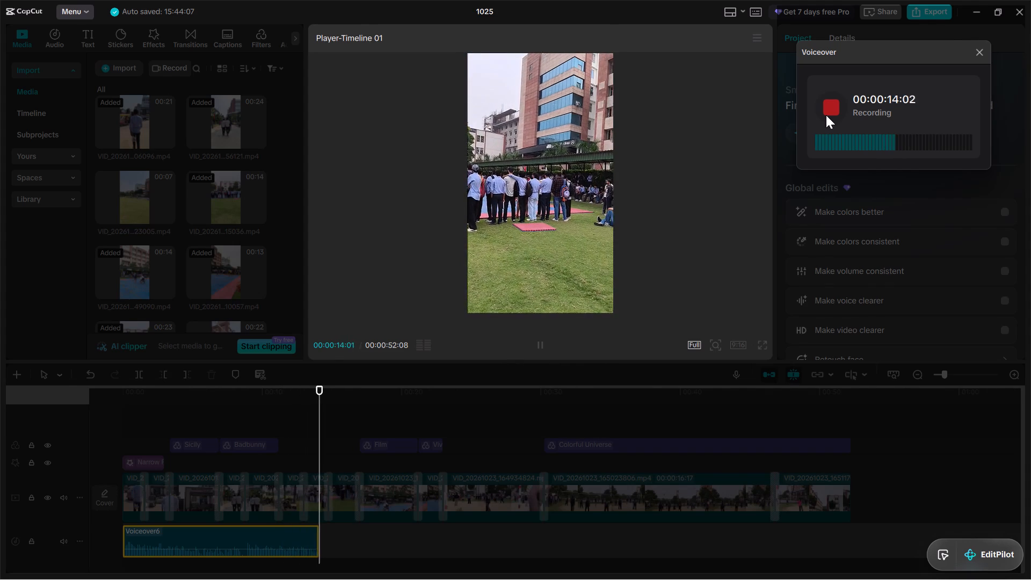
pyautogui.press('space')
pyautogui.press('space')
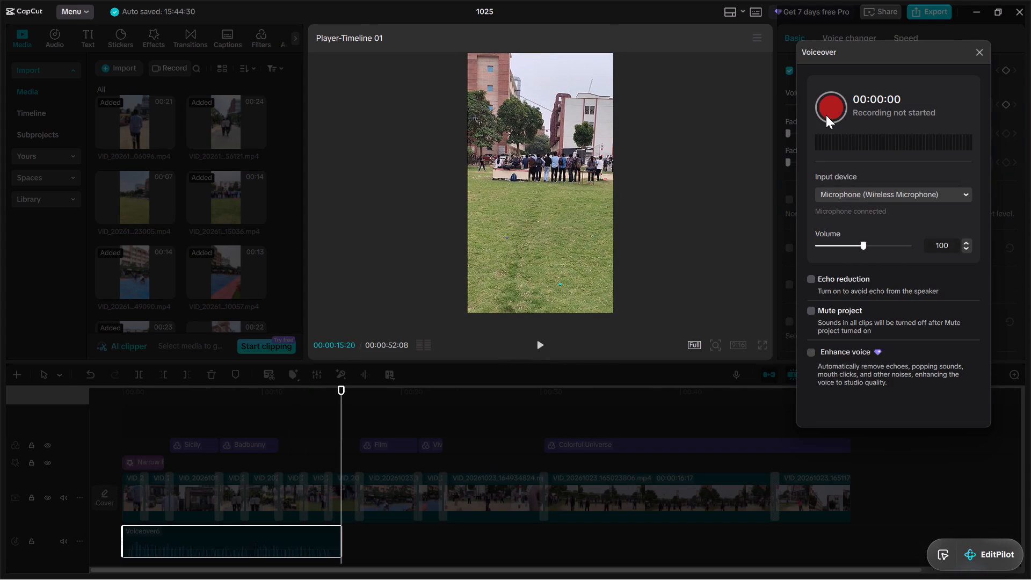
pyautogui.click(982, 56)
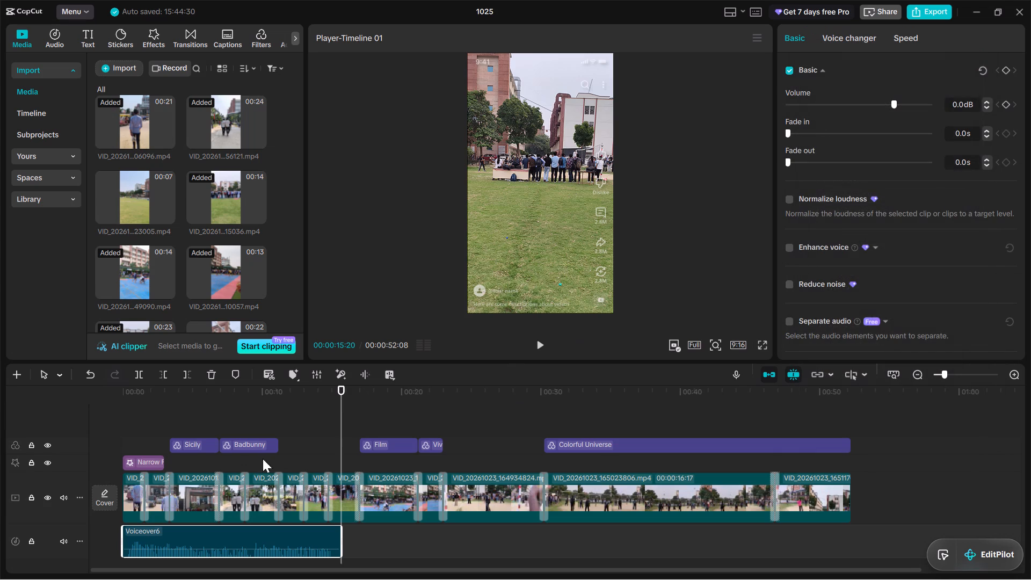
# Play the edit from the start of the timeline to review the recorded voiceover take.
pyautogui.moveTo(337, 388); pyautogui.dragTo(0, 456)
pyautogui.press('space')
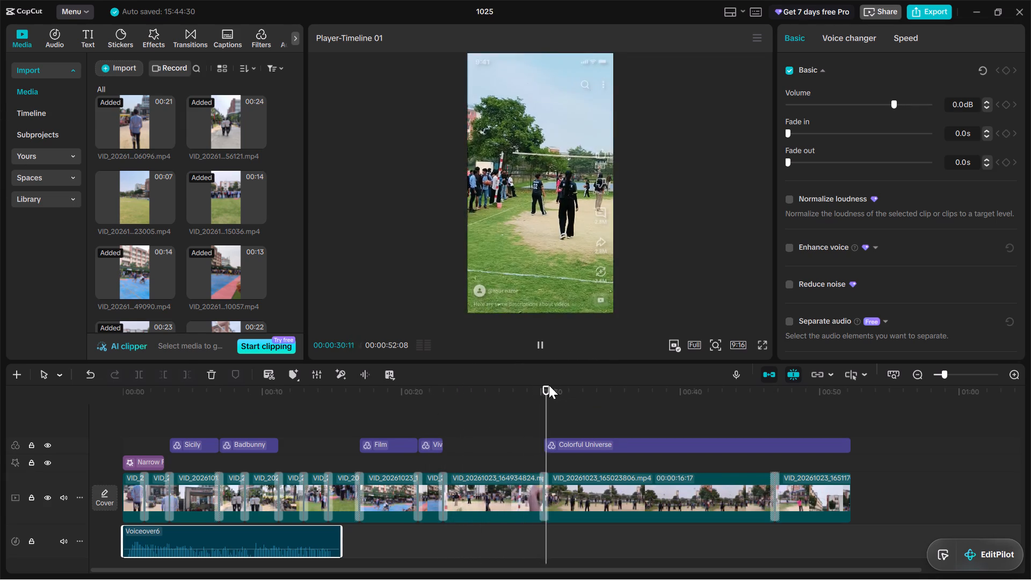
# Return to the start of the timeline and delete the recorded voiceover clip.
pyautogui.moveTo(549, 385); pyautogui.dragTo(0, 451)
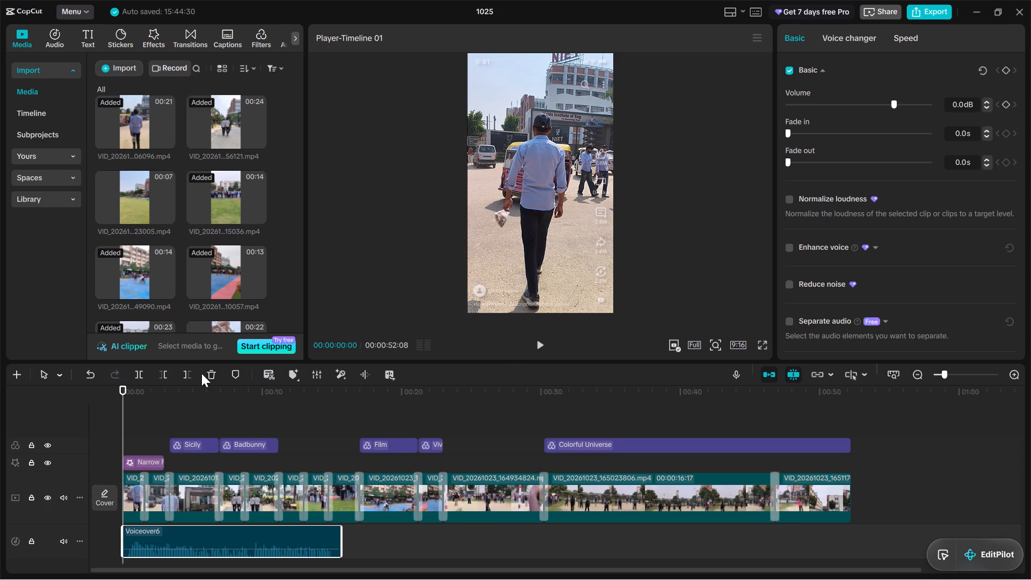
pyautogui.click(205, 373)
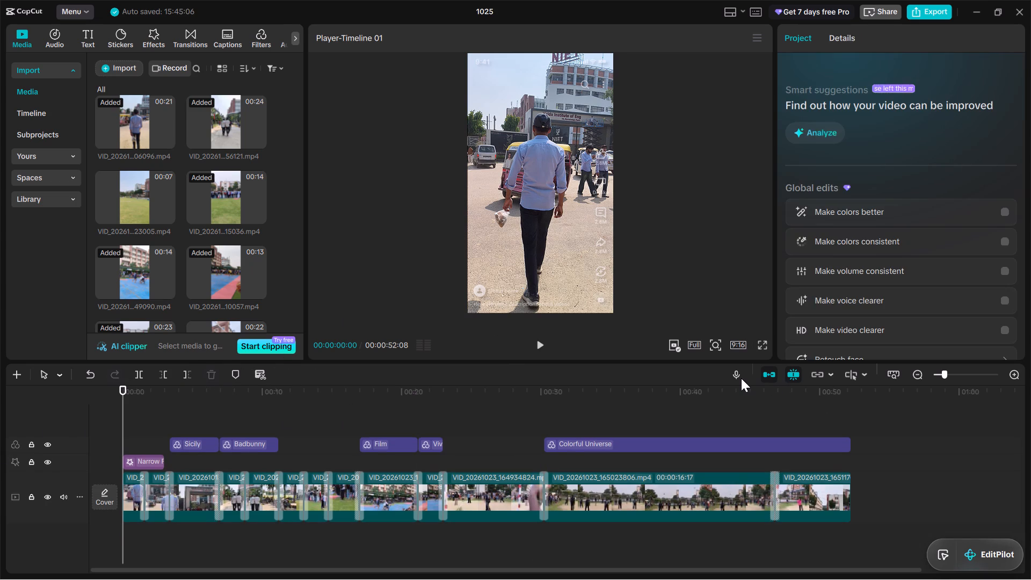
# Start recording another voiceover take from the start of the timeline with the wireless microphone.
pyautogui.click(741, 378)
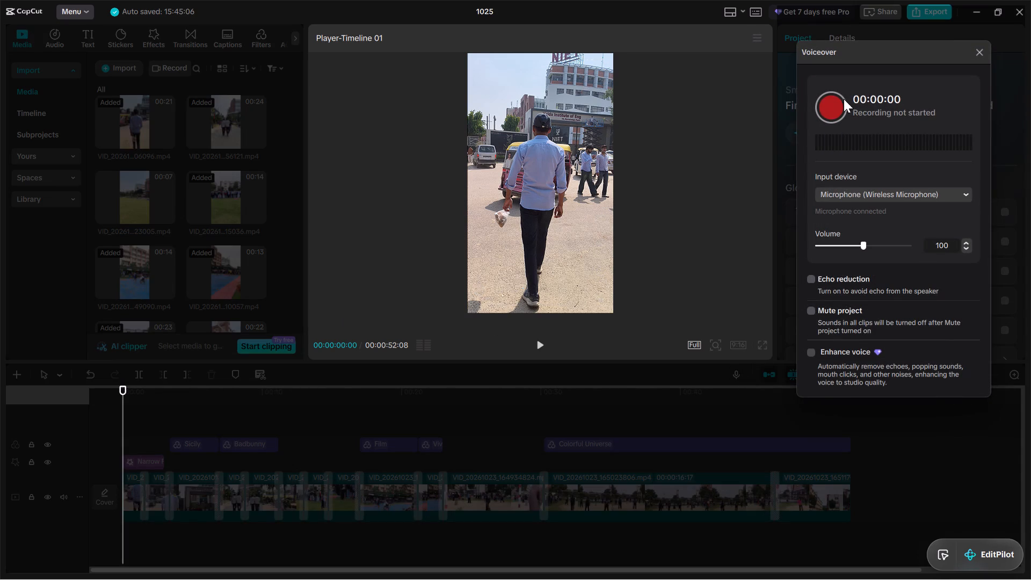
pyautogui.click(829, 108)
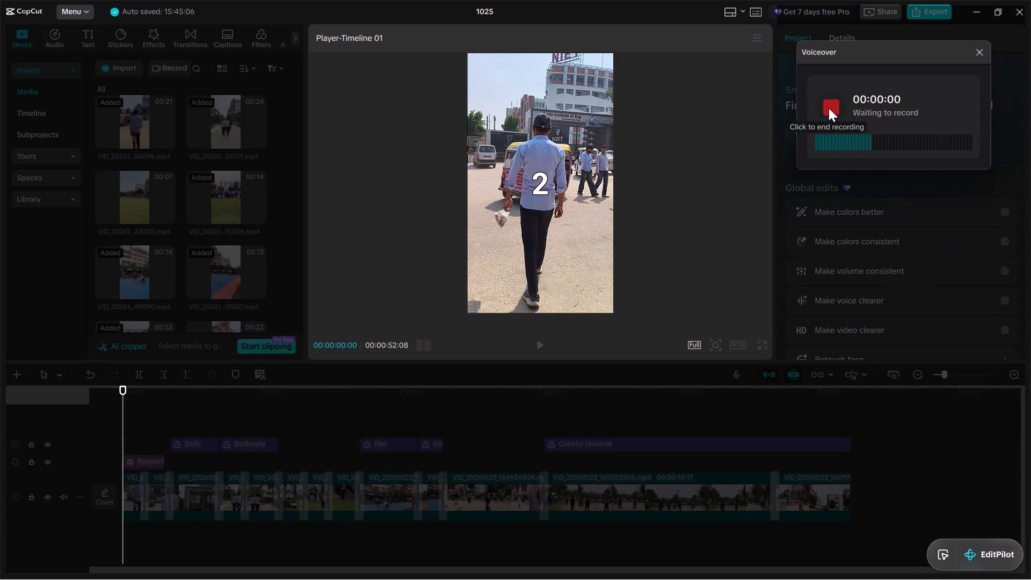
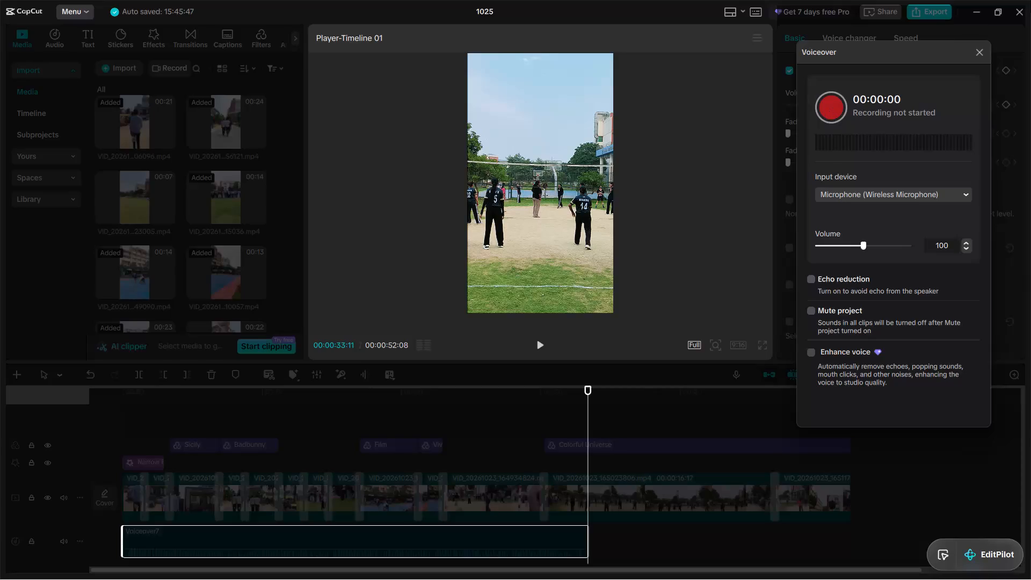
# Play the edit from the start of the timeline to review the newly recorded voiceover take.
pyautogui.click(980, 55)
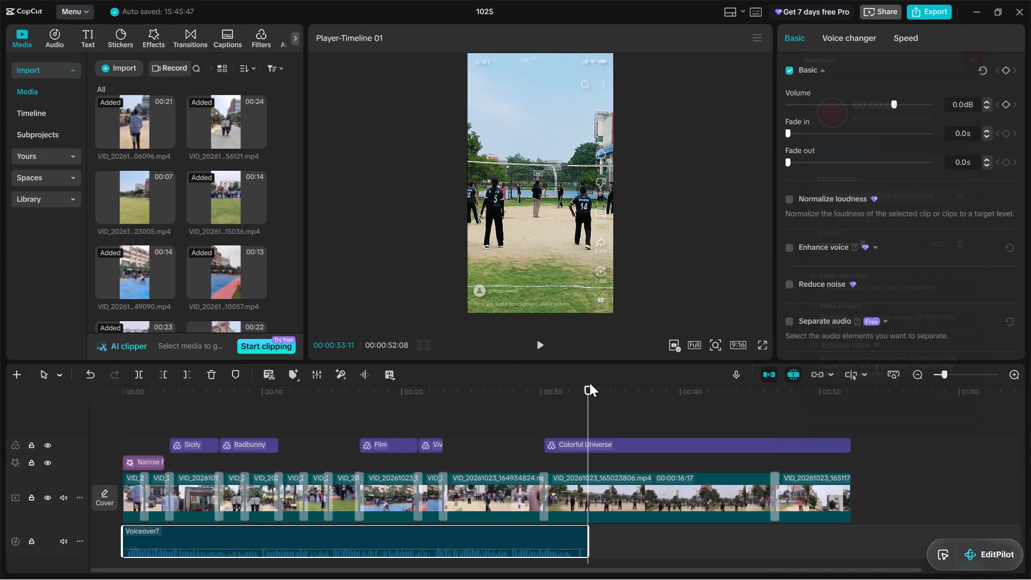
pyautogui.moveTo(589, 389); pyautogui.dragTo(0, 424)
pyautogui.press('space')
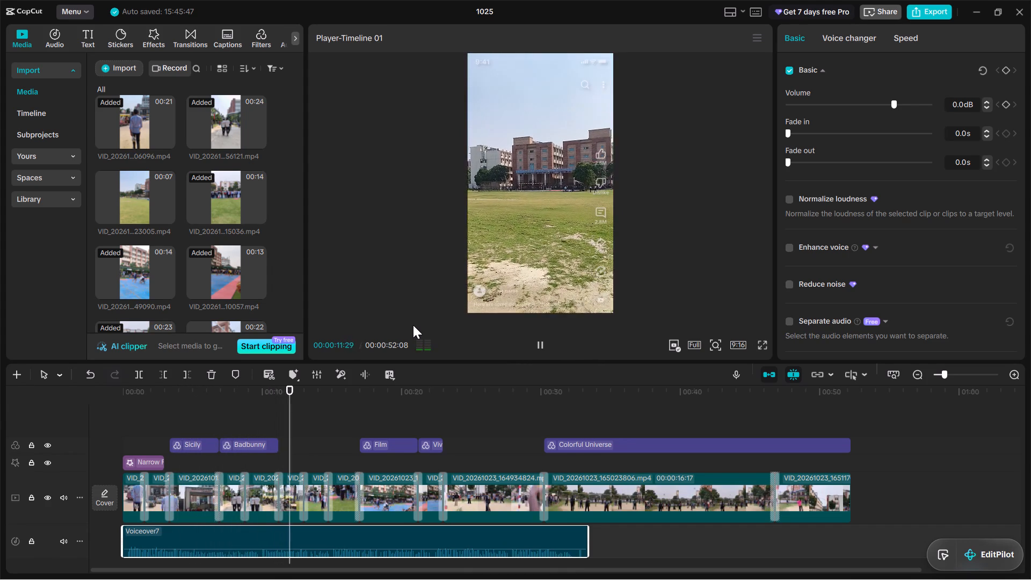
# Delete the recorded voiceover clip and return to the start of the timeline.
pyautogui.click(215, 378)
pyautogui.moveTo(322, 392); pyautogui.dragTo(315, 392)
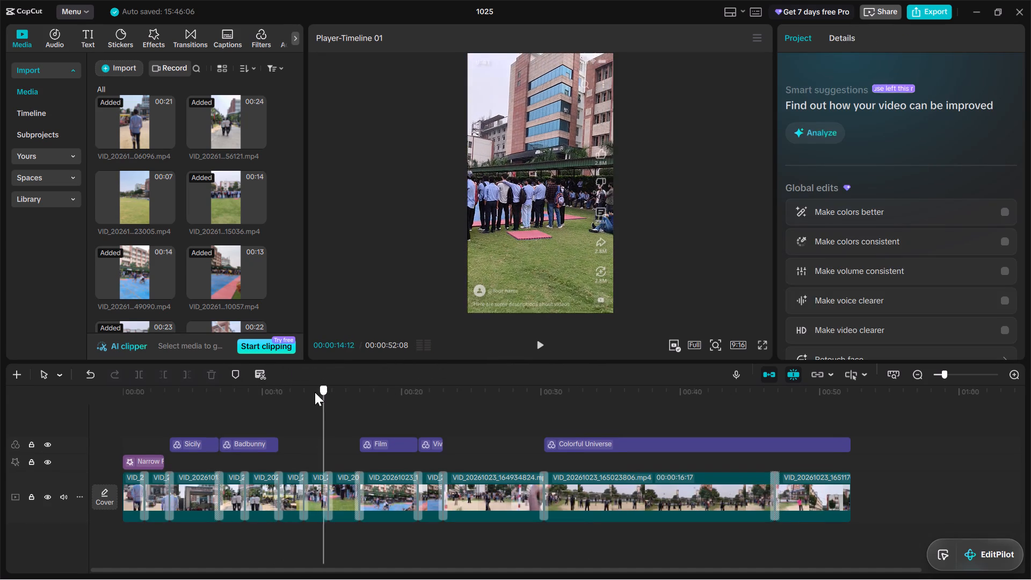
pyautogui.moveTo(315, 392); pyautogui.dragTo(13, 391)
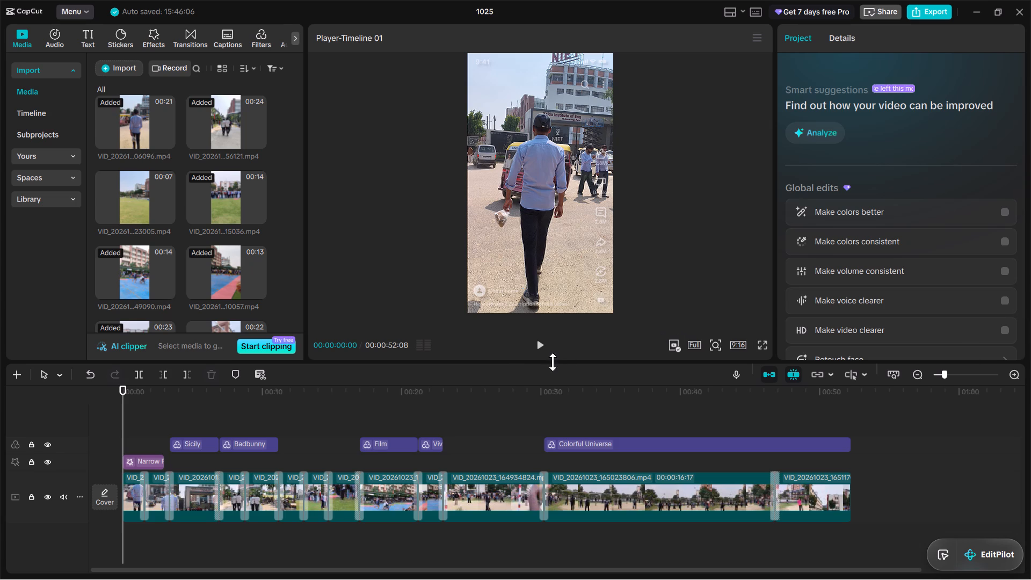
# Briefly preview the opening of the edit without a voiceover.
pyautogui.click(540, 350)
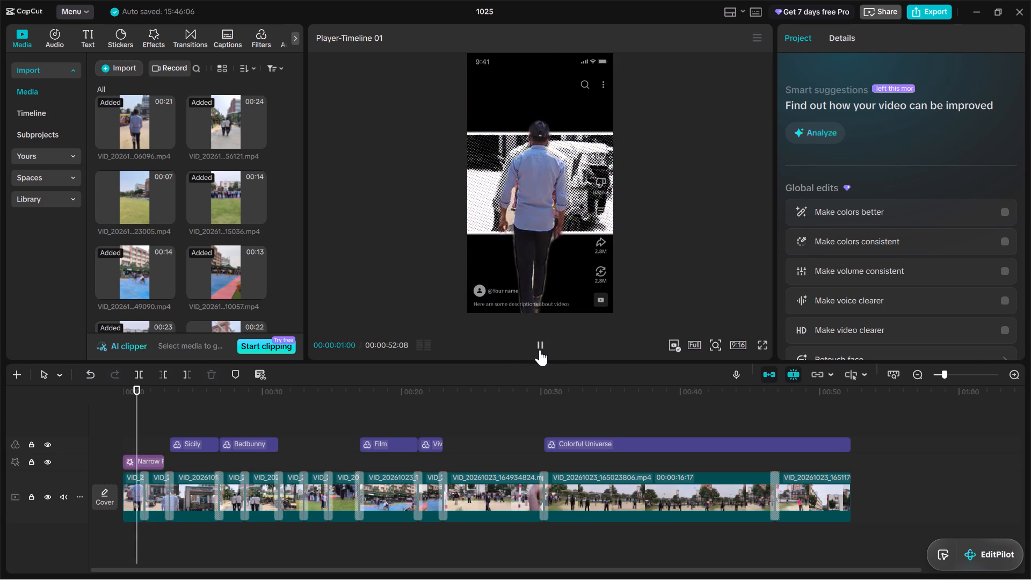
pyautogui.click(539, 350)
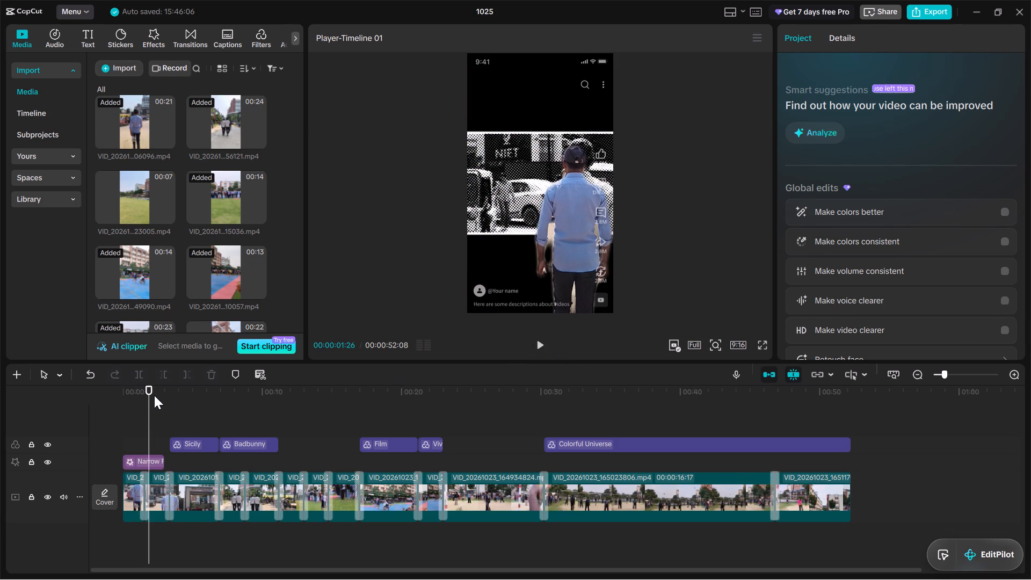
# Record a new voiceover take of about 27 seconds from the start of the timeline using the wireless microphone.
pyautogui.moveTo(150, 391); pyautogui.dragTo(18, 401)
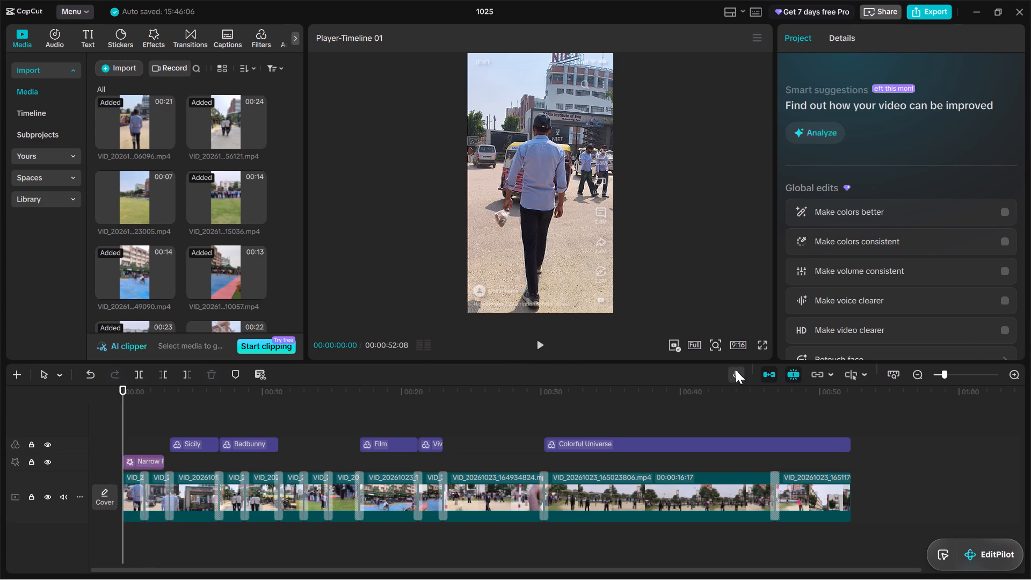
pyautogui.click(736, 369)
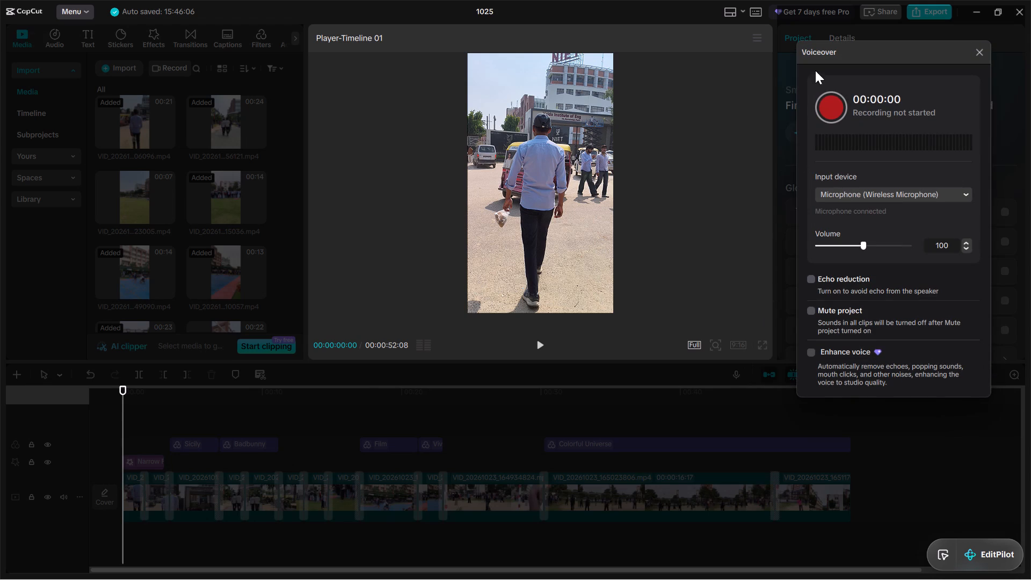
pyautogui.click(832, 104)
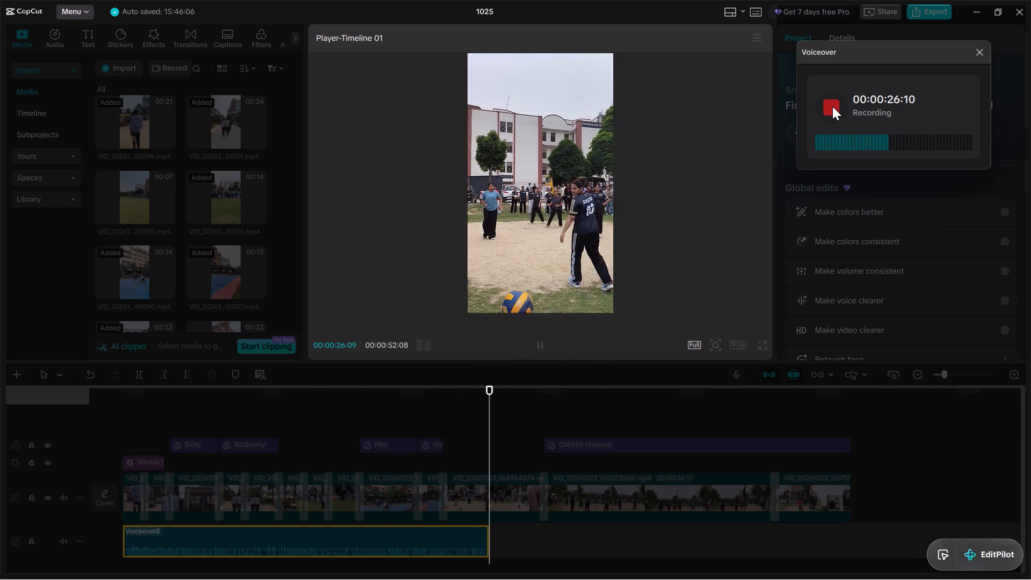
pyautogui.press('space')
pyautogui.click(979, 47)
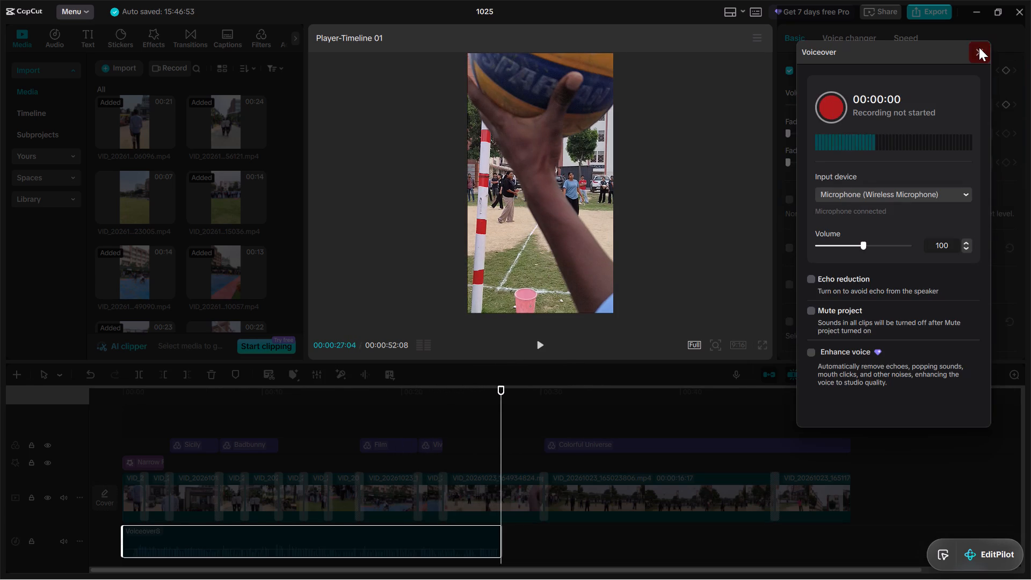
# Play the edit from the start of the timeline, and replay its opening, to review the new voiceover take.
pyautogui.moveTo(498, 391); pyautogui.dragTo(0, 422)
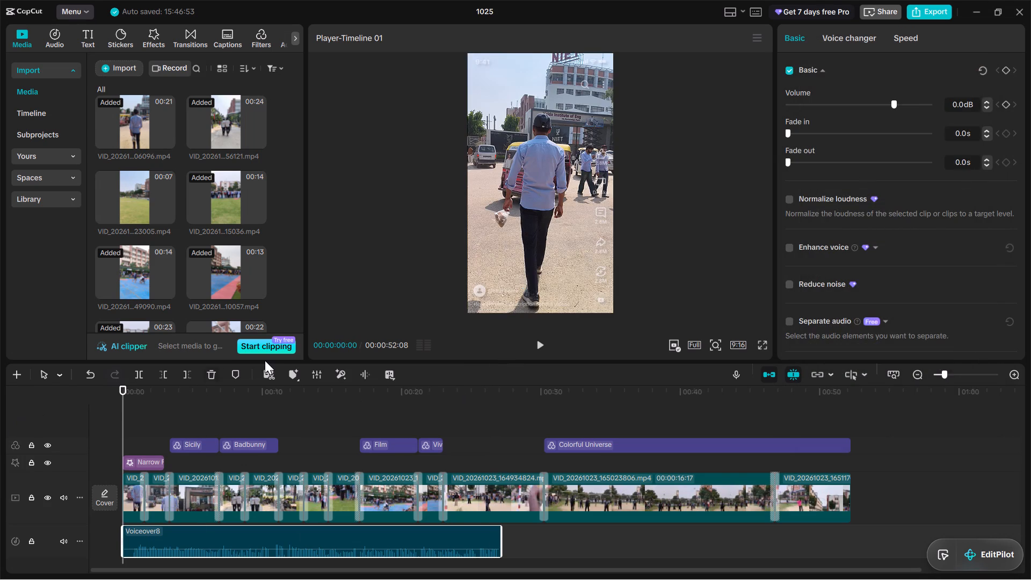
pyautogui.press('space')
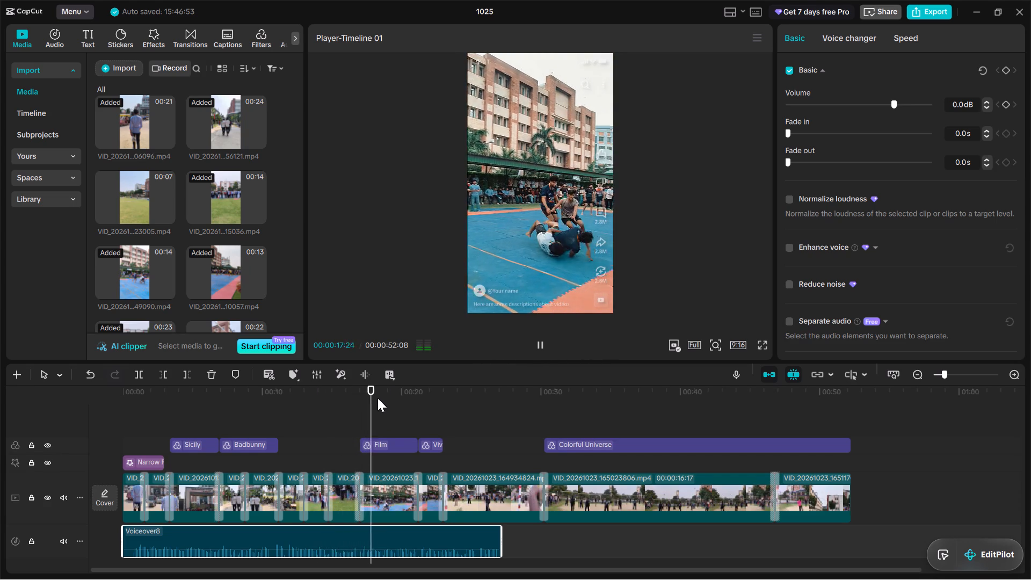
pyautogui.moveTo(377, 391); pyautogui.dragTo(104, 417)
pyautogui.press('space')
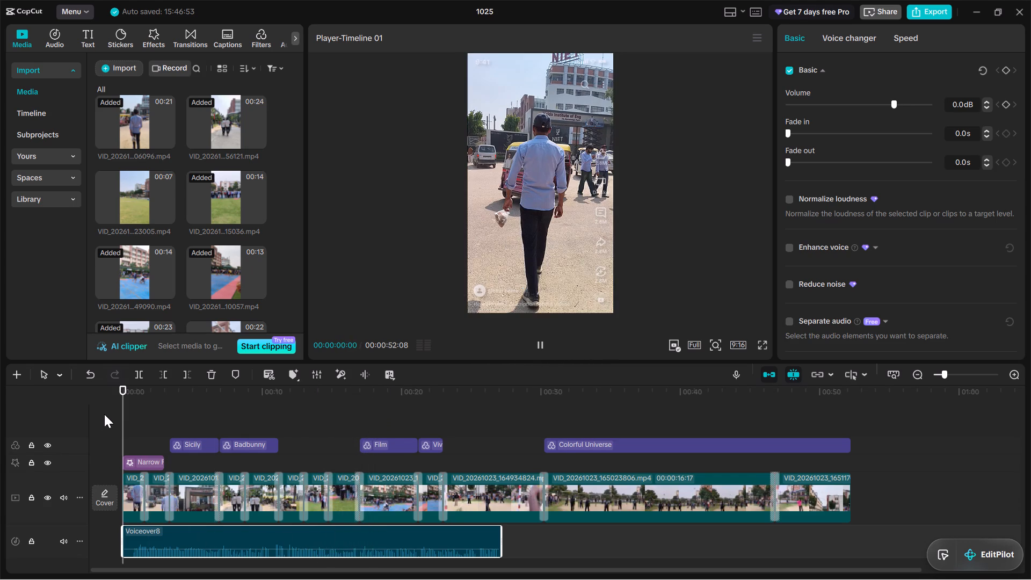
pyautogui.press('space')
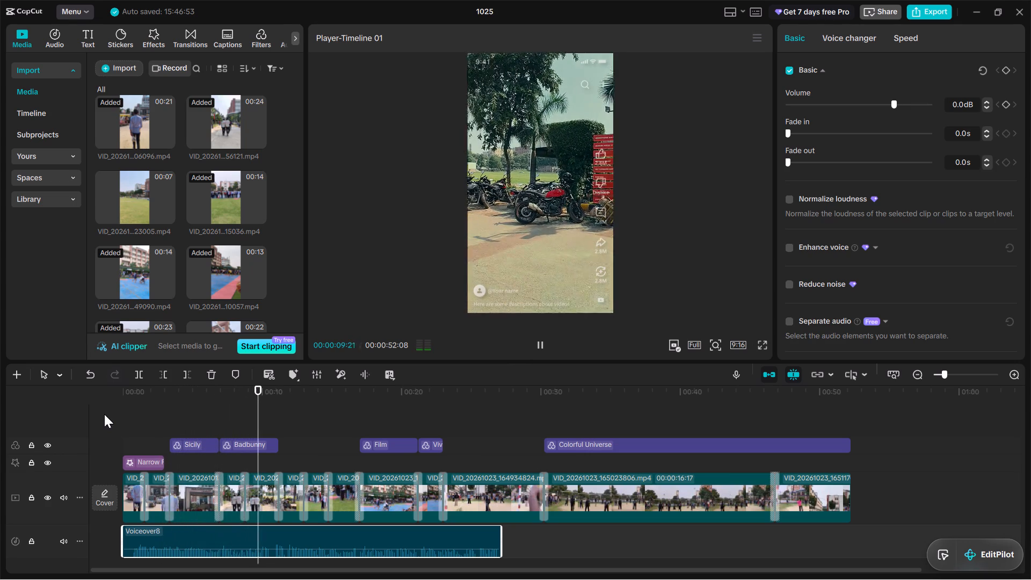
pyautogui.press('space')
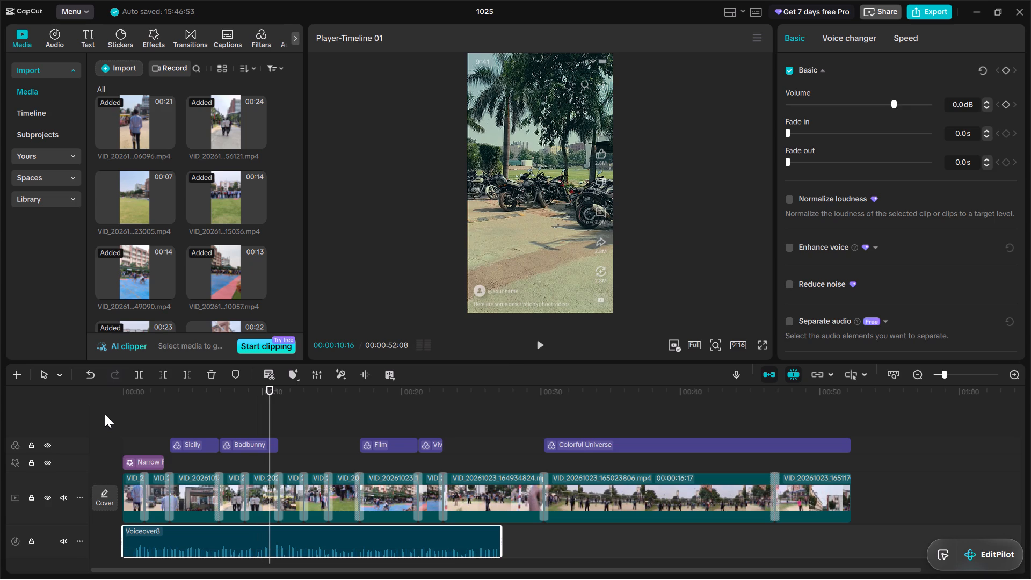
# Trim off the part of the voiceover clip after 00:00:10:24, locating the cut point by playback and frame stepping.
pyautogui.press('Right')
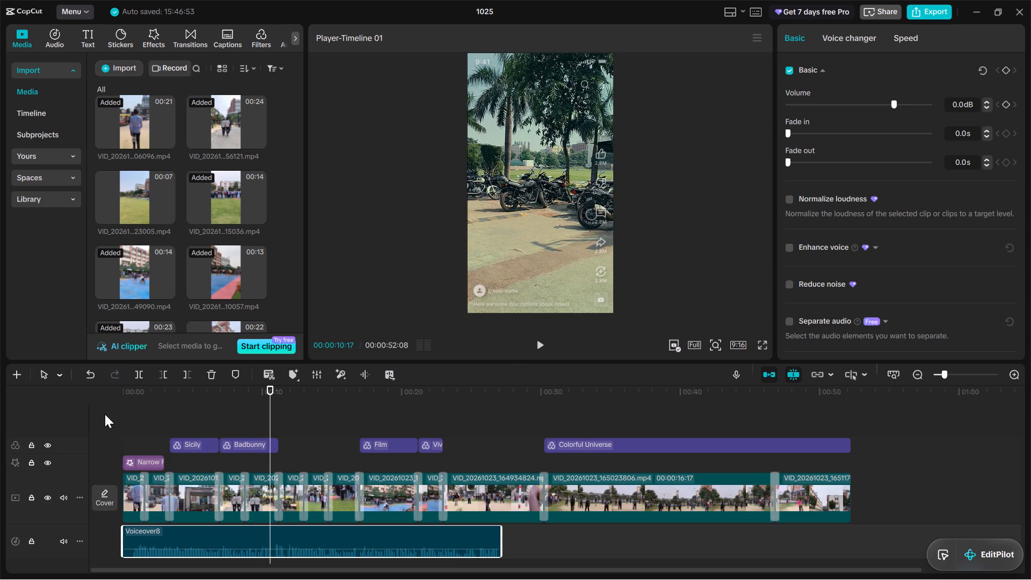
pyautogui.press('space')
pyautogui.press('space')
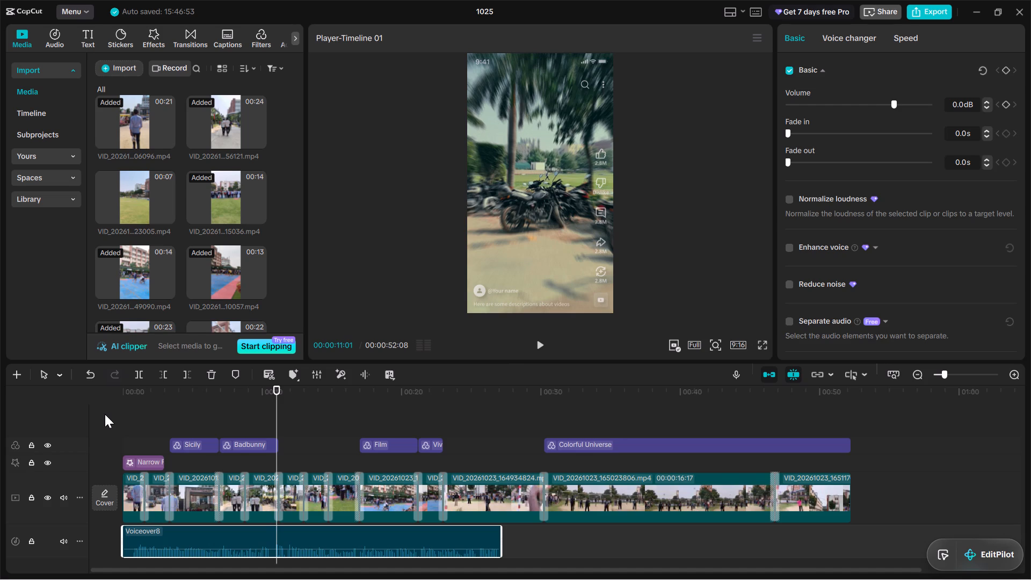
pyautogui.press('Left')
pyautogui.press('Left')
pyautogui.press('Left')
pyautogui.press('Left')
pyautogui.press('Left')
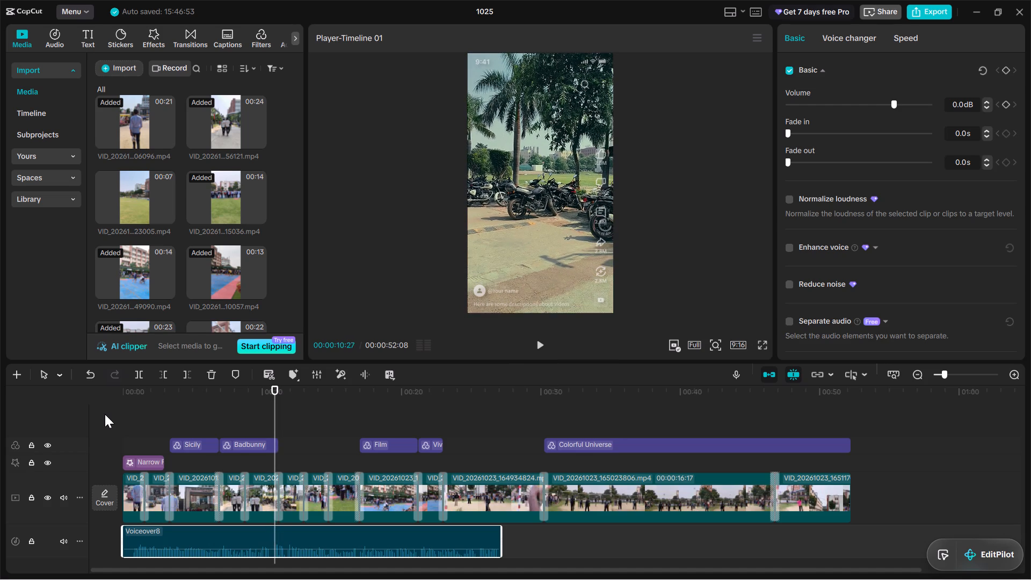
pyautogui.press('Left')
pyautogui.press('Left')
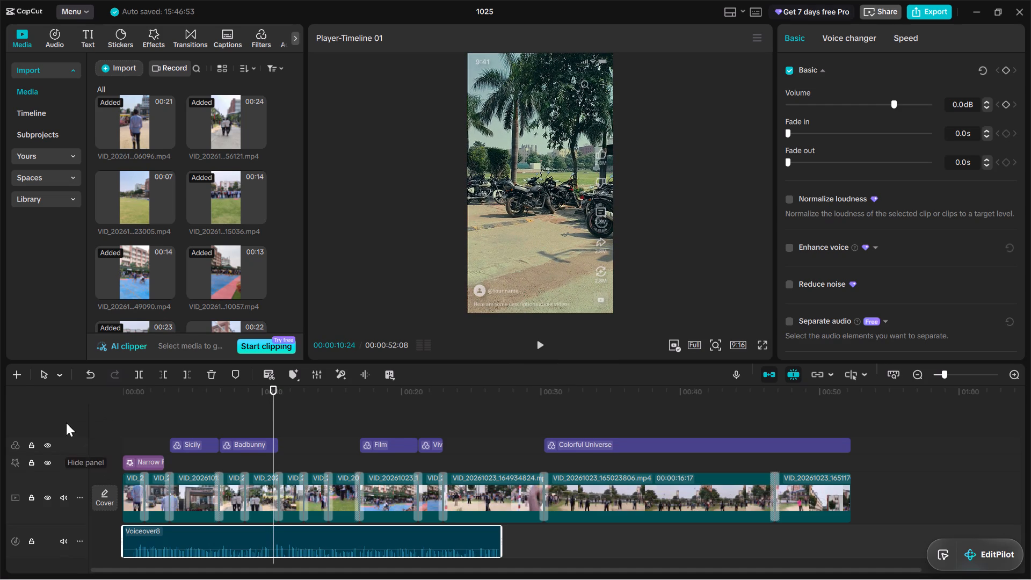
pyautogui.click(191, 378)
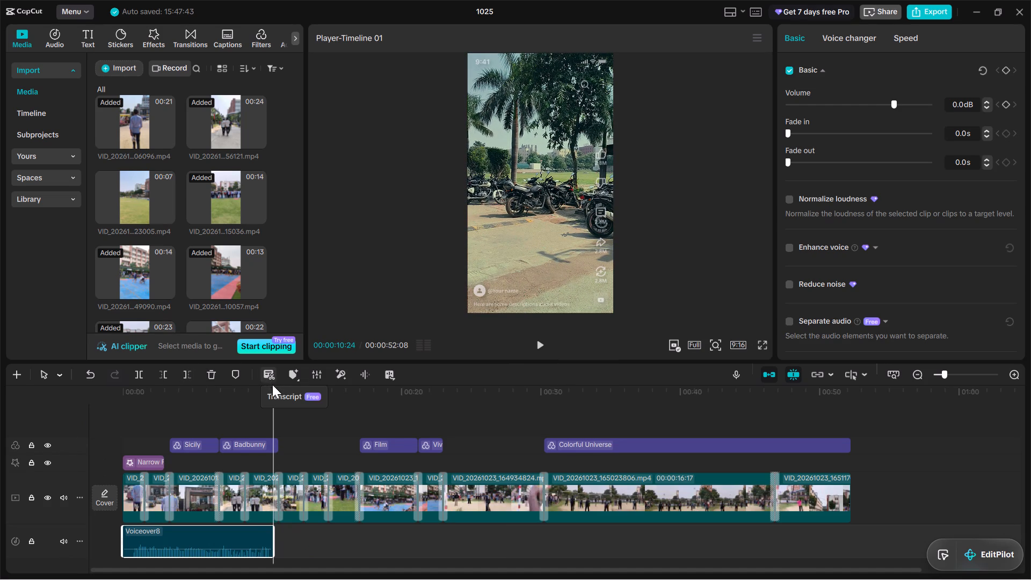
# Play the edit from the start of the timeline to check the trimmed voiceover clip through its end.
pyautogui.moveTo(272, 394); pyautogui.dragTo(0, 434)
pyautogui.press('space')
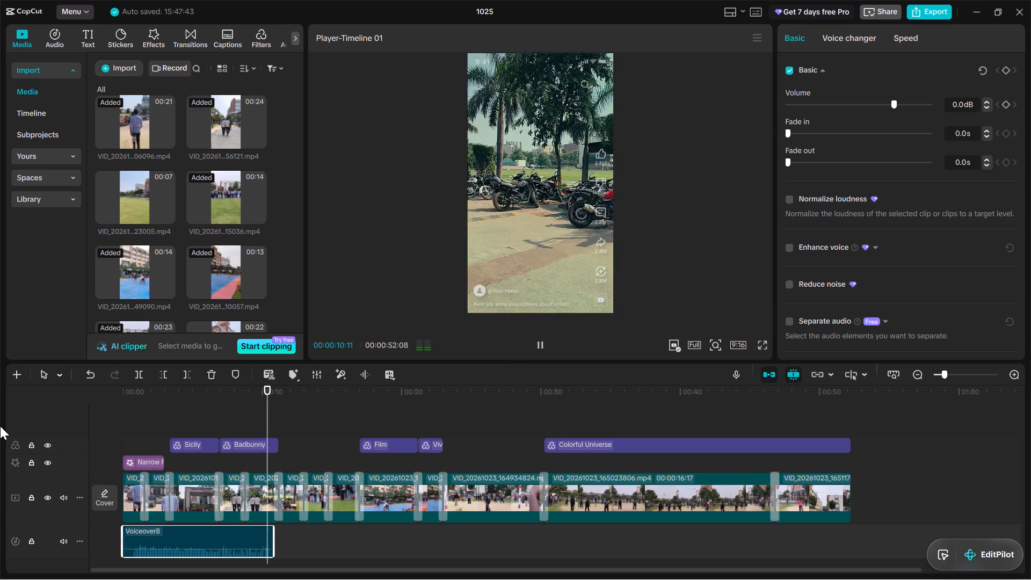
pyautogui.press('space')
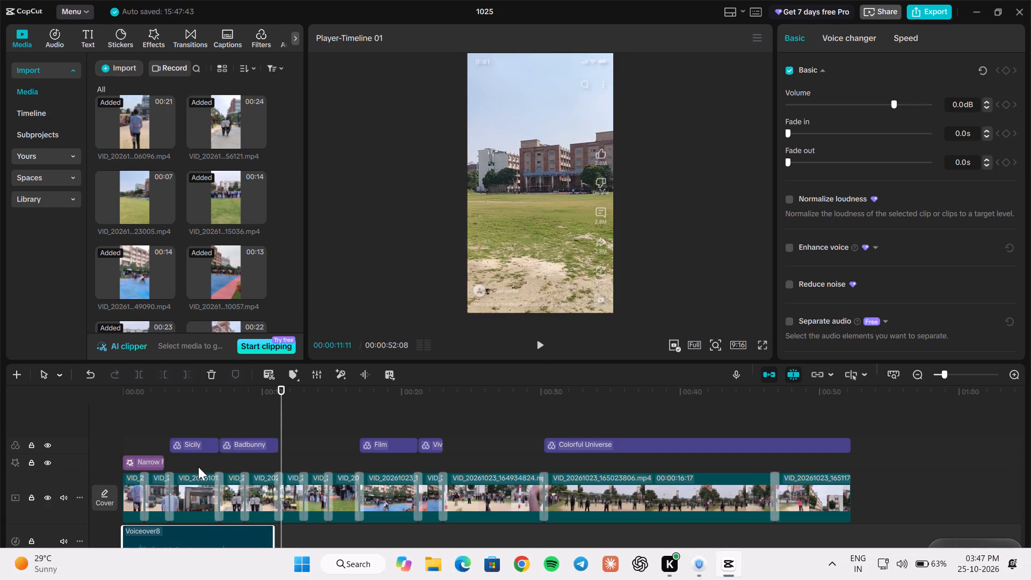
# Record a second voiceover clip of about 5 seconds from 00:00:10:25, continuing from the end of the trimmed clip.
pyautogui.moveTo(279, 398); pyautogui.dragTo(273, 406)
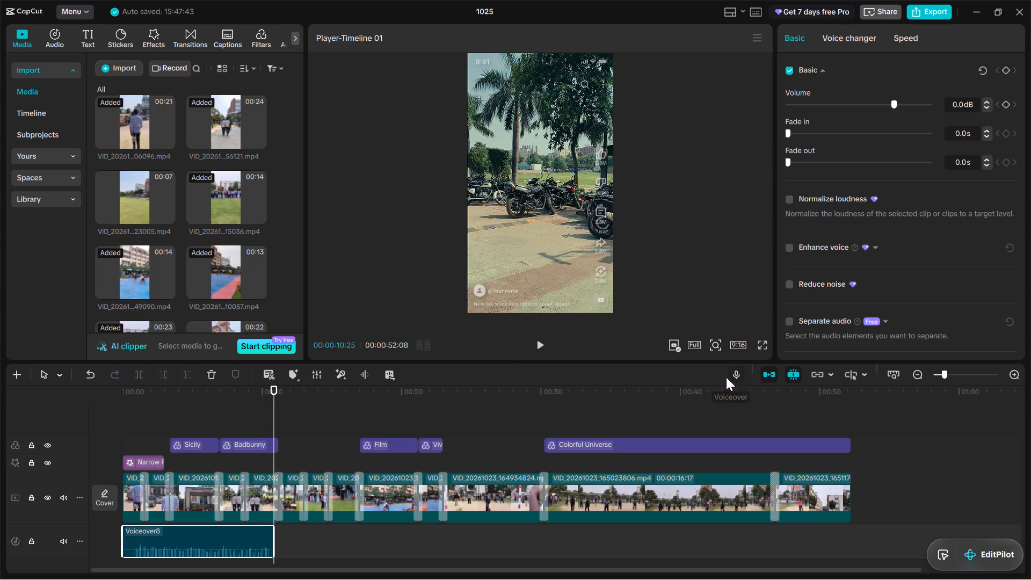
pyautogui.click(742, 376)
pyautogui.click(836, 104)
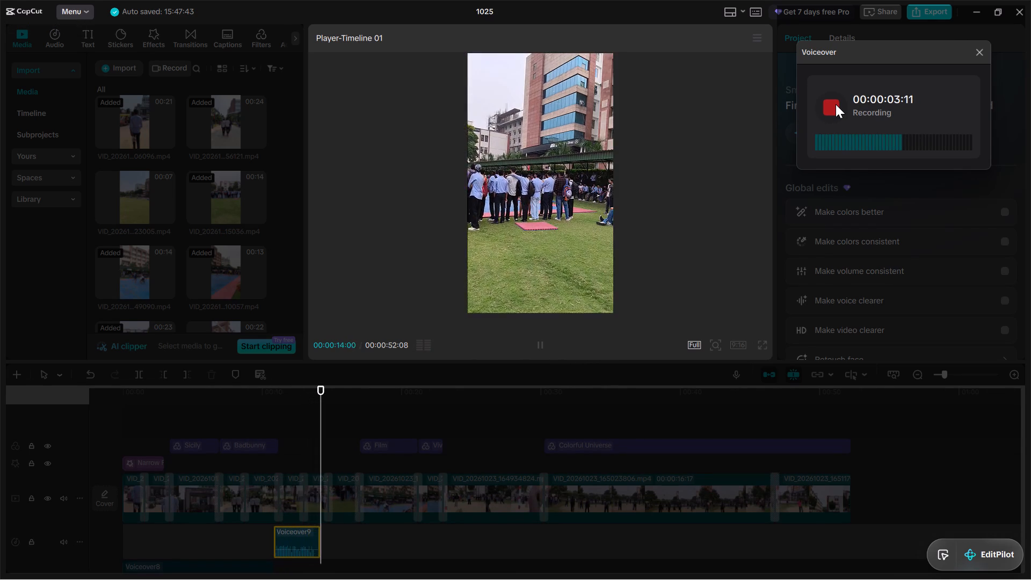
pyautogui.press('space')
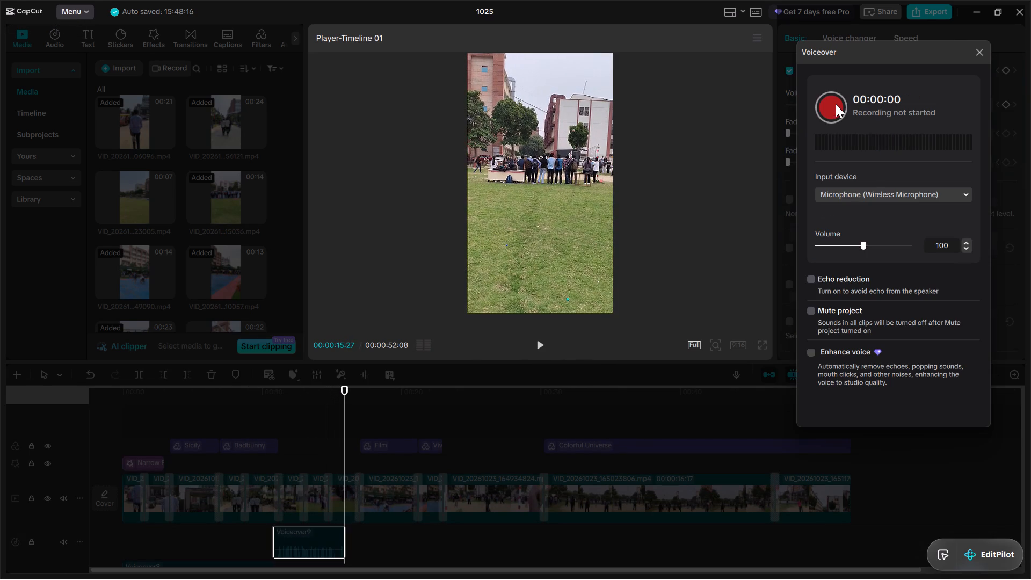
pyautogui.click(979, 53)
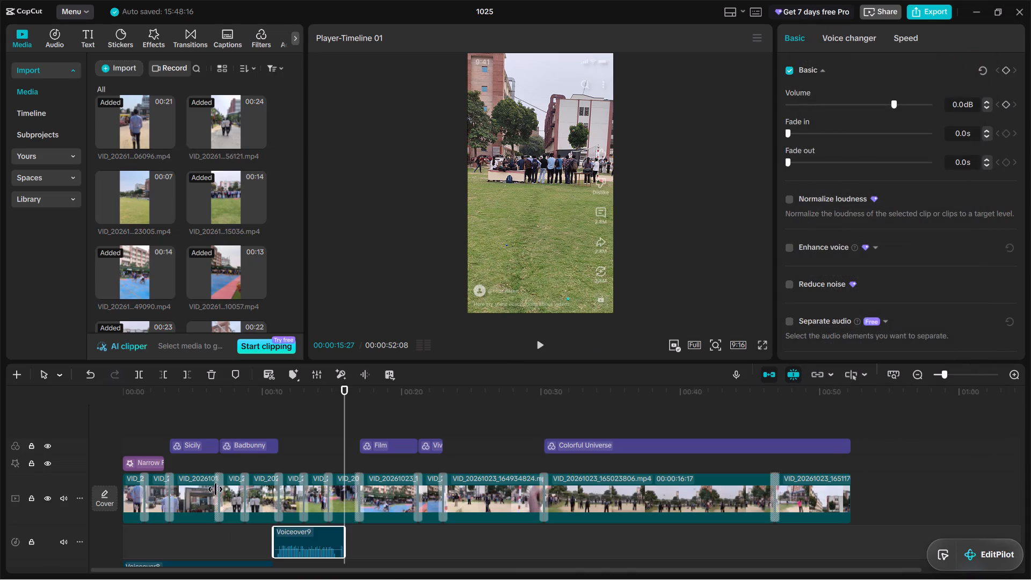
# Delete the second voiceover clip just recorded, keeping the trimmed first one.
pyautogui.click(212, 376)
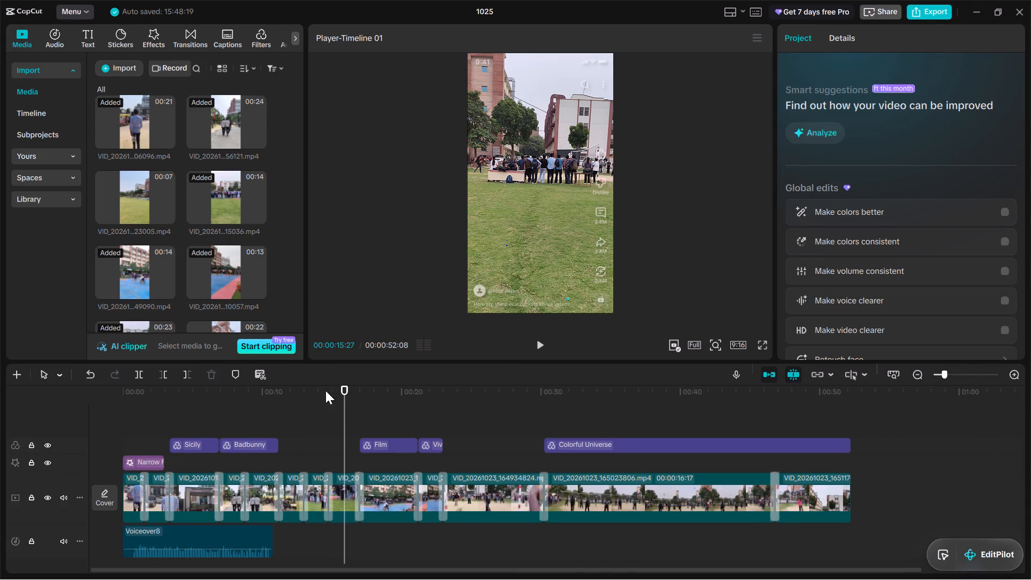
# Record a voiceover continuation of about 8 seconds from 00:00:10:25, at the end of the trimmed first clip.
pyautogui.moveTo(346, 401); pyautogui.dragTo(272, 427)
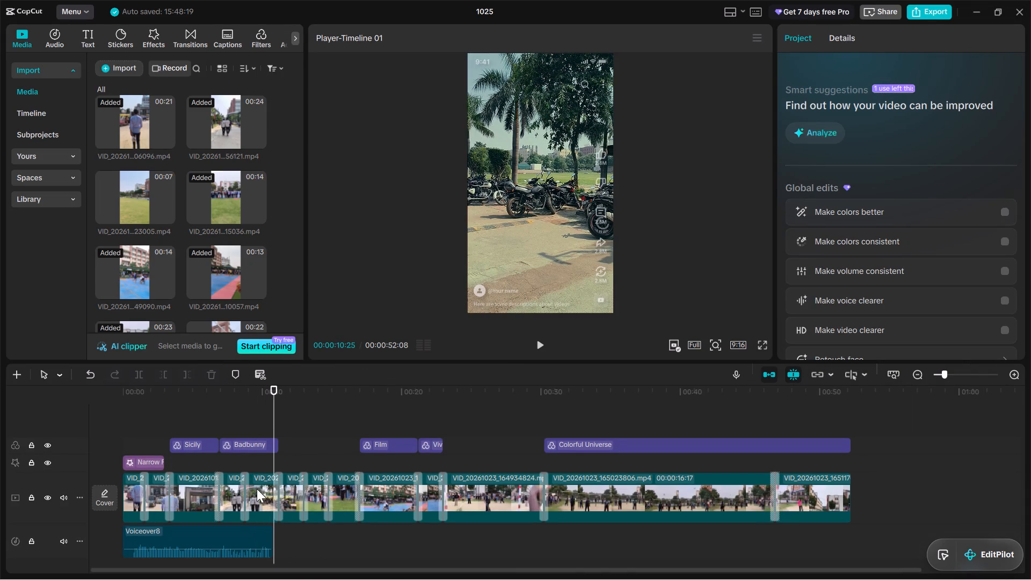
pyautogui.click(247, 529)
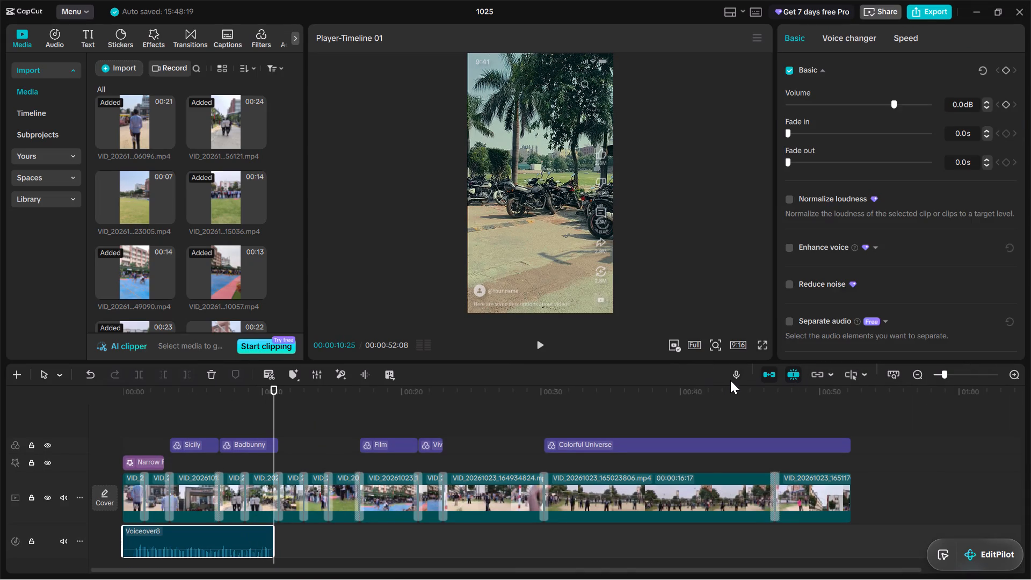
pyautogui.click(732, 378)
pyautogui.click(833, 114)
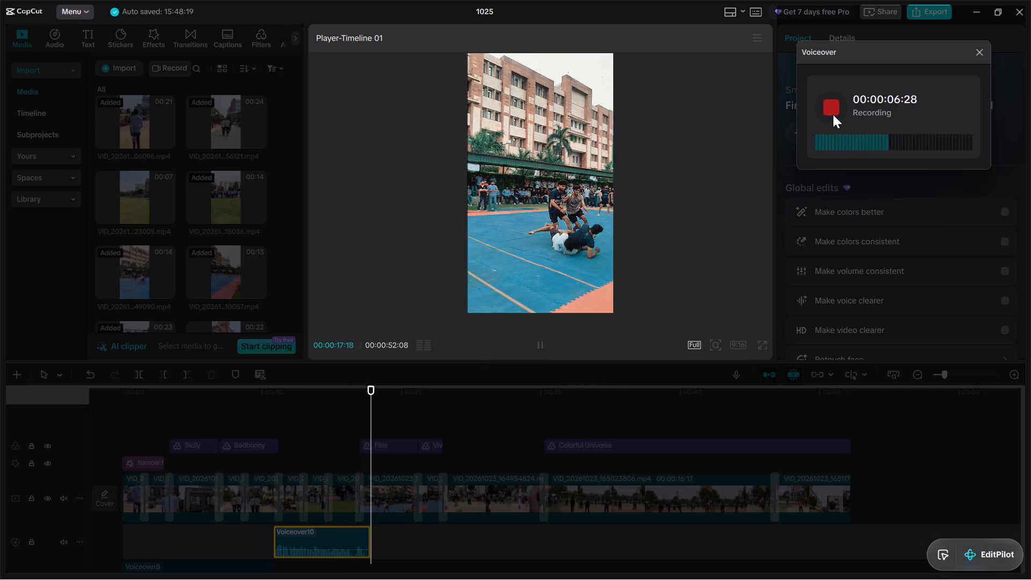
pyautogui.press('space')
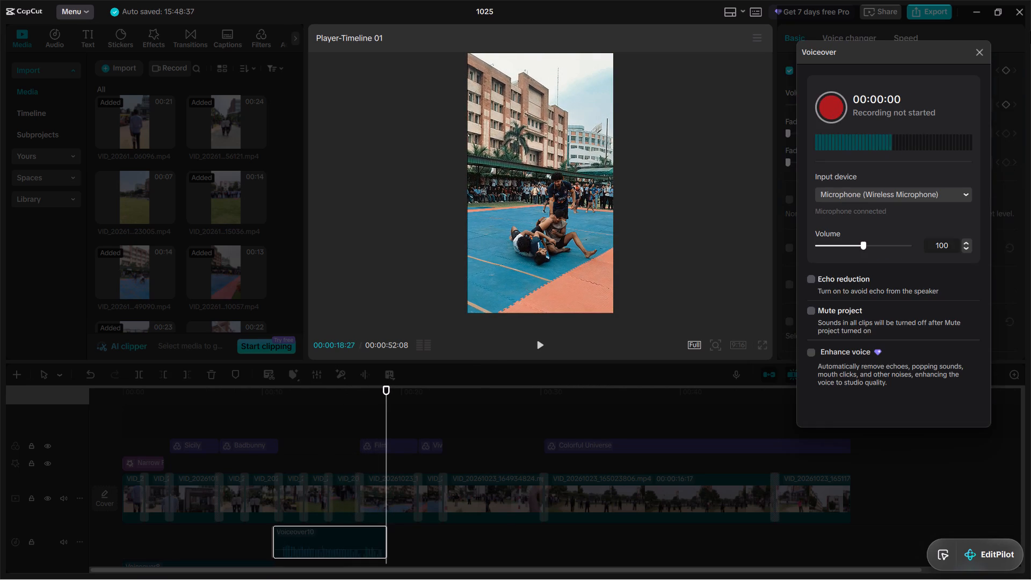
pyautogui.click(980, 61)
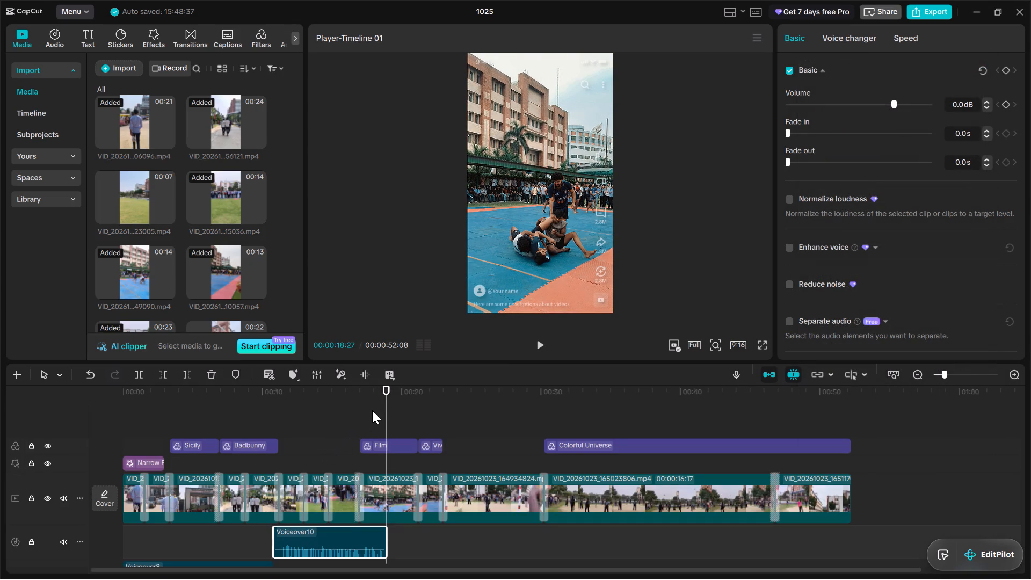
# Play the edit from just before the join of the two voiceover clips to review the continuation.
pyautogui.moveTo(387, 398); pyautogui.dragTo(253, 433)
pyautogui.press('space')
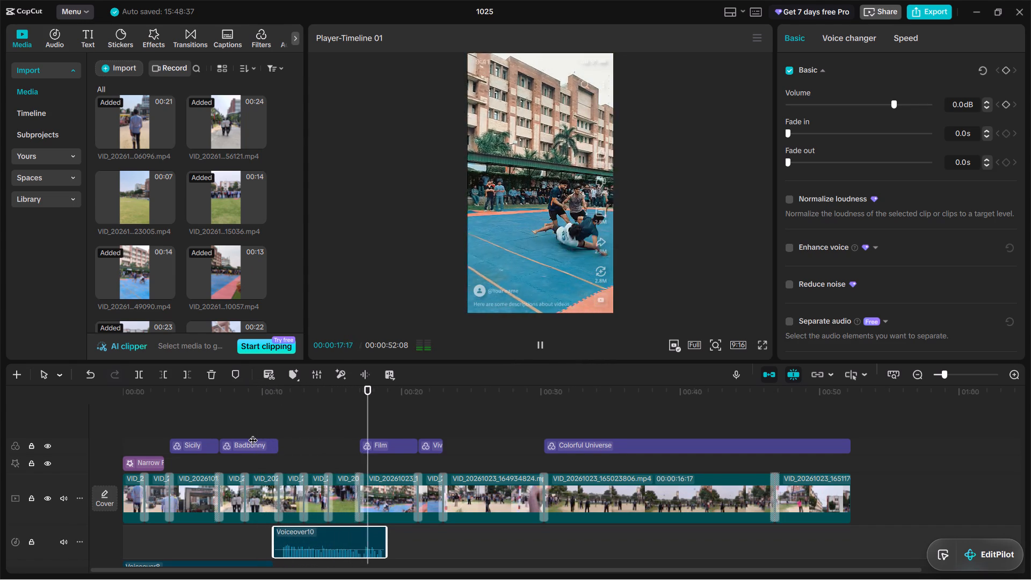
pyautogui.press('space')
# Find the cut point near the end of the second voiceover clip by replaying it, and trim its end to 00:00:17:04.
pyautogui.press('Left')
pyautogui.press('Left')
pyautogui.press('Left')
pyautogui.press('Left')
pyautogui.press('Left')
pyautogui.press('Left')
pyautogui.press('Left')
pyautogui.press('Left')
pyautogui.press('Left')
pyautogui.press('Left')
pyautogui.press('Left')
pyautogui.press('Left')
pyautogui.press('Left')
pyautogui.press('Left')
pyautogui.press('Left')
pyautogui.press('Left')
pyautogui.press('Left')
pyautogui.press('Left')
pyautogui.press('Left')
pyautogui.press('Left')
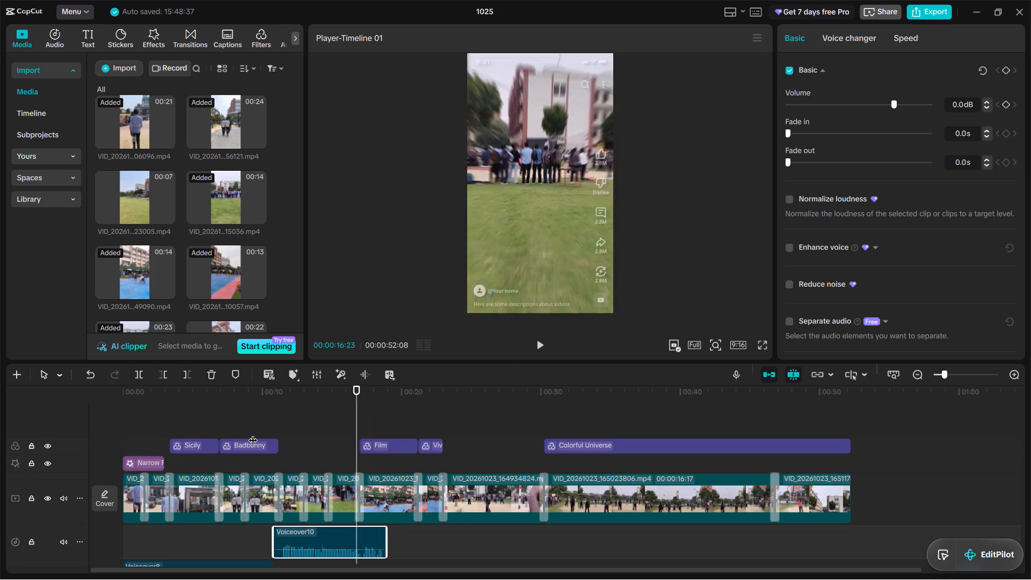
pyautogui.press('space')
pyautogui.press('space')
pyautogui.press('Left')
pyautogui.press('Left')
pyautogui.press('Left')
pyautogui.press('Left')
pyautogui.press('Left')
pyautogui.press('Left')
pyautogui.press('Left')
pyautogui.press('Left')
pyautogui.press('Left')
pyautogui.press('Left')
pyautogui.press('Left')
pyautogui.press('Left')
pyautogui.press('Left')
pyautogui.press('Left')
pyautogui.press('Left')
pyautogui.press('Left')
pyautogui.press('Left')
pyautogui.press('Left')
pyautogui.press('Left')
pyautogui.press('Left')
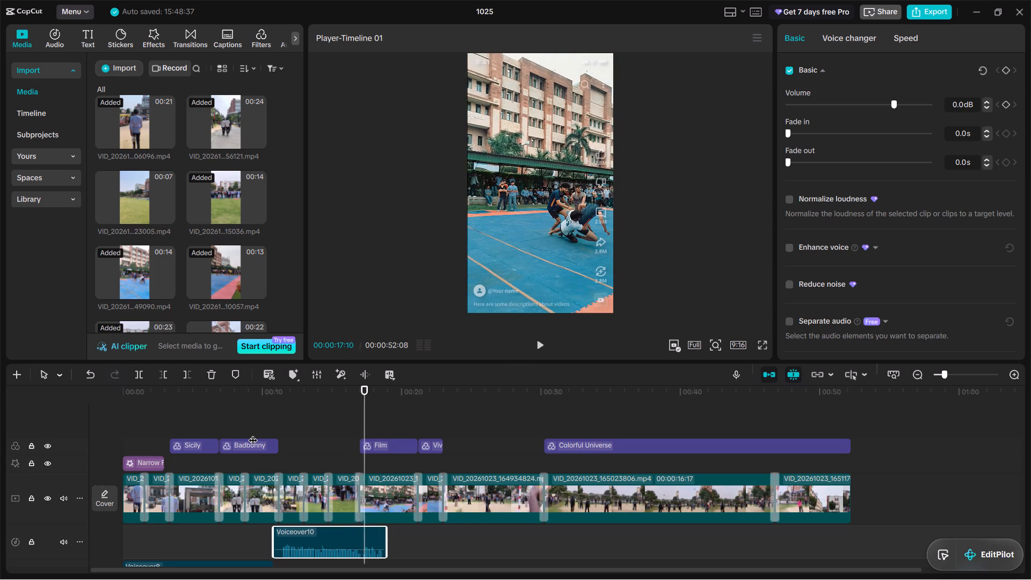
pyautogui.press('space')
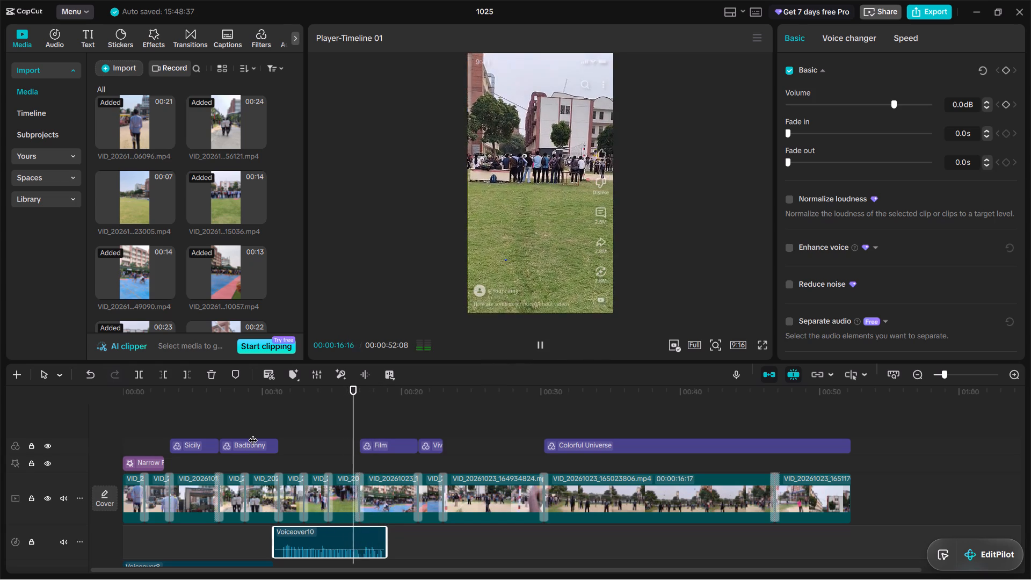
pyautogui.press('space')
pyautogui.press('Left')
pyautogui.press('Left')
pyautogui.press('Left')
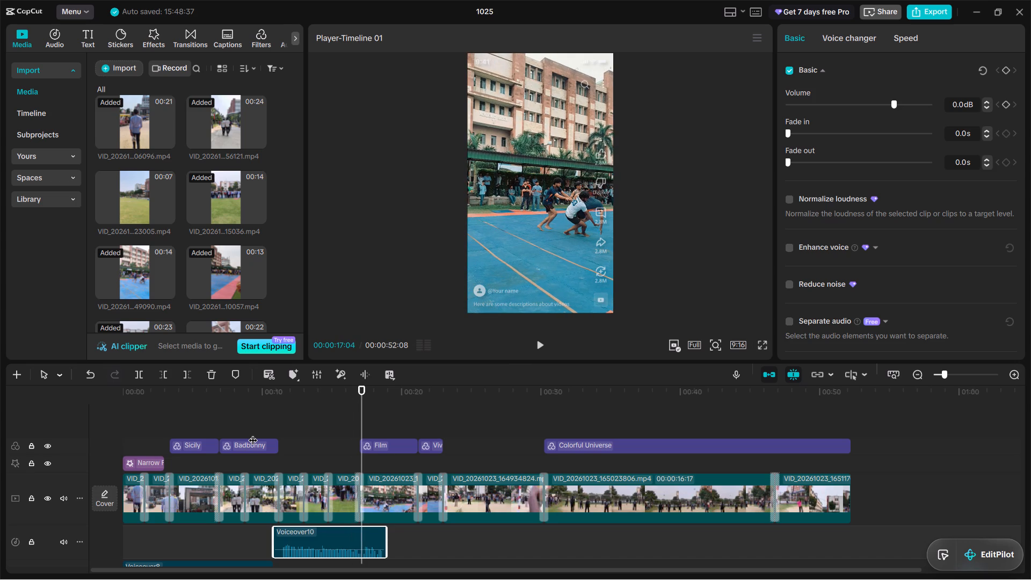
pyautogui.press('Right')
pyautogui.press('Left')
pyautogui.click(186, 373)
# Play the edit from just before the second voiceover clip through its trimmed end to review the cut.
pyautogui.moveTo(363, 396); pyautogui.dragTo(319, 409)
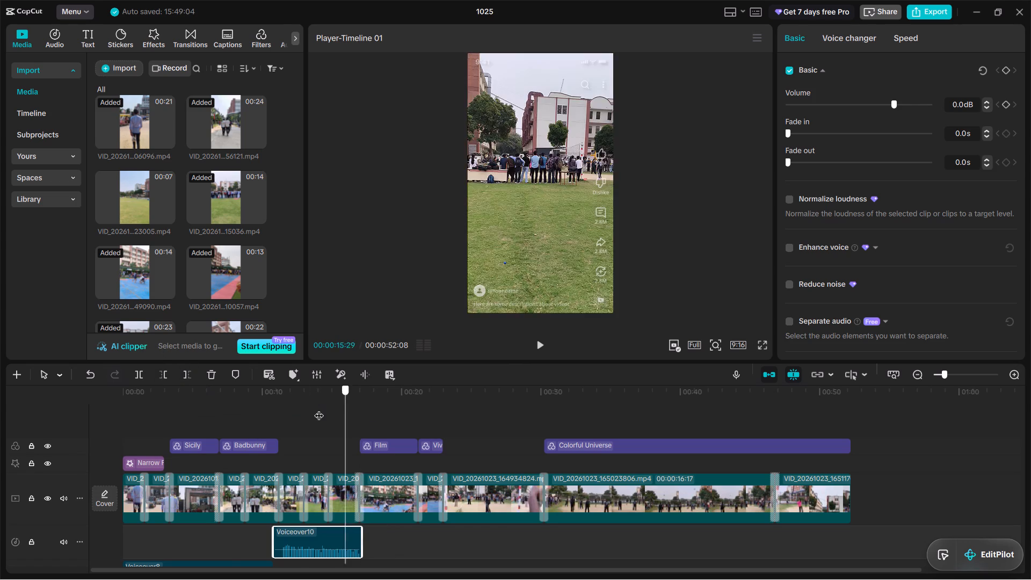
pyautogui.moveTo(319, 409); pyautogui.dragTo(246, 422)
pyautogui.press('space')
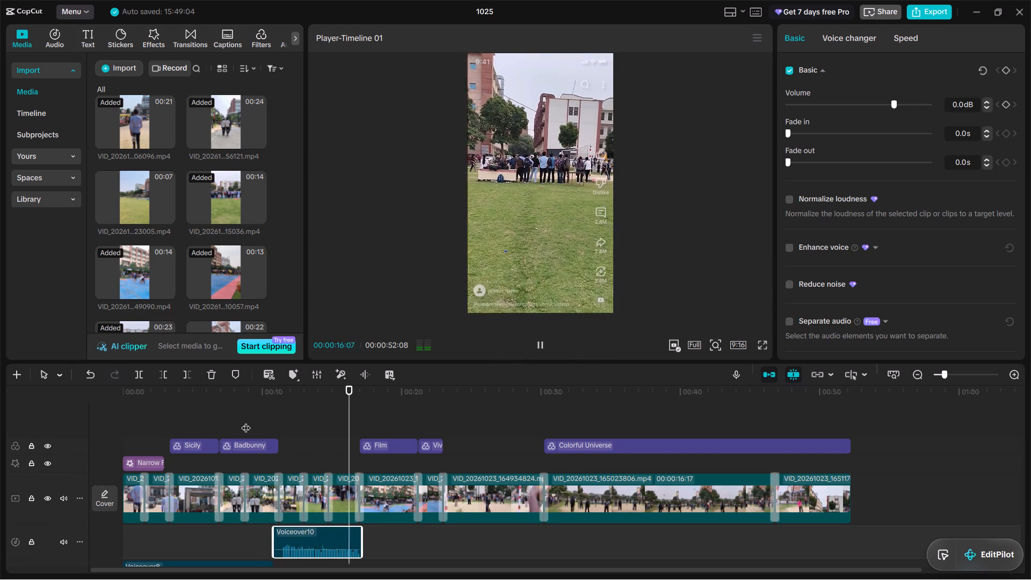
pyautogui.press('space')
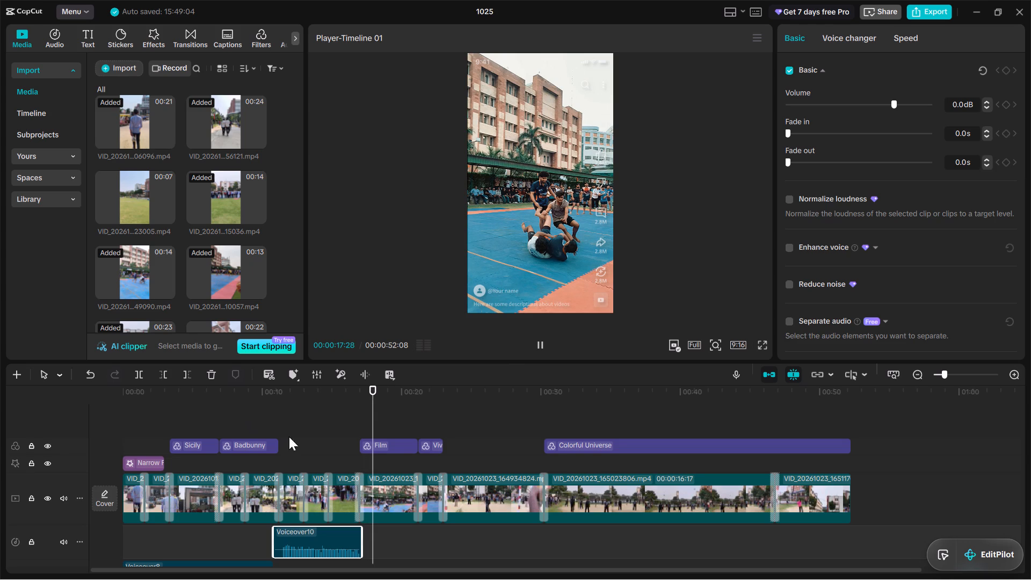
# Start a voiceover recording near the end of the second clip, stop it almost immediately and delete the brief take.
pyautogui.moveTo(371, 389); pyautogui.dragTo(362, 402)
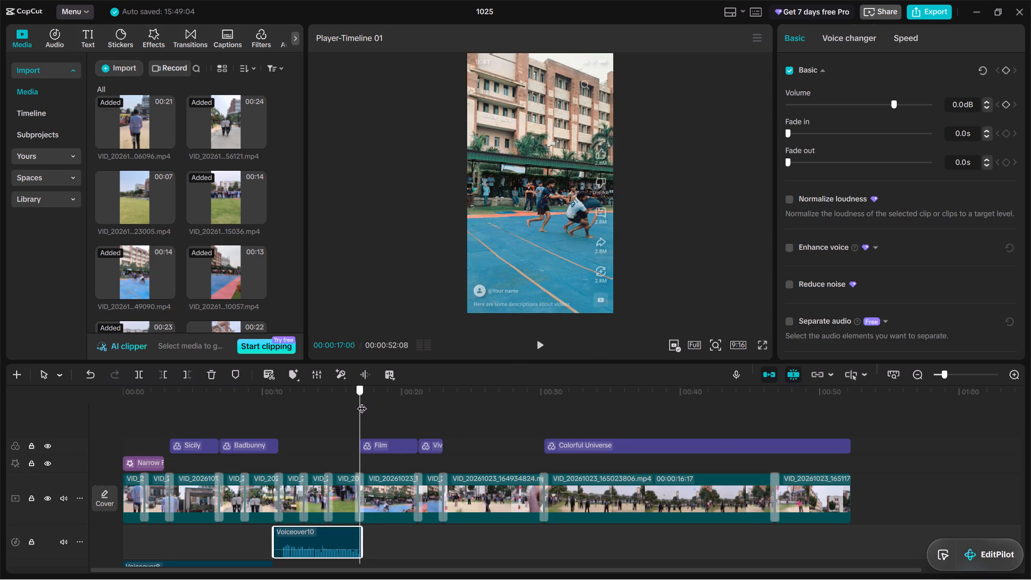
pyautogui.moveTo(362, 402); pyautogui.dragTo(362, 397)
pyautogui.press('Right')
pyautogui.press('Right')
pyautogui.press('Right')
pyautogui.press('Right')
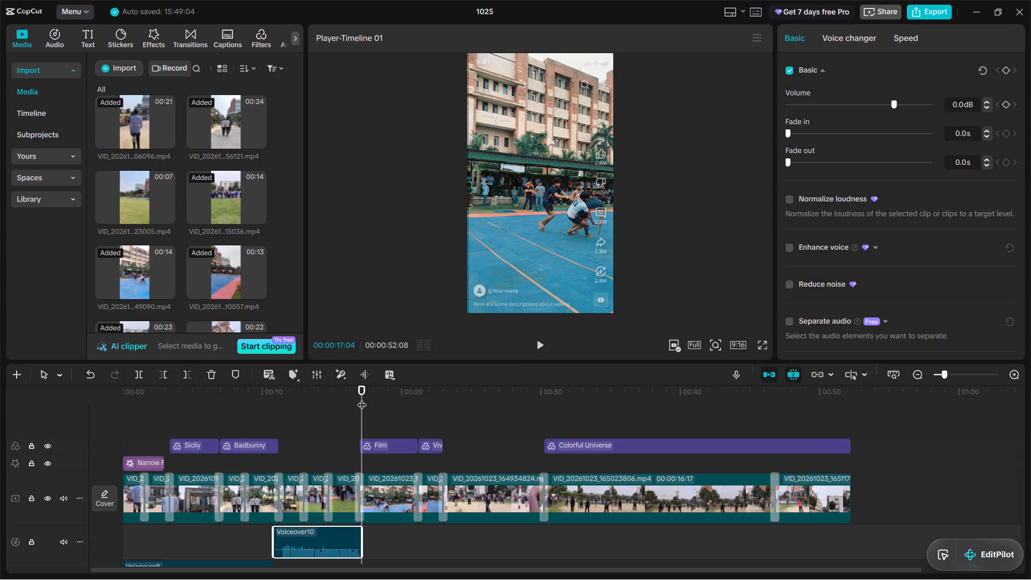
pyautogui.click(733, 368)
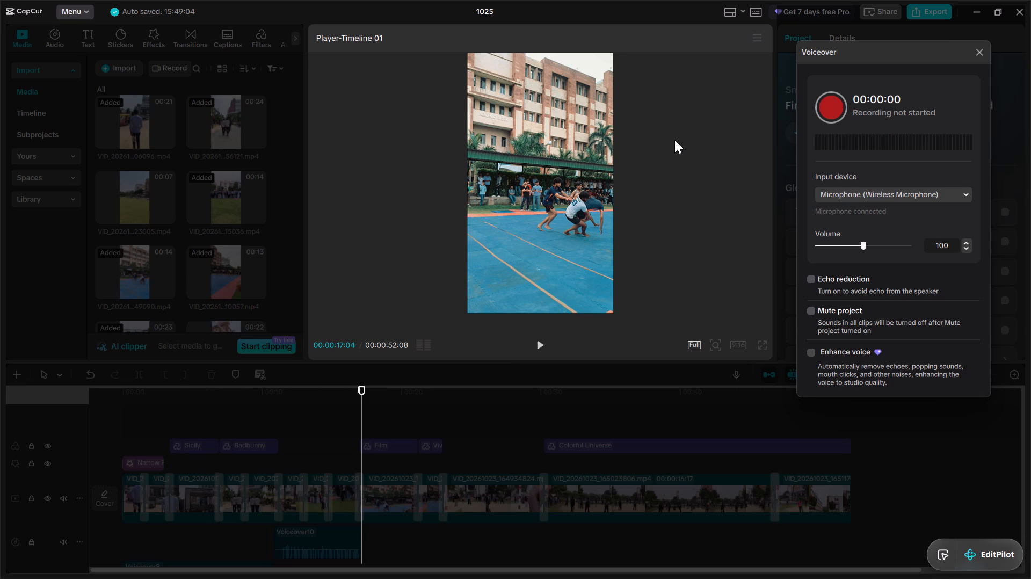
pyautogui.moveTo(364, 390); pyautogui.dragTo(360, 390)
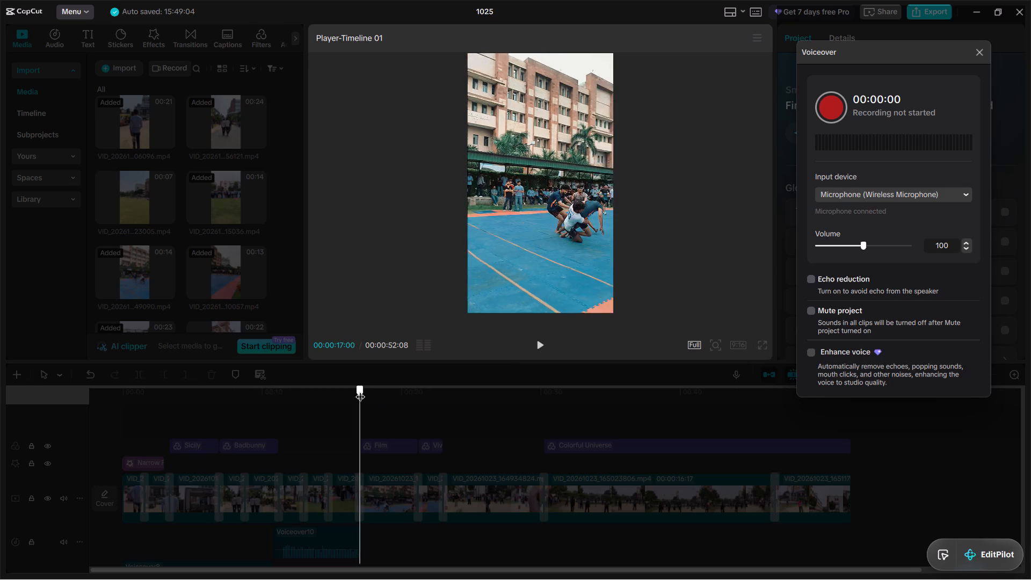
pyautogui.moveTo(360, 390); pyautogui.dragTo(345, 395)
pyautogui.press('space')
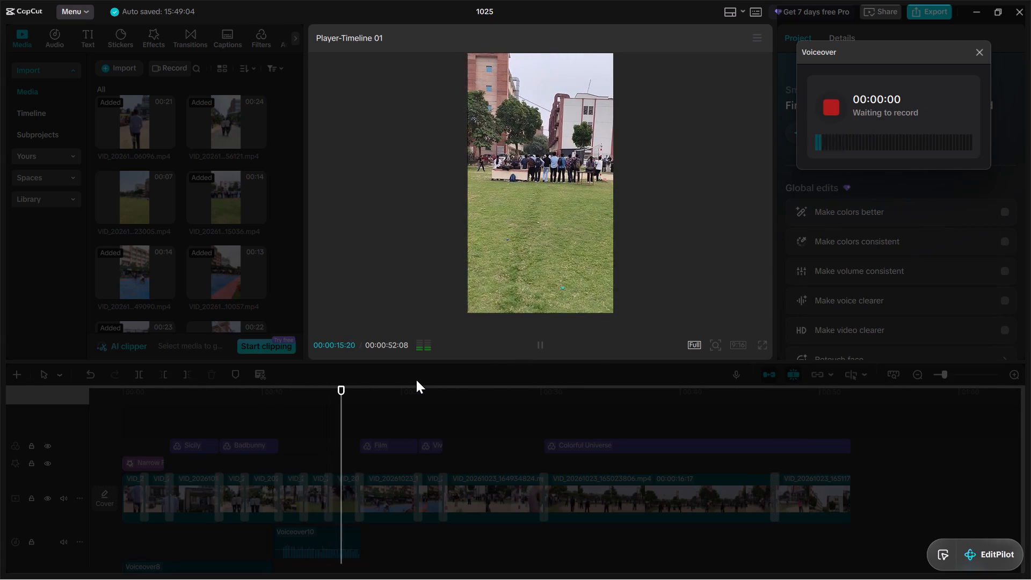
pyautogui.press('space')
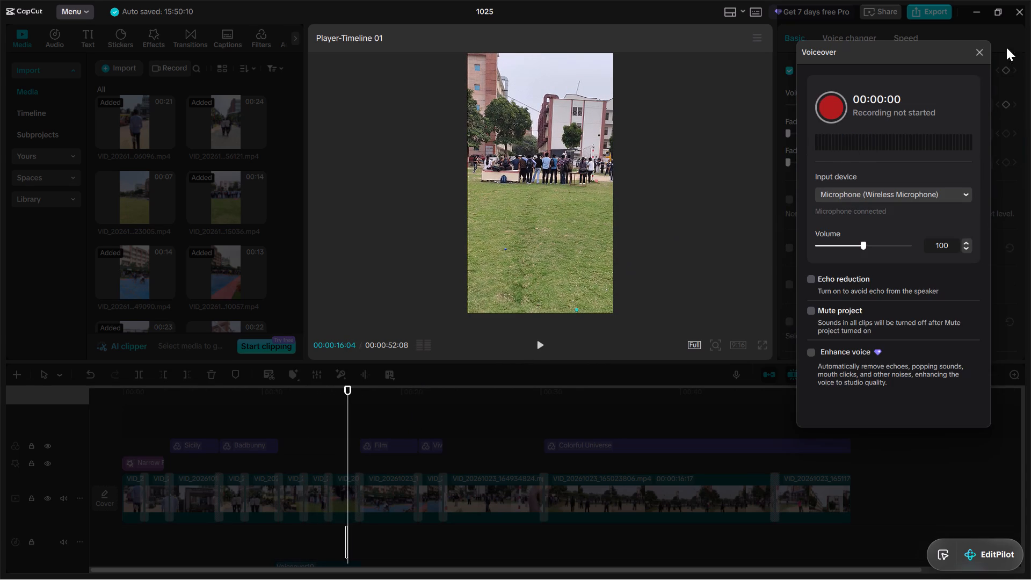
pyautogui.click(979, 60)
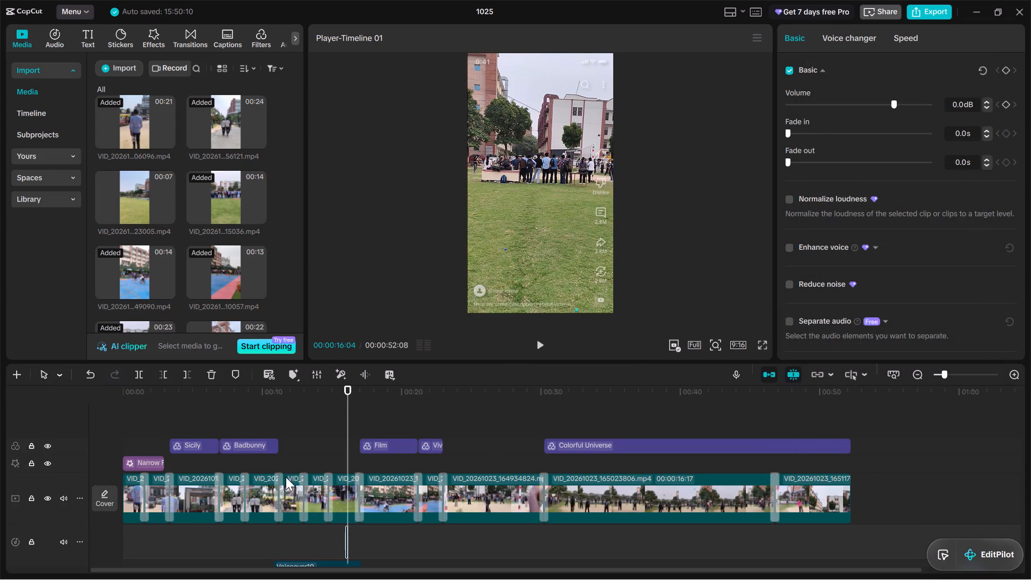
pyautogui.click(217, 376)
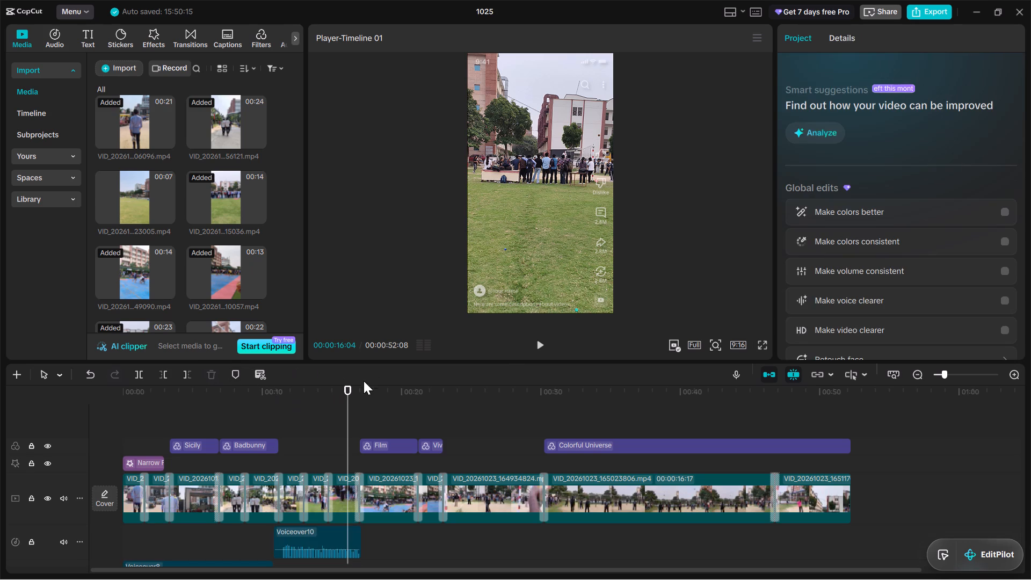
# Play the edit from partway through the second voiceover clip to its end to review the narration.
pyautogui.moveTo(345, 392); pyautogui.dragTo(297, 406)
pyautogui.press('space')
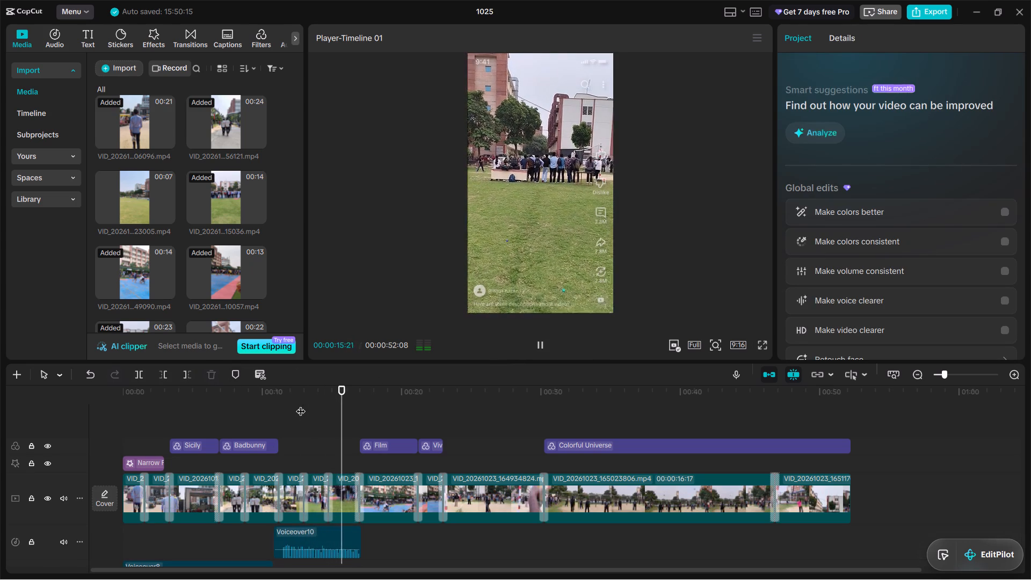
pyautogui.press('space')
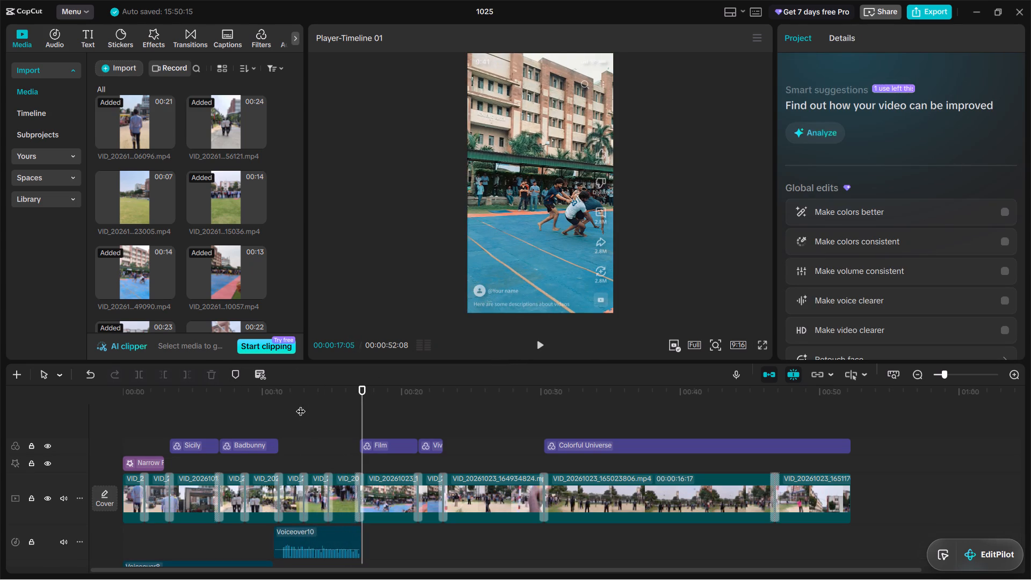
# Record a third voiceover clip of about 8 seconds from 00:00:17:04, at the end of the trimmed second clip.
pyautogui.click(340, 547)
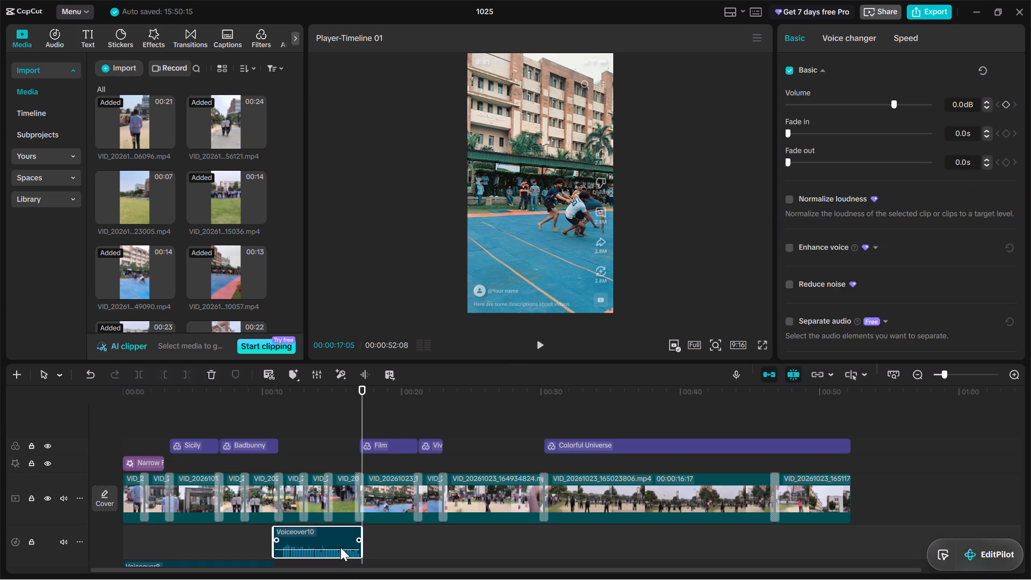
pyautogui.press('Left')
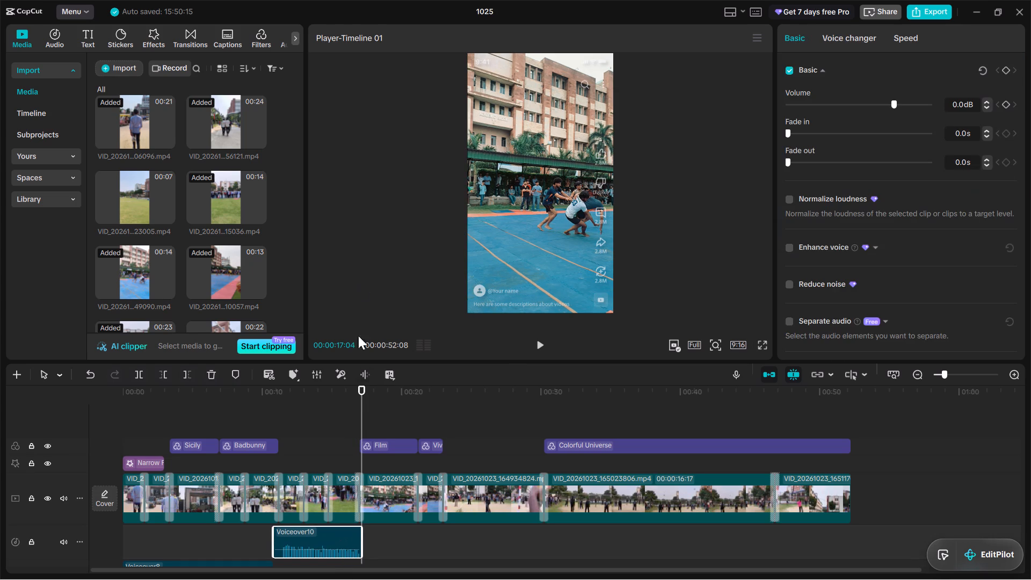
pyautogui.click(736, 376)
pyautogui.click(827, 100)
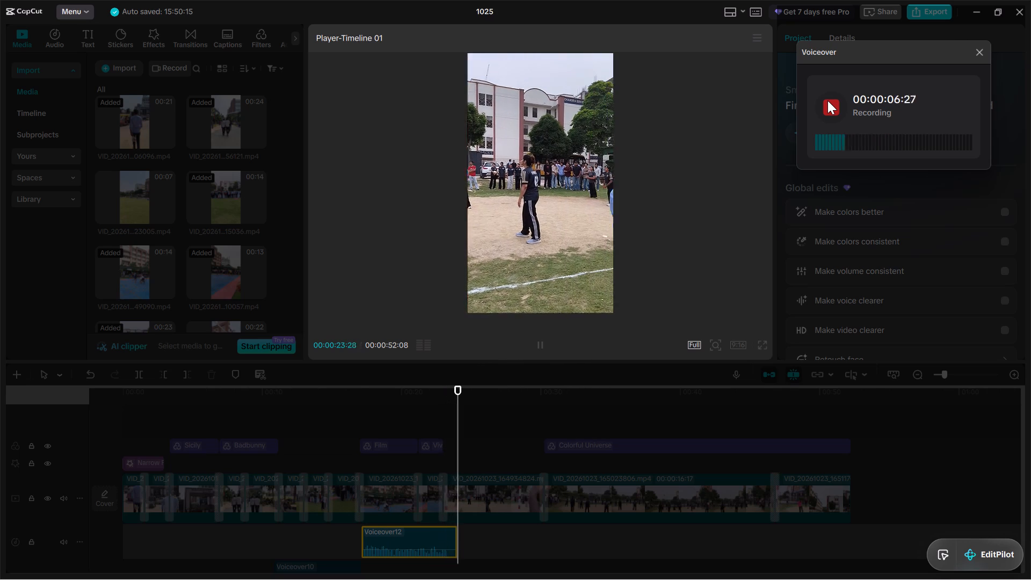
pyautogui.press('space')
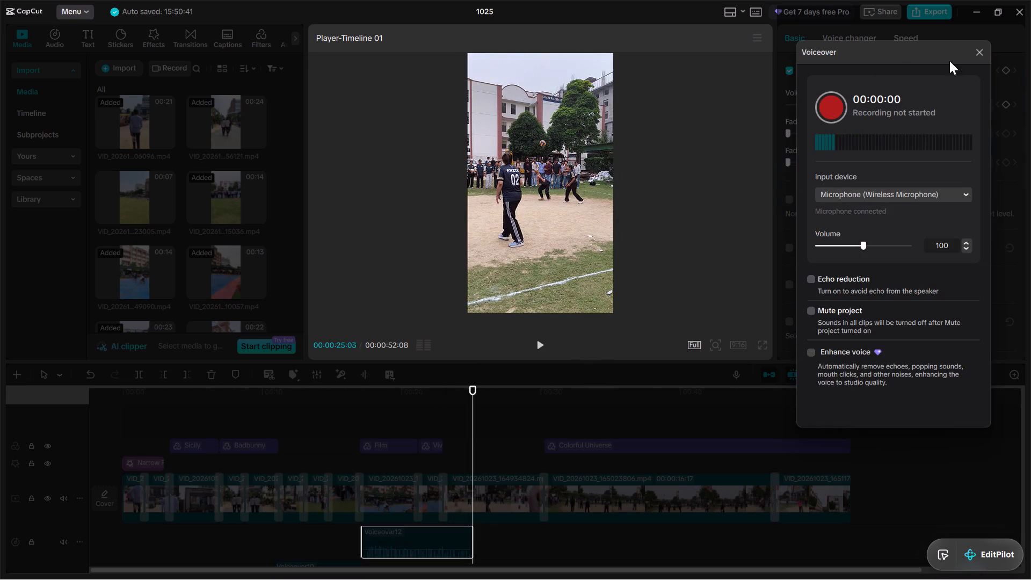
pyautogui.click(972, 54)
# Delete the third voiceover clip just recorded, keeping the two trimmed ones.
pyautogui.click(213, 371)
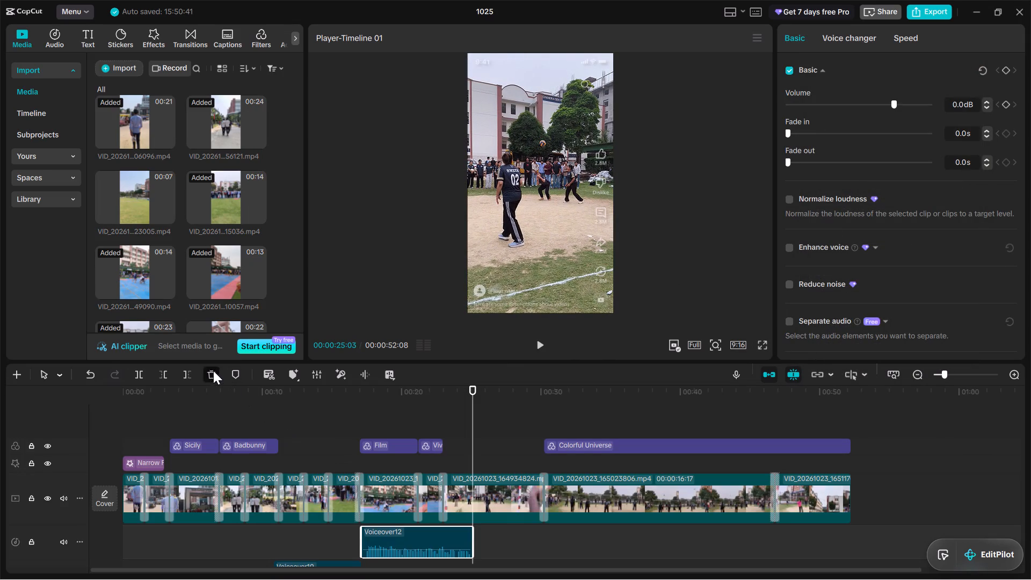
# Play the edit from just before the second voiceover clip to its end to review the lead-in for the next take.
pyautogui.moveTo(472, 390); pyautogui.dragTo(342, 418)
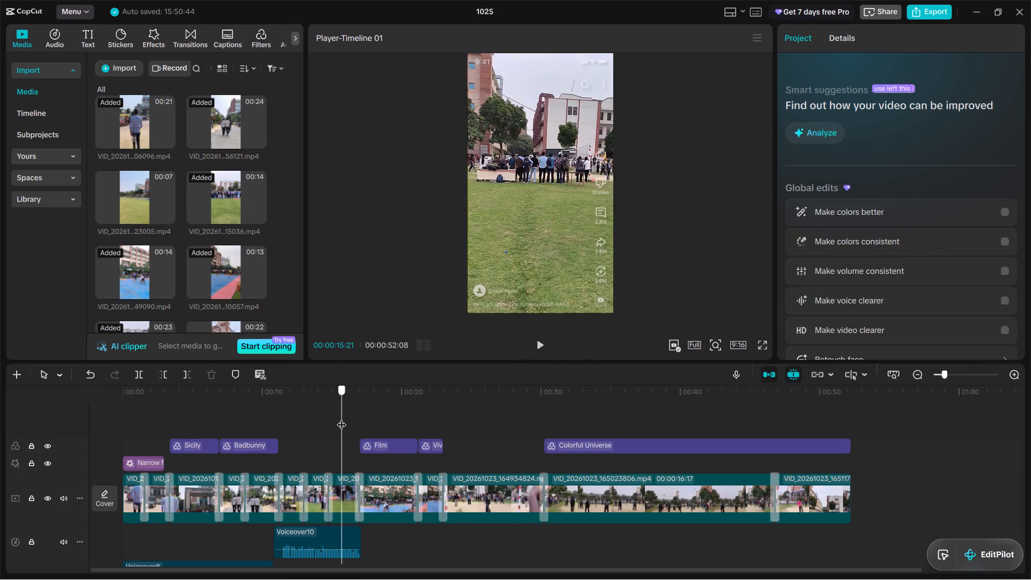
pyautogui.moveTo(342, 418); pyautogui.dragTo(357, 419)
pyautogui.click(330, 530)
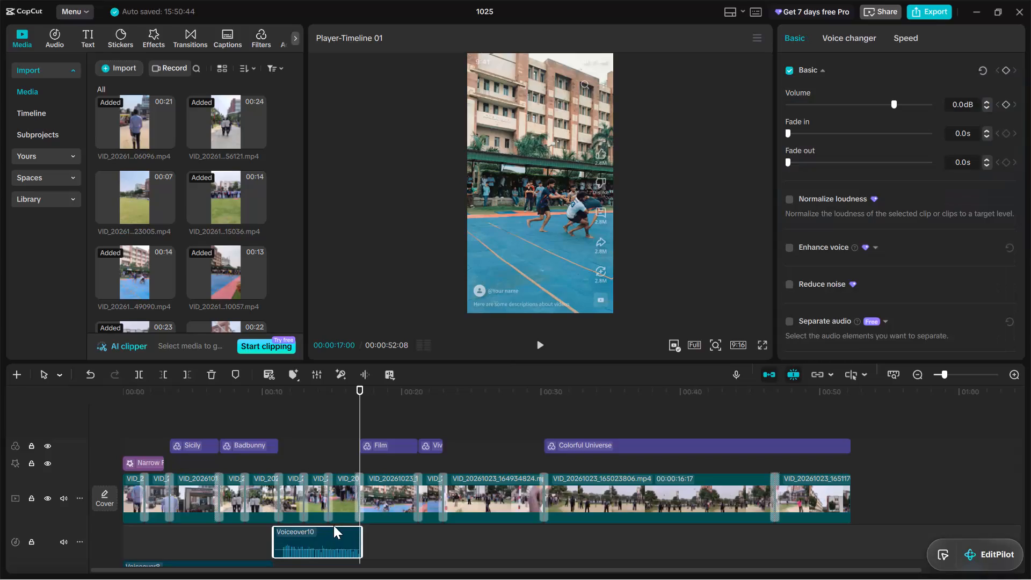
pyautogui.press('Right')
pyautogui.press('Right')
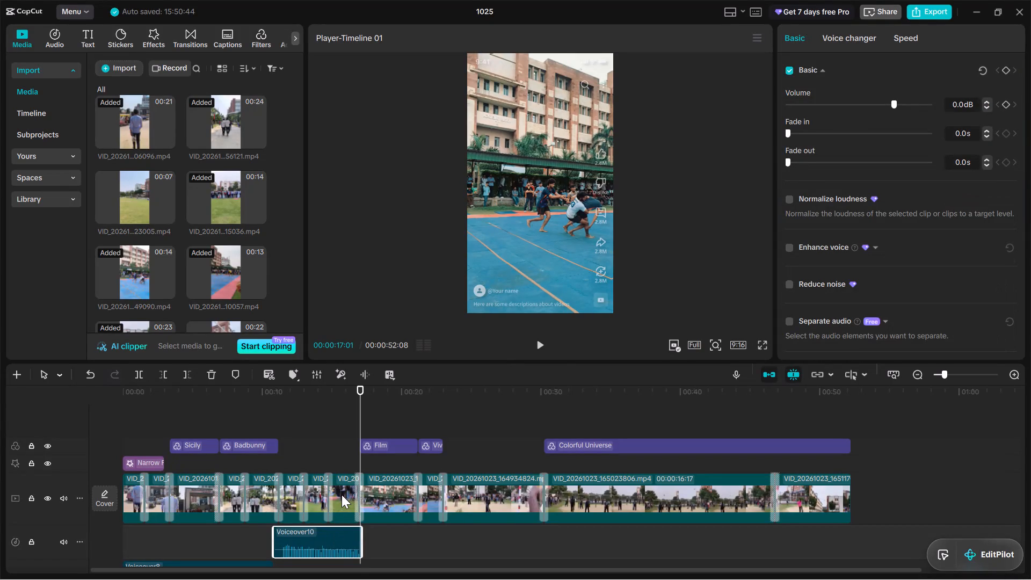
pyautogui.press('Right')
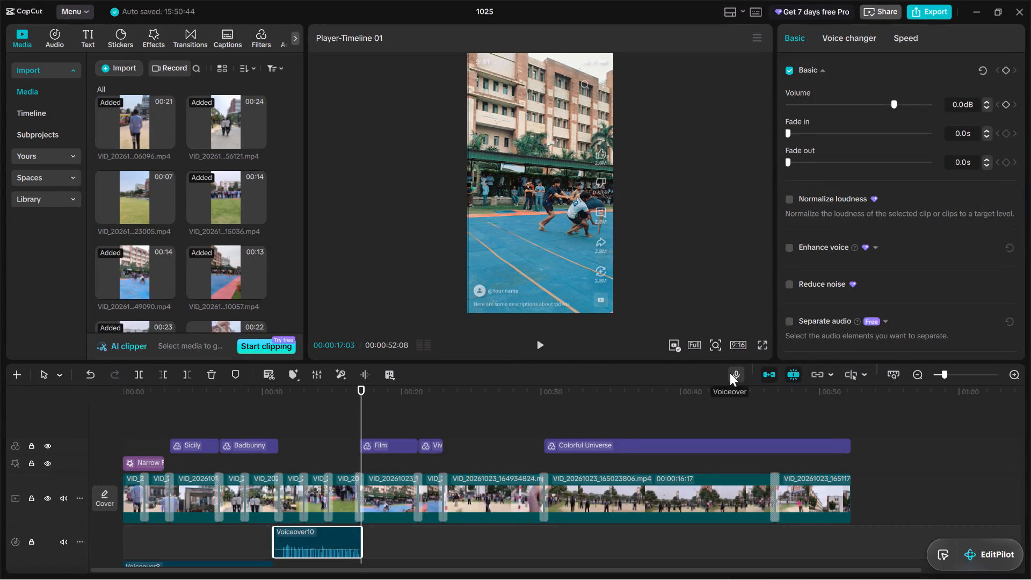
pyautogui.moveTo(356, 395); pyautogui.dragTo(252, 410)
pyautogui.press('space')
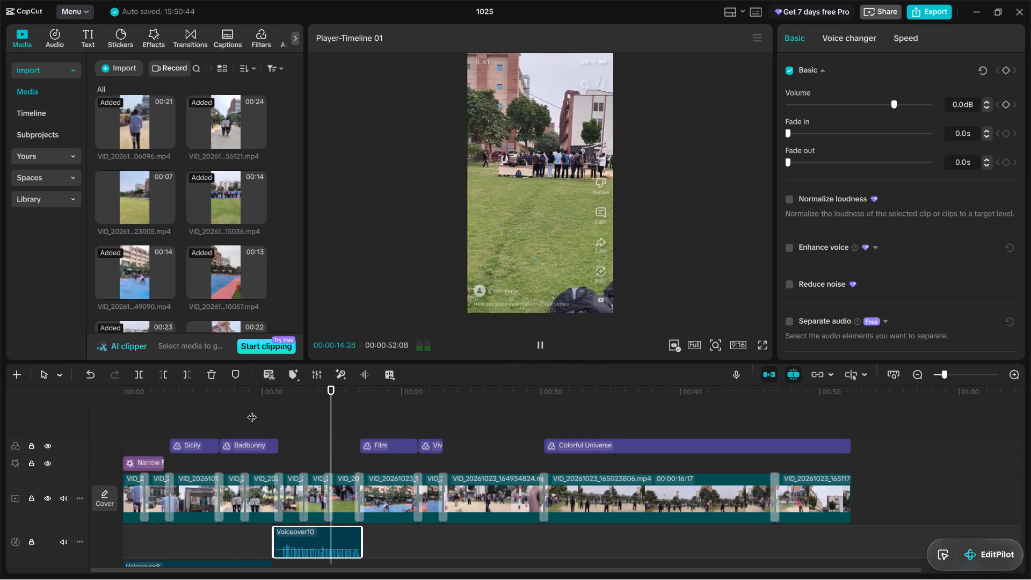
pyautogui.press('space')
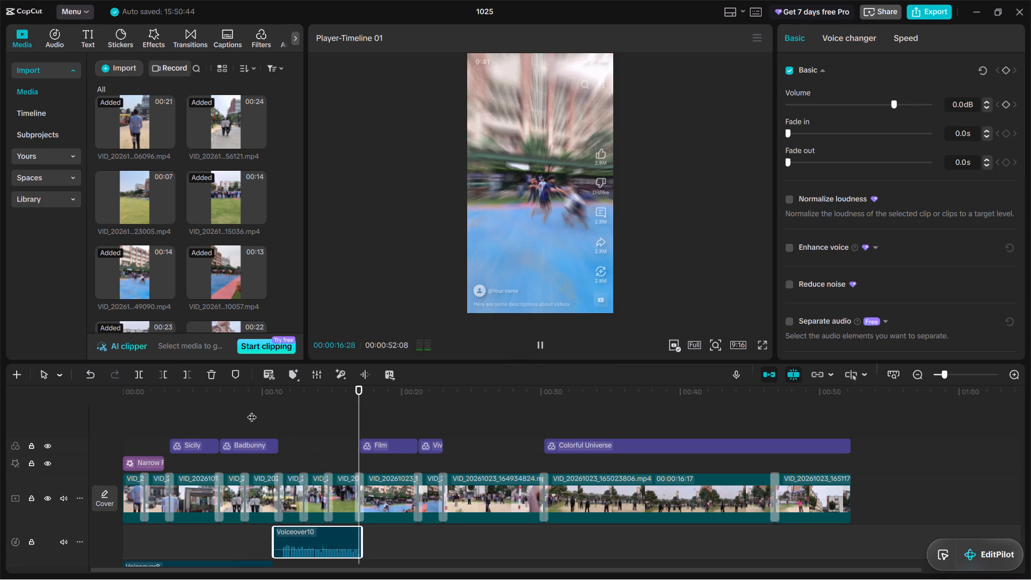
pyautogui.press('space')
pyautogui.press('space')
# Record a new third voiceover clip from 00:00:17:04, continuing from the end of the trimmed second clip.
pyautogui.press('Left')
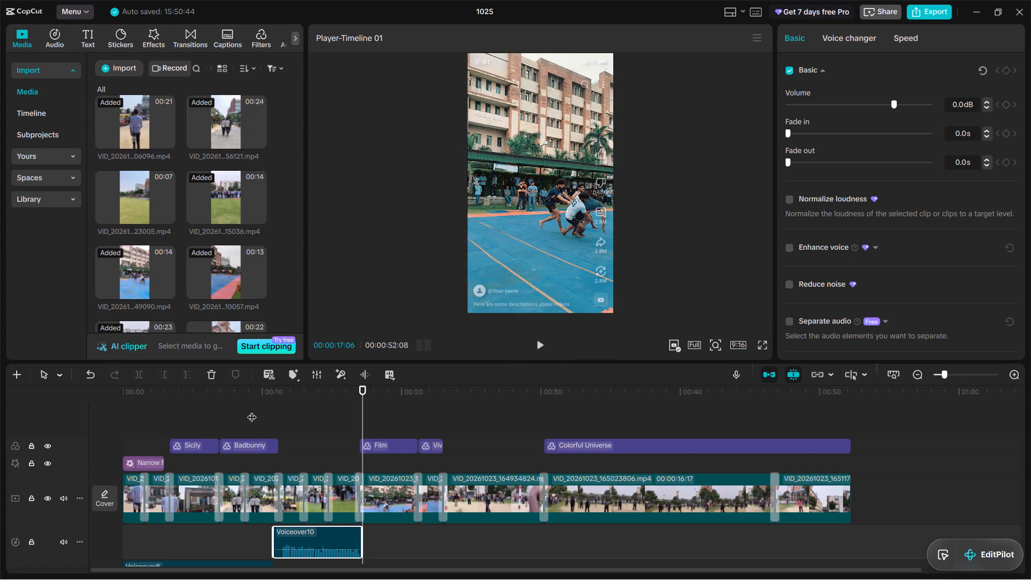
pyautogui.press('Left')
pyautogui.press('Left')
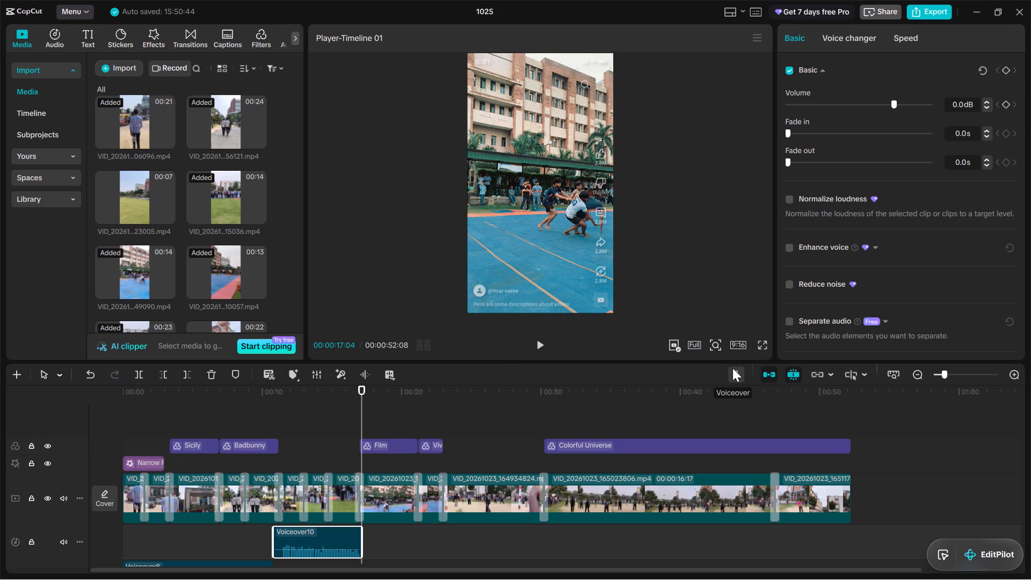
pyautogui.click(732, 368)
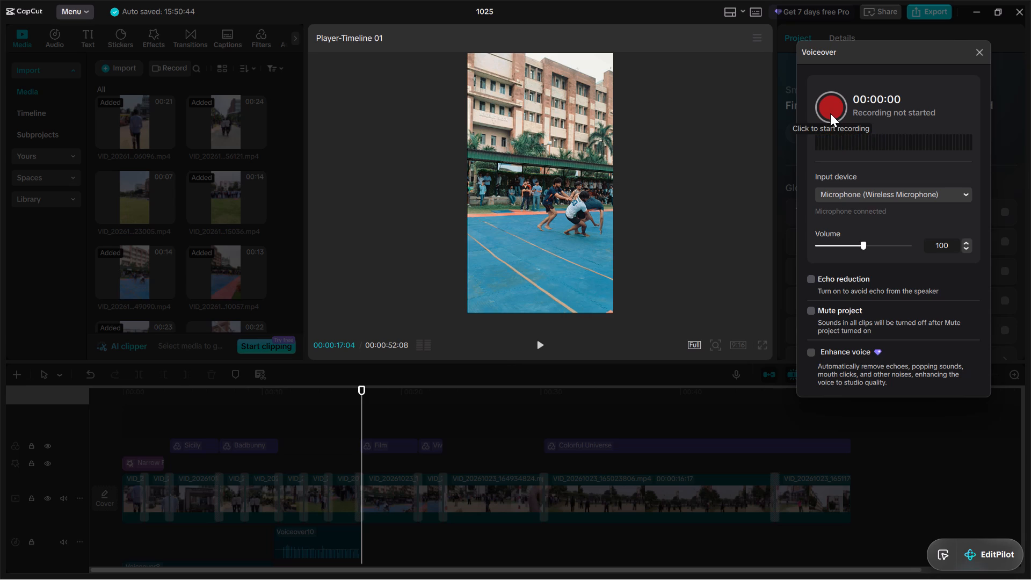
pyautogui.click(830, 113)
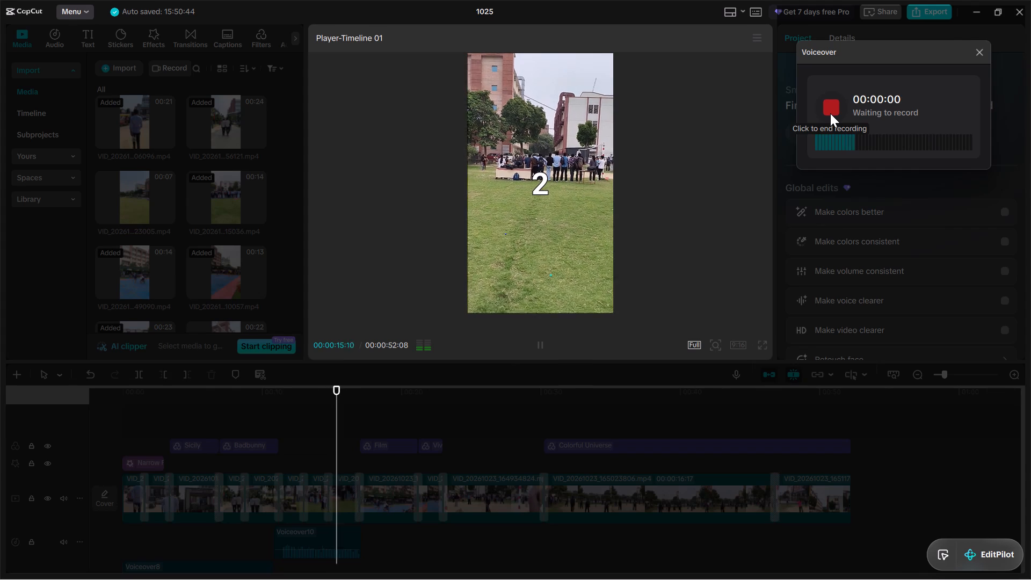
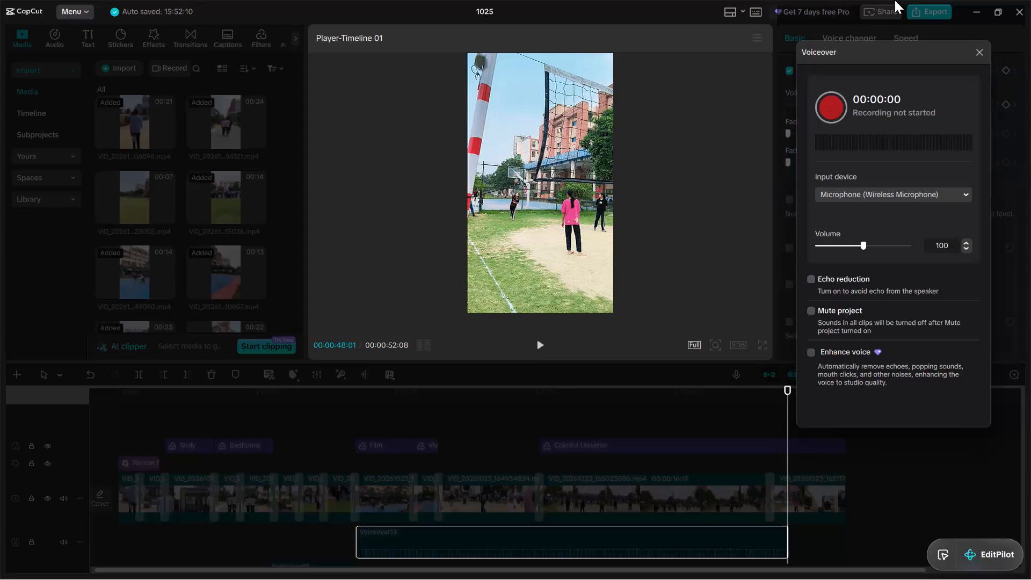
# Close the voiceover recorder and play the edit from the beginning to review all three voiceover clips against the video.
pyautogui.click(980, 54)
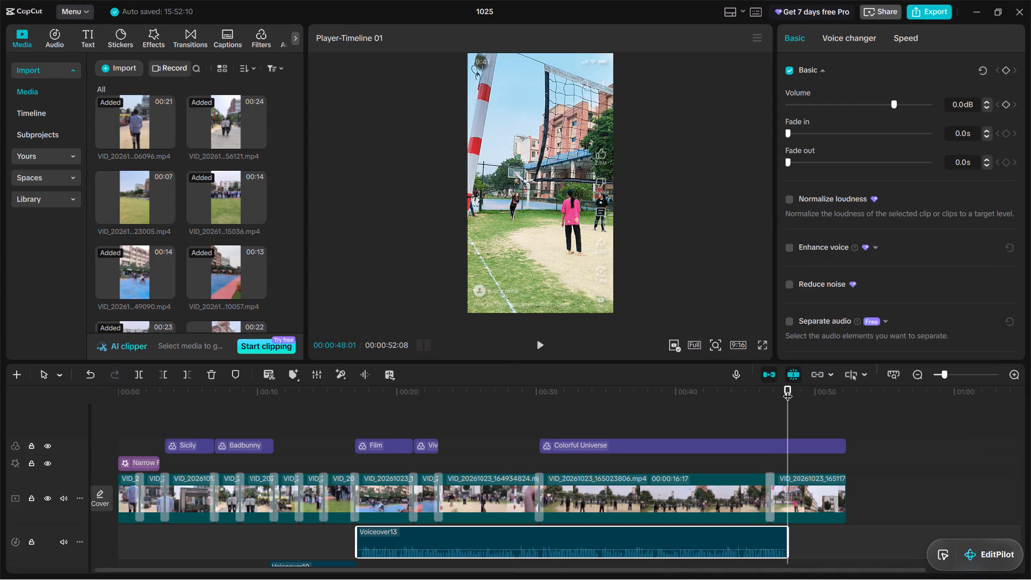
pyautogui.moveTo(789, 389); pyautogui.dragTo(95, 417)
pyautogui.press('space')
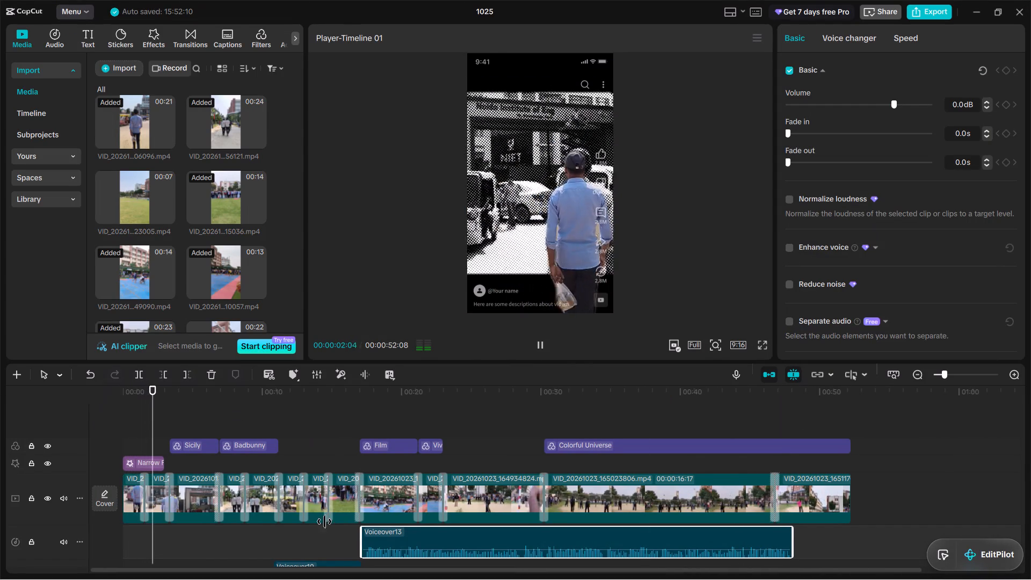
pyautogui.scroll(-5, 322, 531)
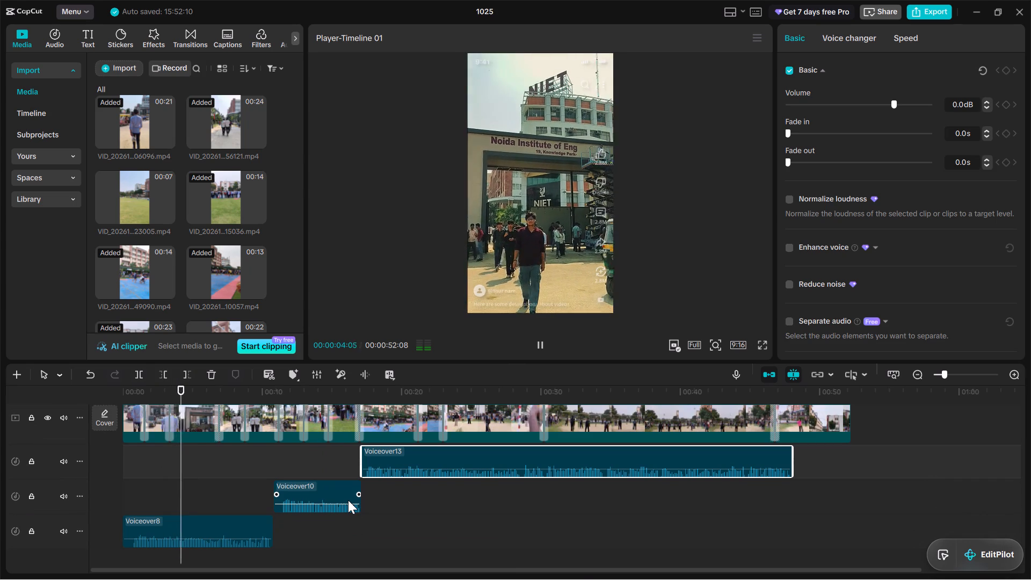
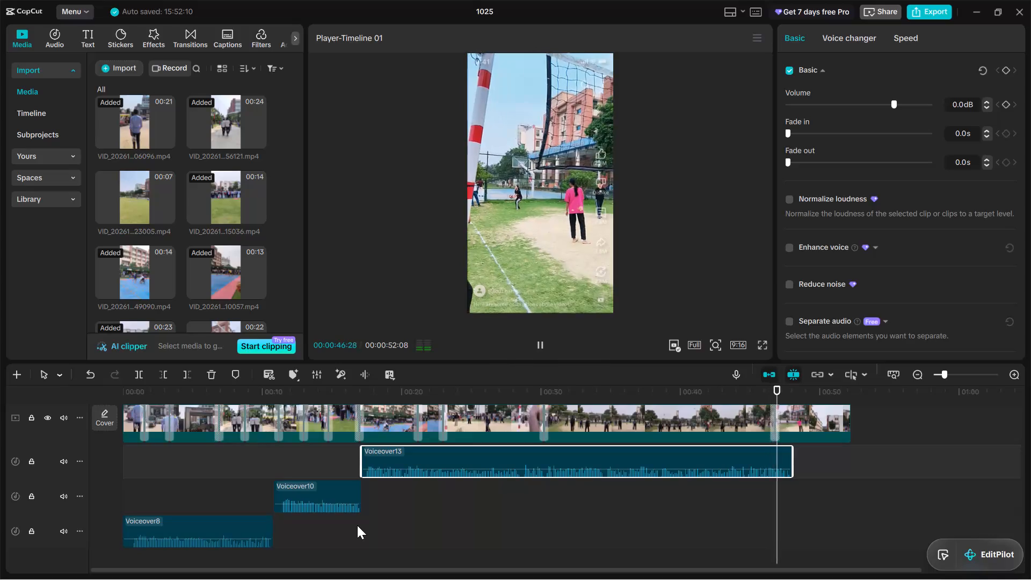
# Replay and step frame by frame through the end of Voiceover13, between about 00:00:46:28 and 00:00:47:26, to check how it finishes.
pyautogui.press('space')
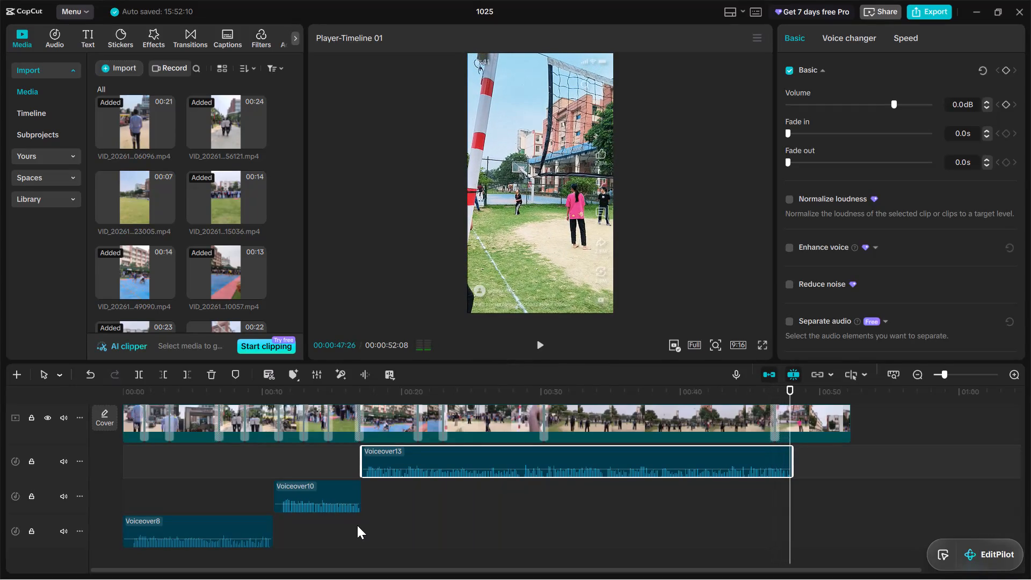
pyautogui.press('space')
pyautogui.press('Left')
pyautogui.press('Left')
pyautogui.press('Left')
pyautogui.press('Left')
pyautogui.press('Left')
pyautogui.press('Left')
pyautogui.press('Left')
pyautogui.press('Left')
pyautogui.press('Left')
pyautogui.press('Left')
pyautogui.press('Left')
pyautogui.press('Left')
pyautogui.press('Left')
pyautogui.press('Left')
pyautogui.press('Left')
pyautogui.press('Left')
pyautogui.press('Left')
pyautogui.press('Left')
pyautogui.press('Left')
pyautogui.press('Left')
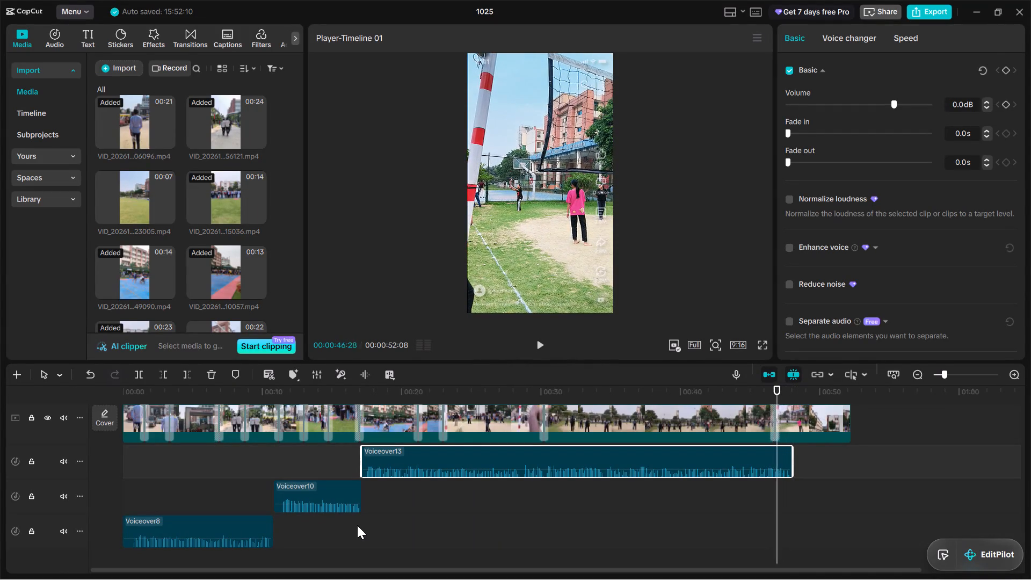
pyautogui.press('space')
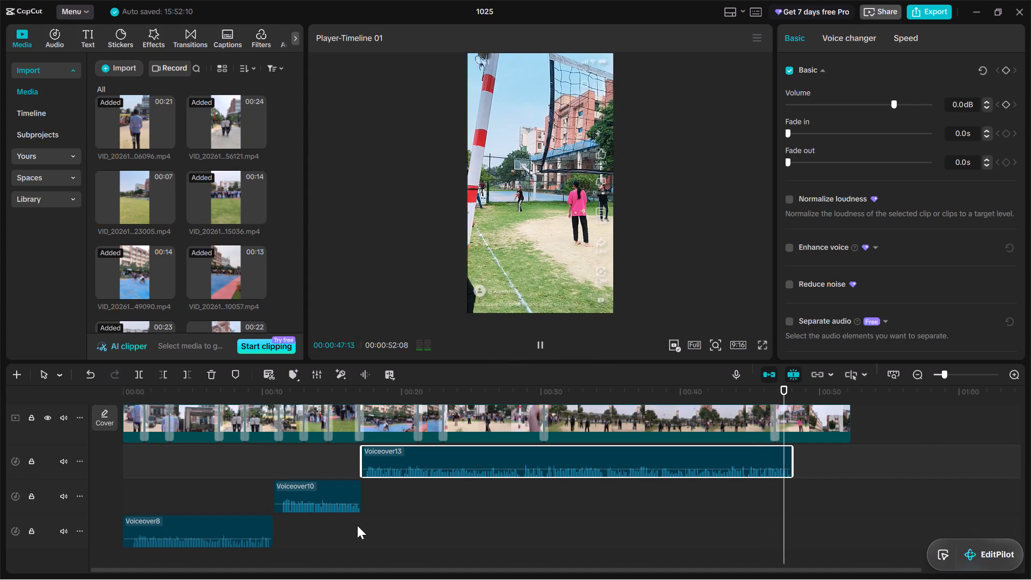
pyautogui.press('space')
pyautogui.press('Left')
pyautogui.press('Left')
pyautogui.press('Left')
pyautogui.press('Left')
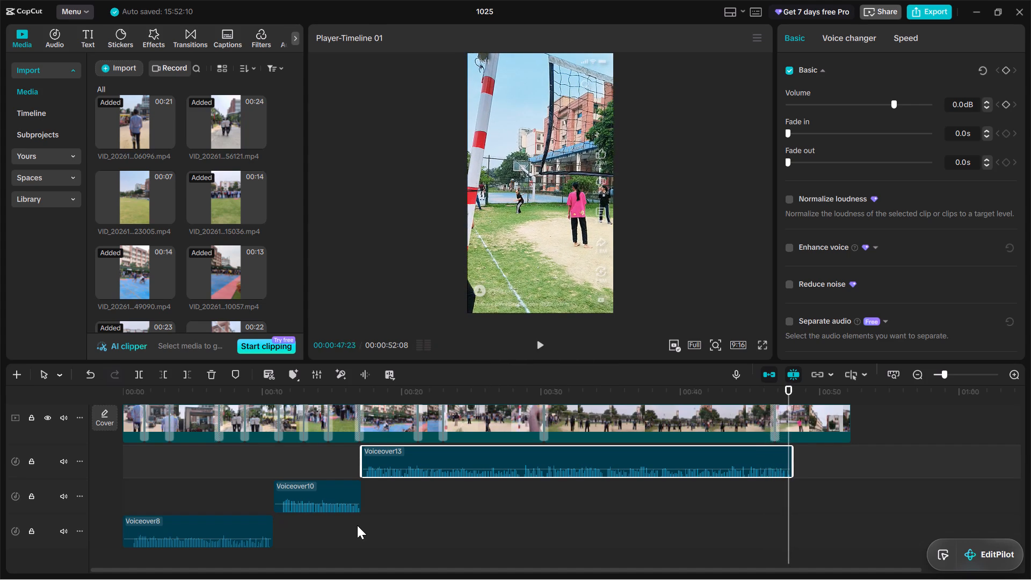
pyautogui.press('Right')
pyautogui.press('Right')
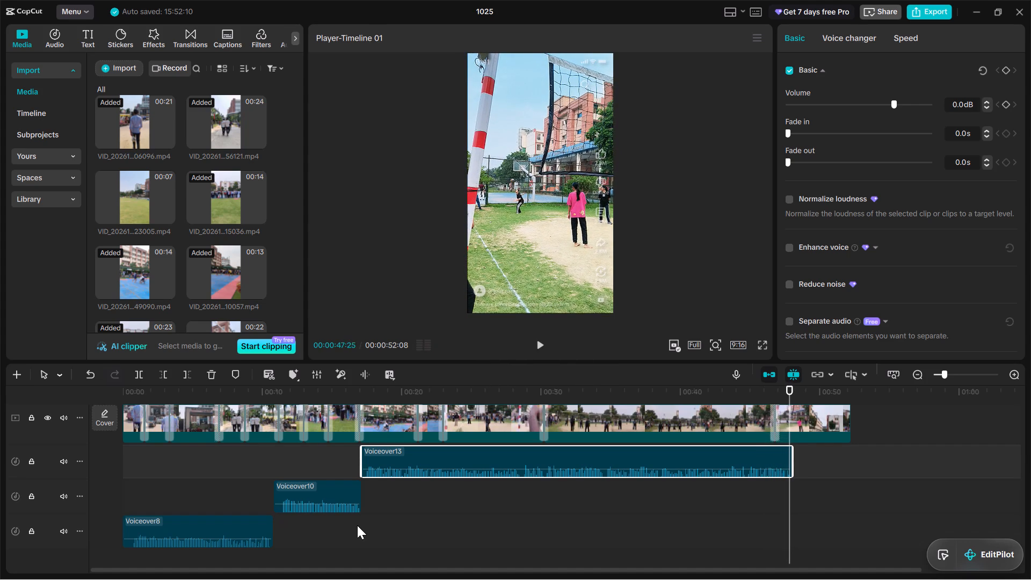
pyautogui.press('Right')
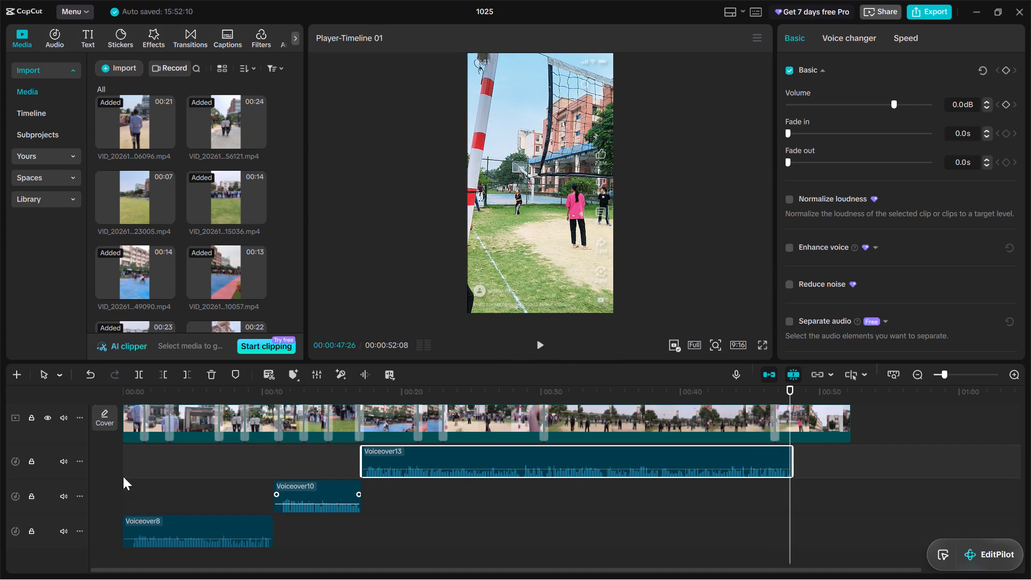
# Play the edit from the beginning into Voiceover10 and cut off that clip's start up to 00:00:11:12.
pyautogui.moveTo(790, 392); pyautogui.dragTo(421, 443)
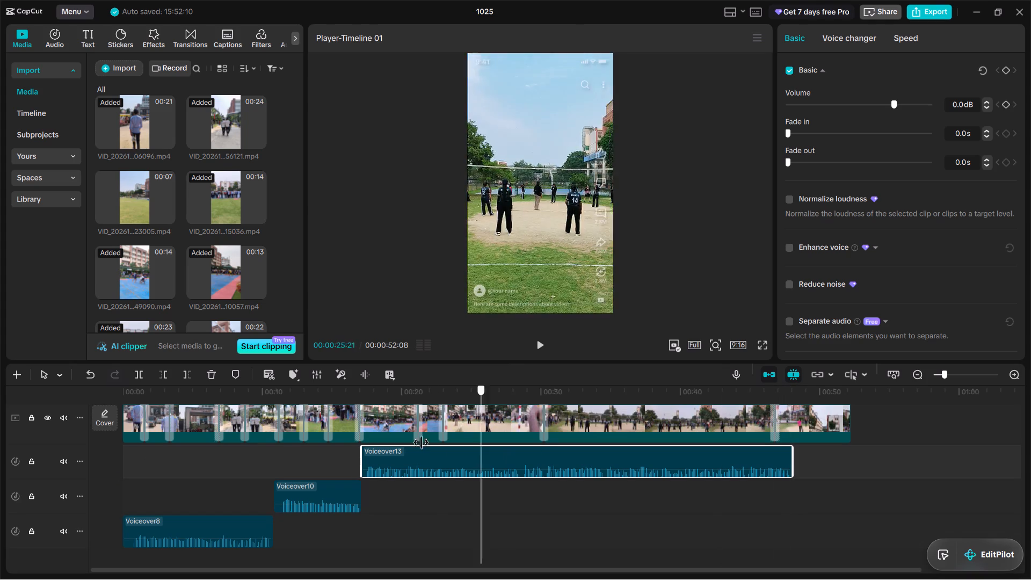
pyautogui.moveTo(421, 443); pyautogui.dragTo(0, 499)
pyautogui.press('space')
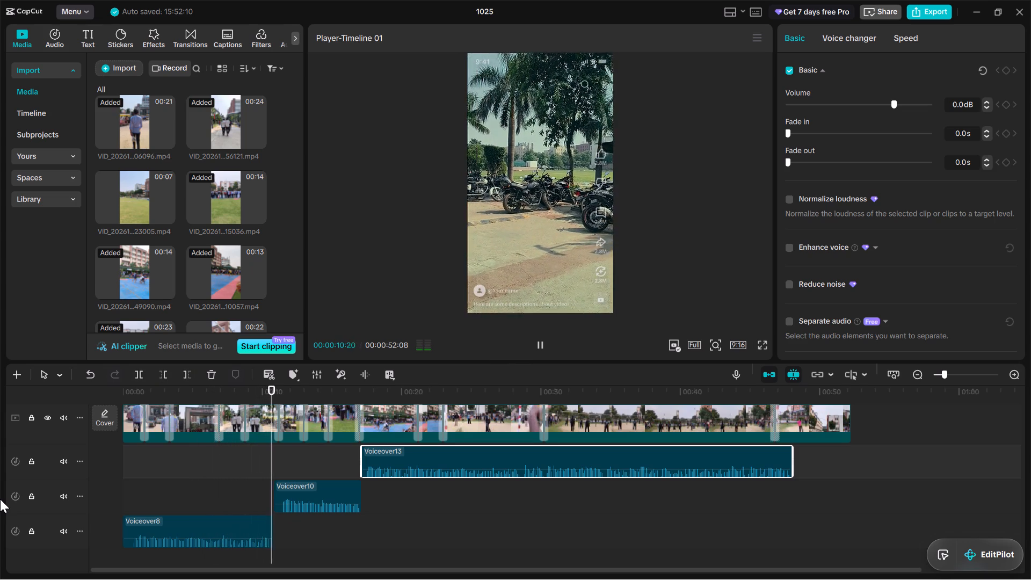
pyautogui.press('space')
pyautogui.press('space')
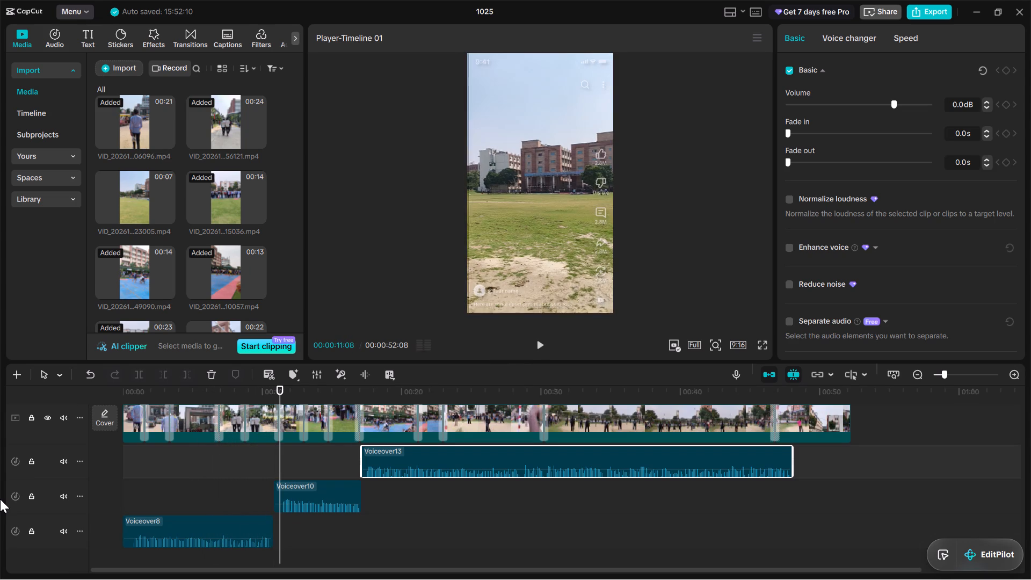
pyautogui.press('space')
pyautogui.press('Left')
pyautogui.press('Left')
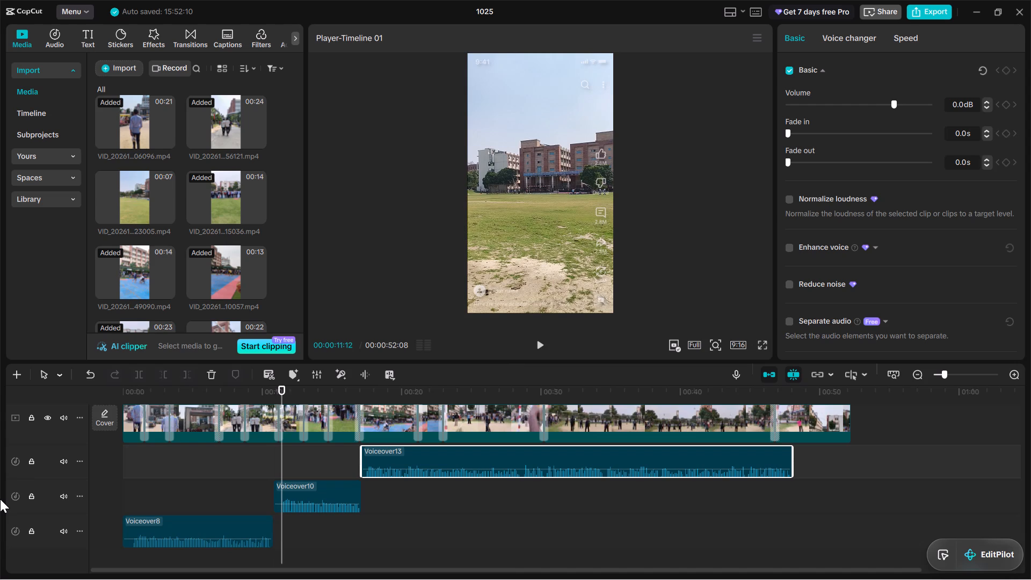
pyautogui.click(312, 498)
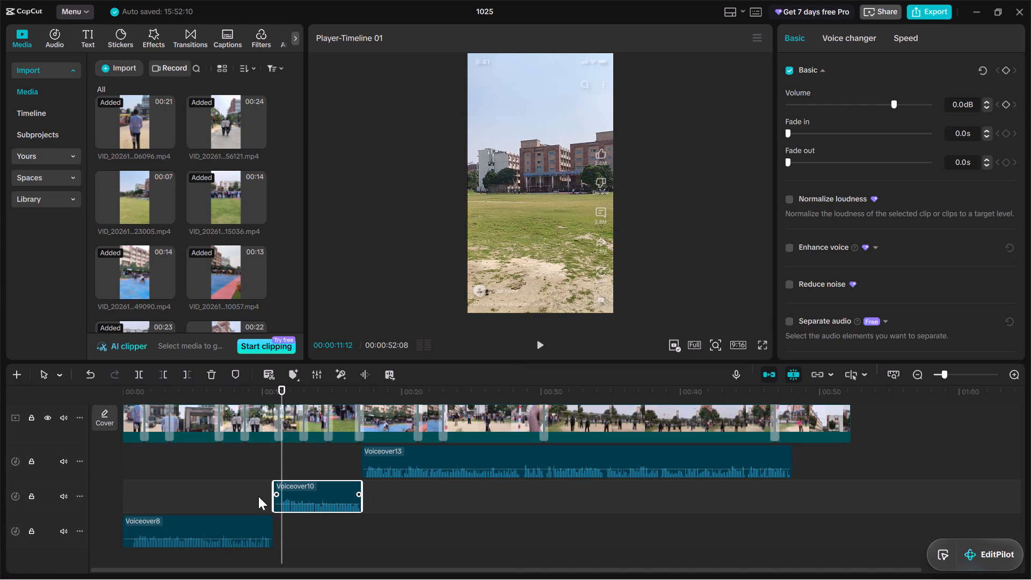
pyautogui.click(160, 375)
# Move the trimmed Voiceover10 earlier so it starts directly where Voiceover8 ends, at about 00:00:10:24.
pyautogui.moveTo(281, 394); pyautogui.dragTo(269, 405)
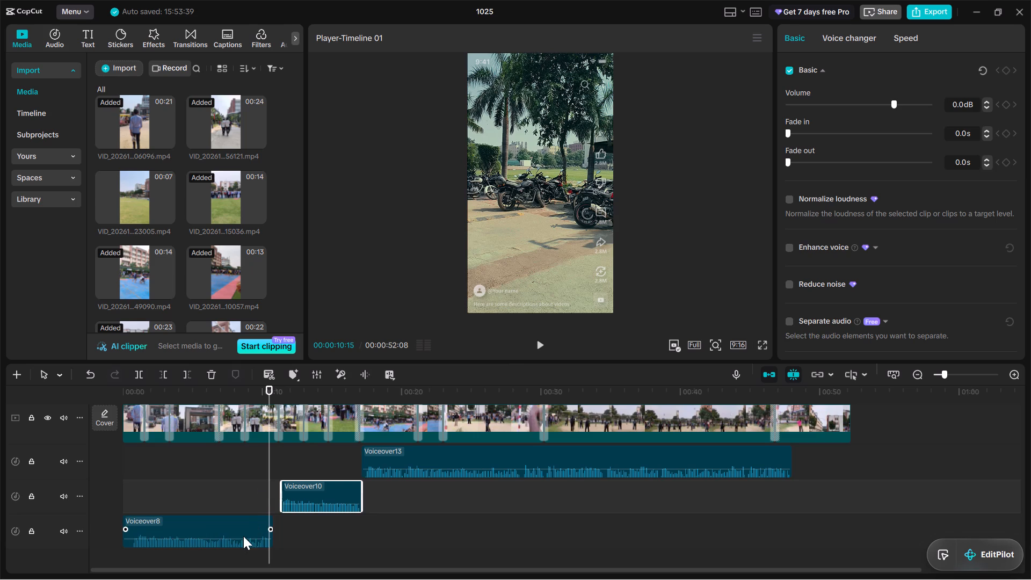
pyautogui.click(242, 540)
pyautogui.click(267, 392)
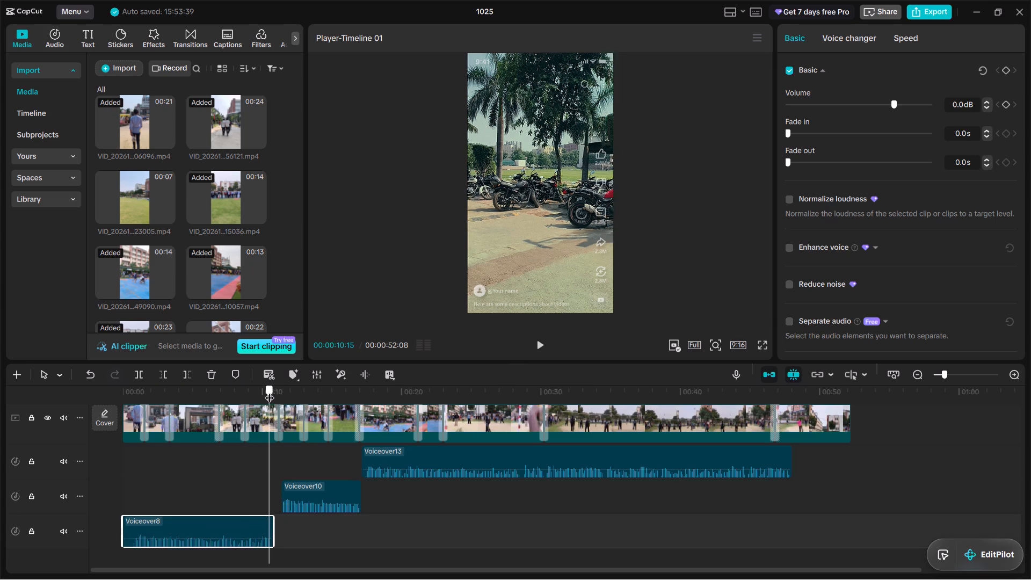
pyautogui.click(302, 492)
pyautogui.moveTo(309, 489); pyautogui.dragTo(306, 488)
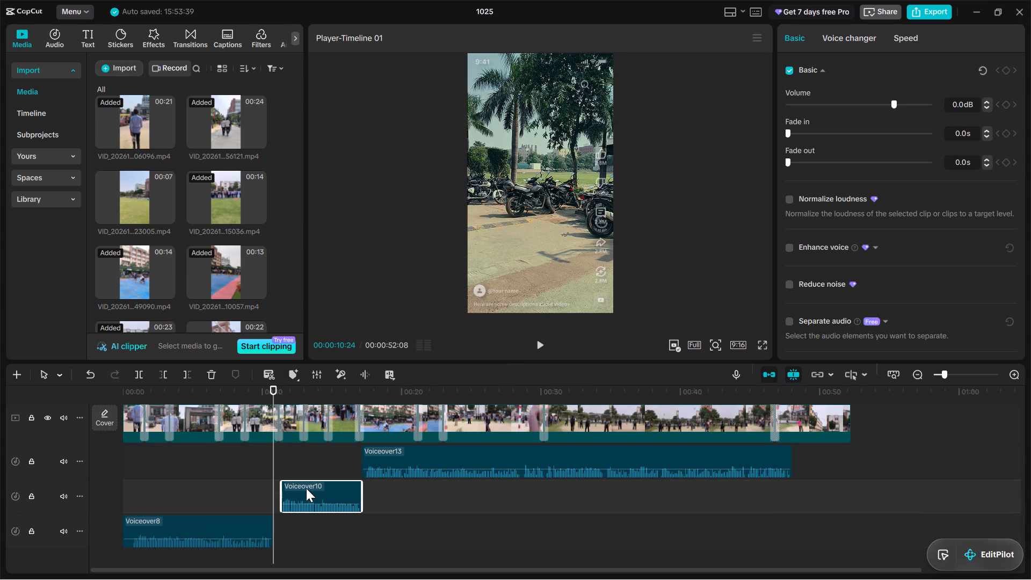
pyautogui.moveTo(306, 488); pyautogui.dragTo(302, 488)
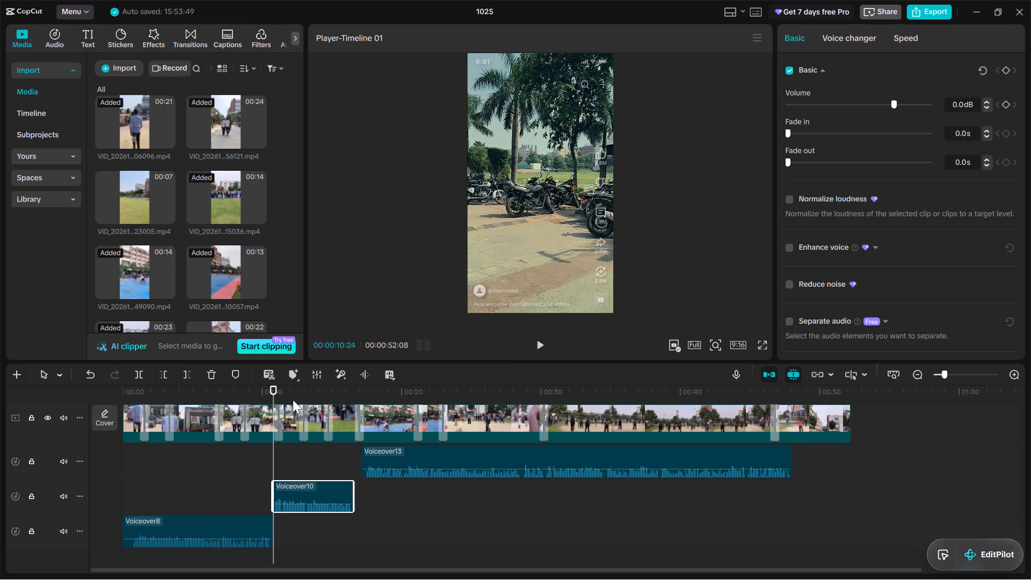
# Replay the join between Voiceover8 and Voiceover10, and move Voiceover13 earlier to start where Voiceover10 ends, at about 00:00:16:15.
pyautogui.moveTo(270, 396); pyautogui.dragTo(252, 398)
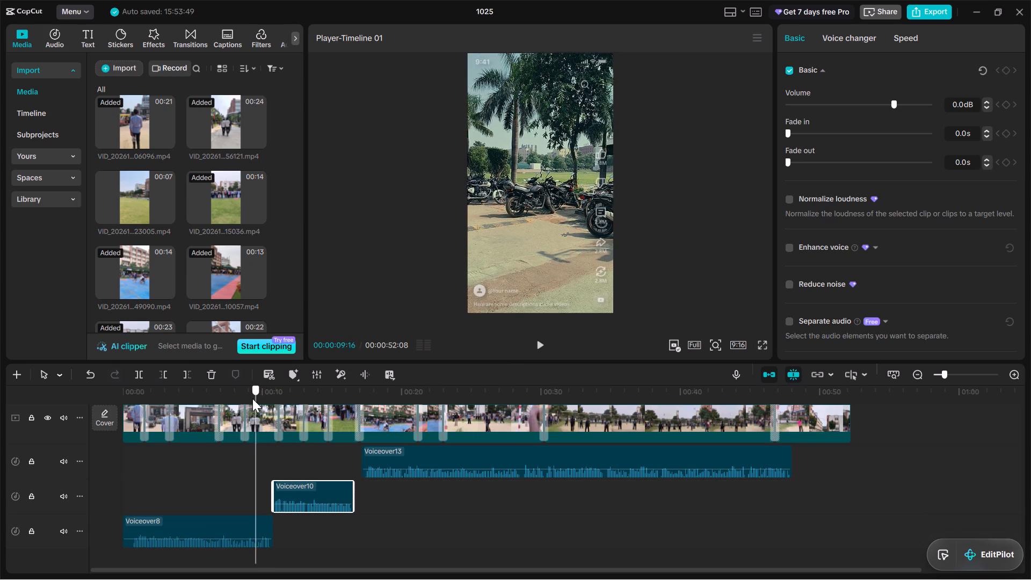
pyautogui.moveTo(252, 398); pyautogui.dragTo(192, 404)
pyautogui.press('space')
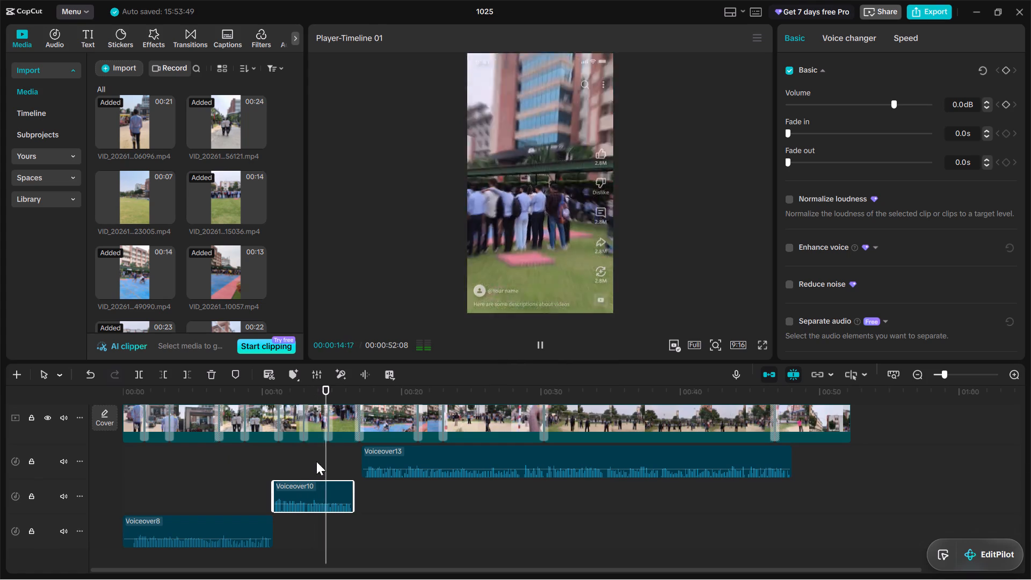
pyautogui.press('space')
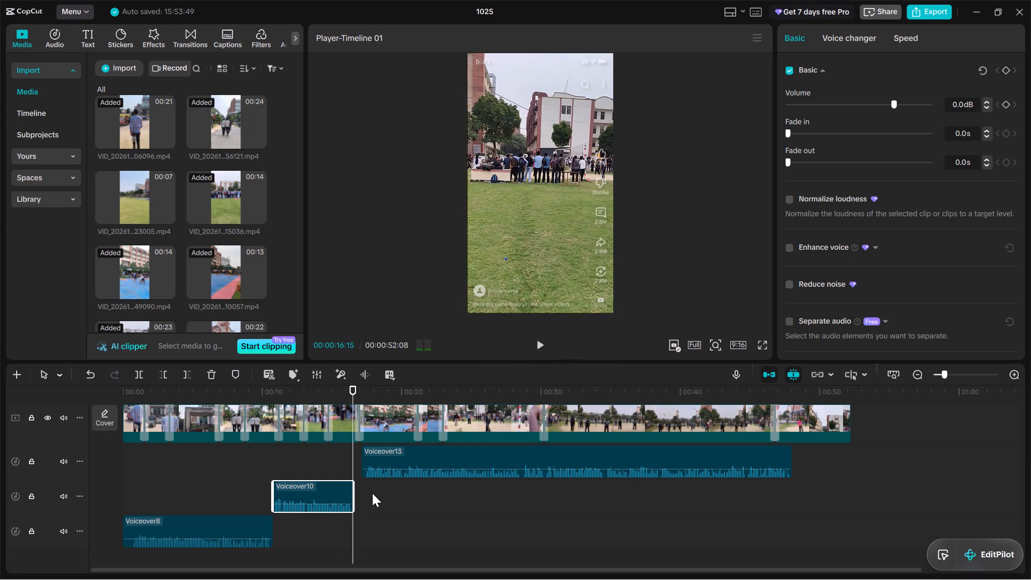
pyautogui.click(378, 462)
pyautogui.moveTo(384, 458); pyautogui.dragTo(375, 458)
# Play through the repositioned Voiceover13 and cut off everything in that clip after 00:00:42:17.
pyautogui.moveTo(354, 396); pyautogui.dragTo(329, 396)
pyautogui.press('space')
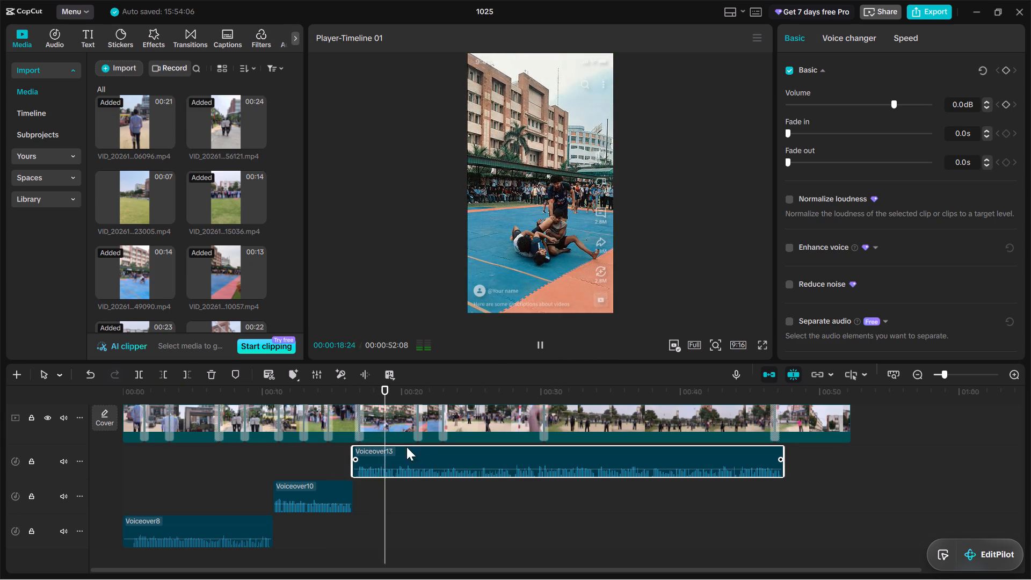
pyautogui.moveTo(397, 390); pyautogui.dragTo(350, 401)
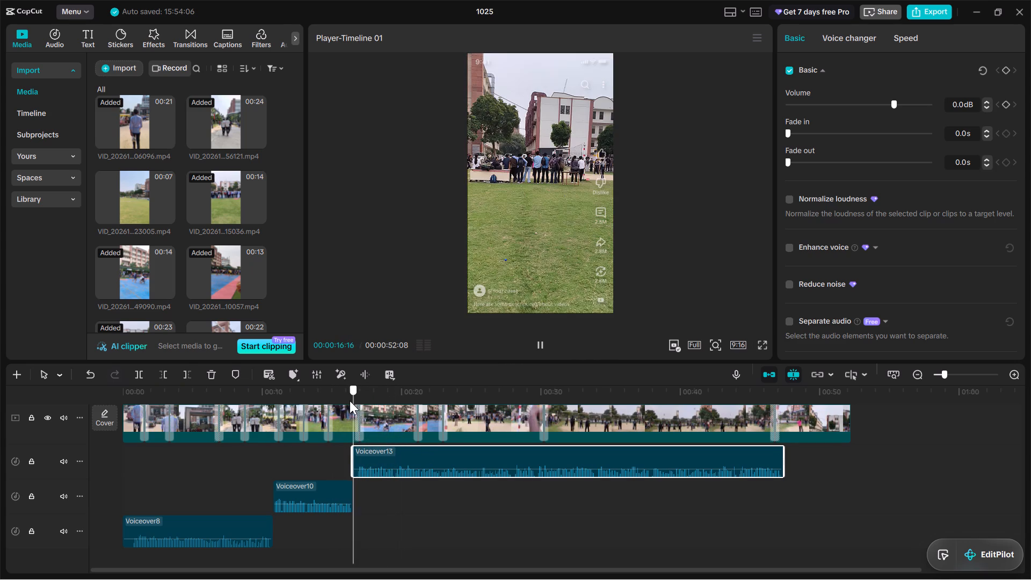
pyautogui.moveTo(350, 401); pyautogui.dragTo(342, 404)
pyautogui.press('space')
pyautogui.press('space')
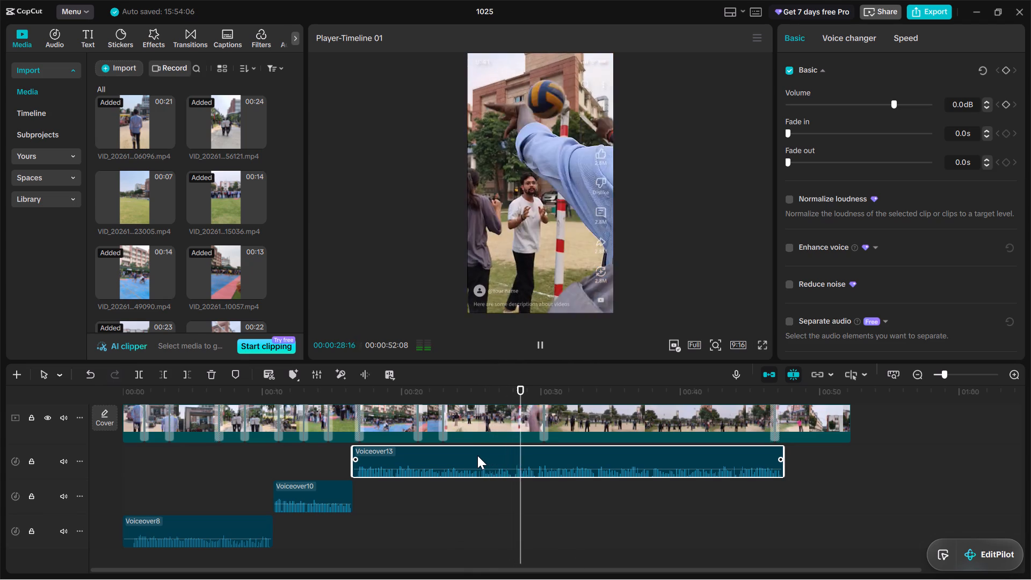
pyautogui.scroll(2, 520, 454)
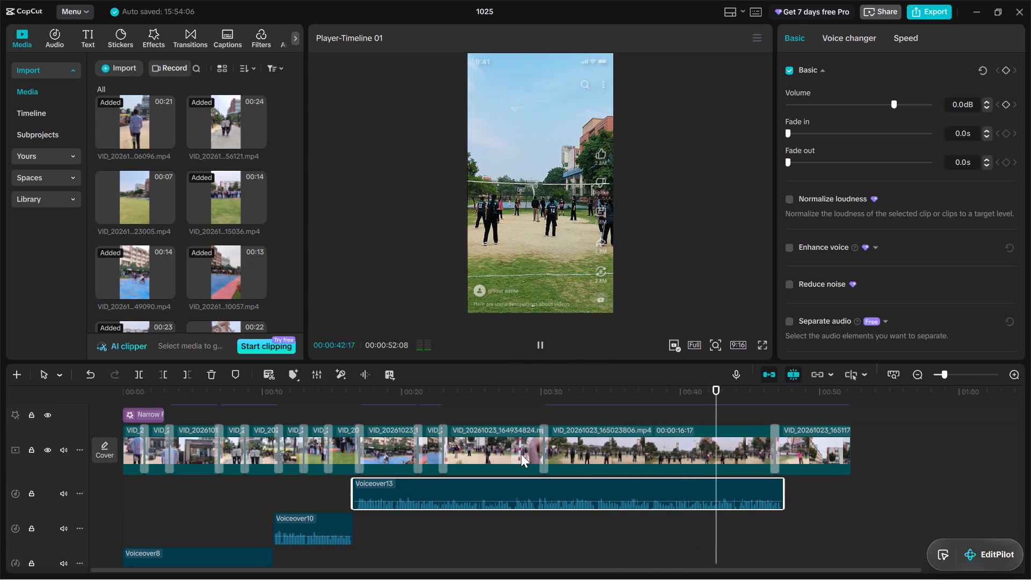
pyautogui.press('space')
pyautogui.press('Left')
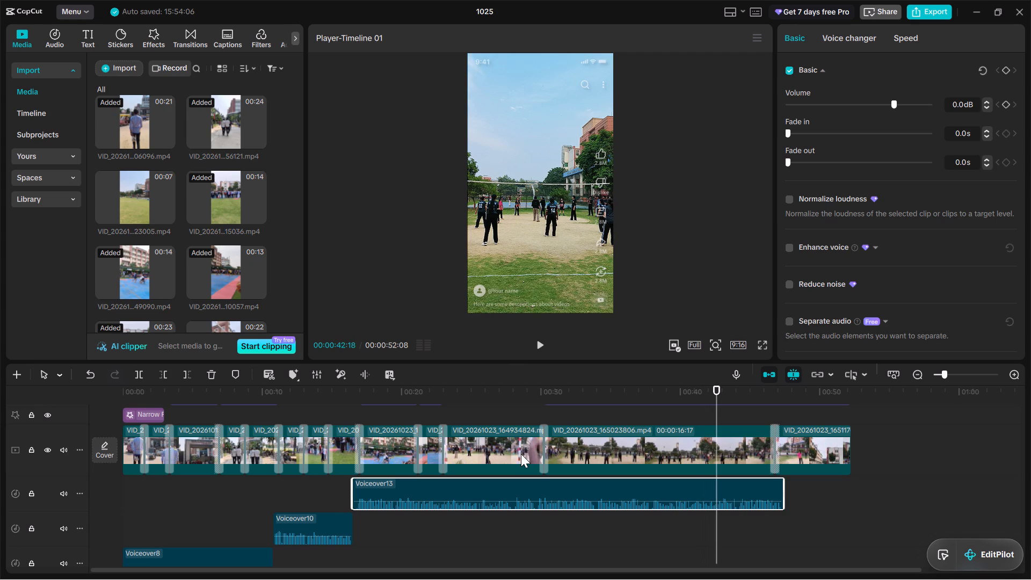
pyautogui.press('Left')
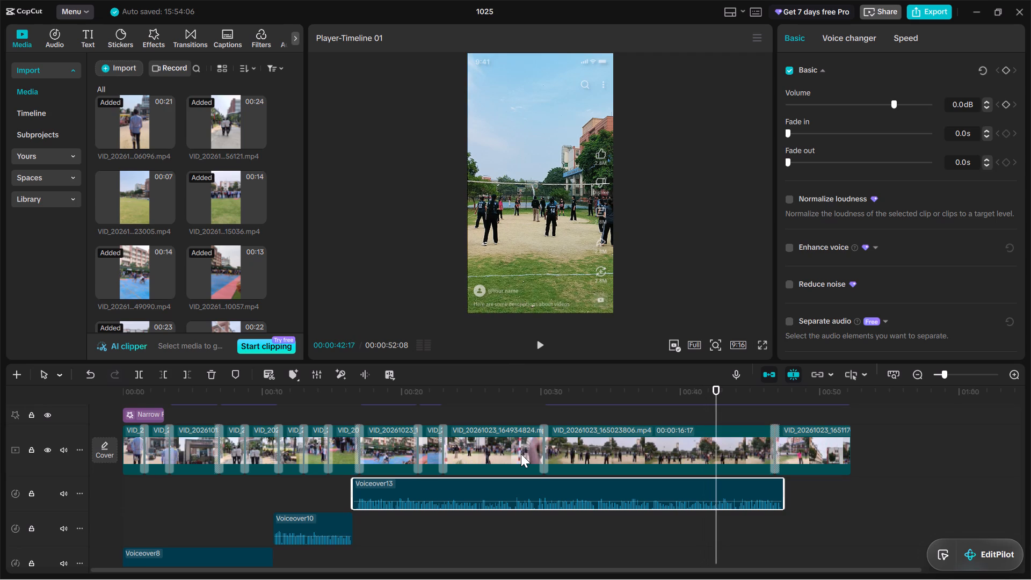
pyautogui.click(185, 378)
# Play back the trimmed Voiceover13 from just before its start through its new end to review the narration.
pyautogui.moveTo(714, 385); pyautogui.dragTo(659, 385)
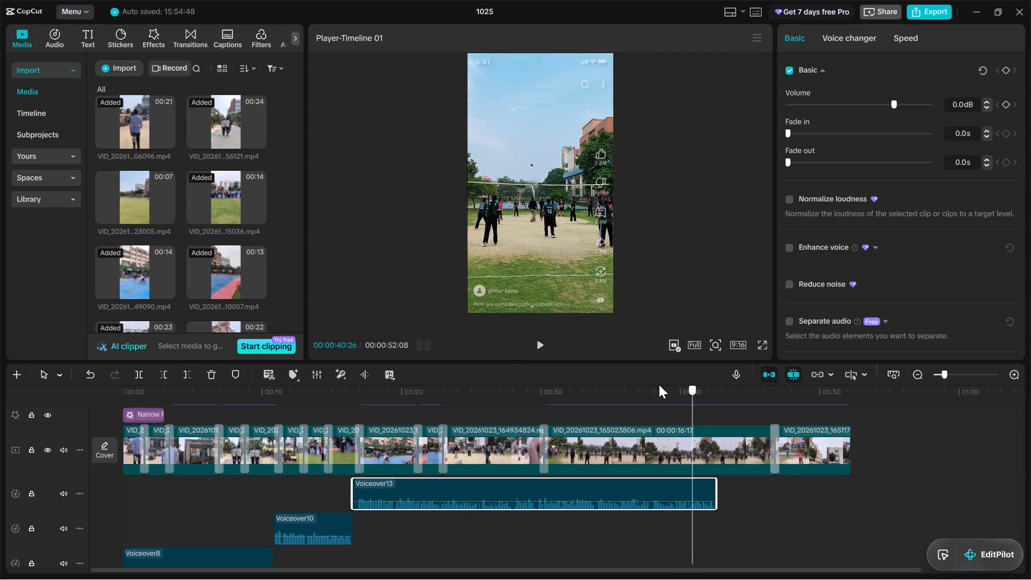
pyautogui.moveTo(659, 385); pyautogui.dragTo(347, 409)
pyautogui.press('space')
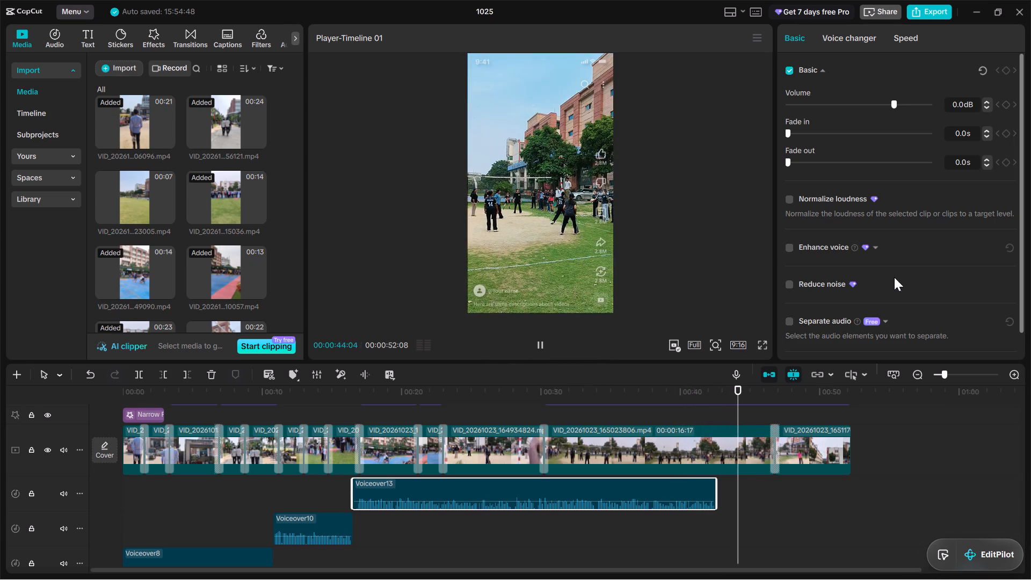
# Record a new voiceover segment of about 11 seconds from the end of Voiceover13 at 00:00:42:17, and close the recorder.
pyautogui.moveTo(744, 393); pyautogui.dragTo(717, 402)
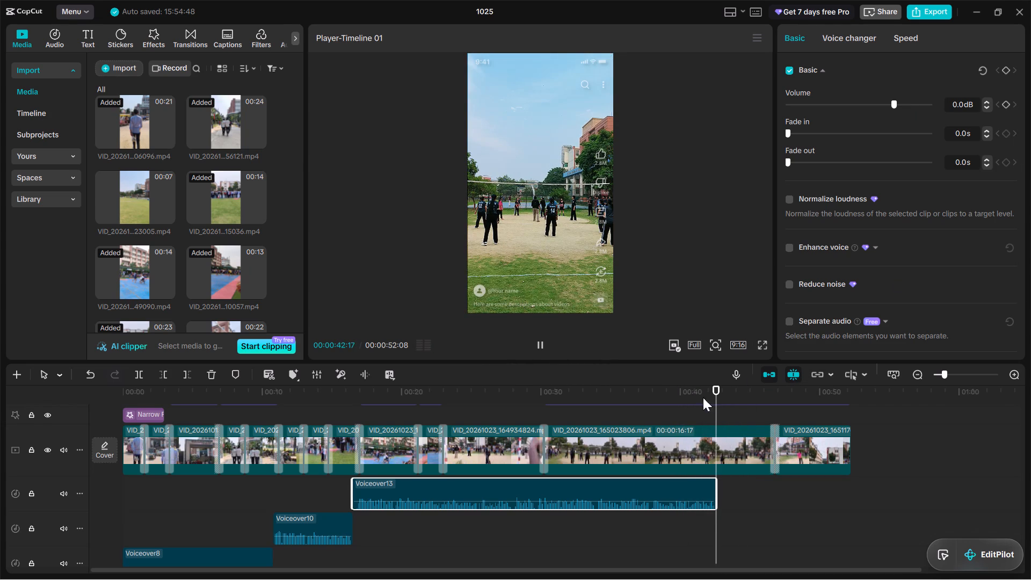
pyautogui.scroll(3, 578, 528)
pyautogui.scroll(1, 206, 389)
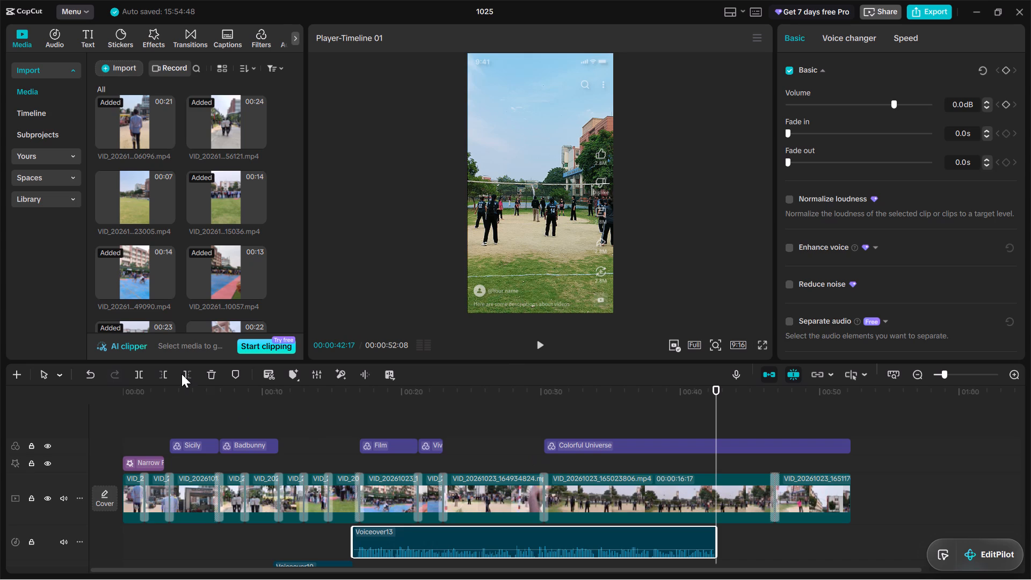
pyautogui.click(742, 375)
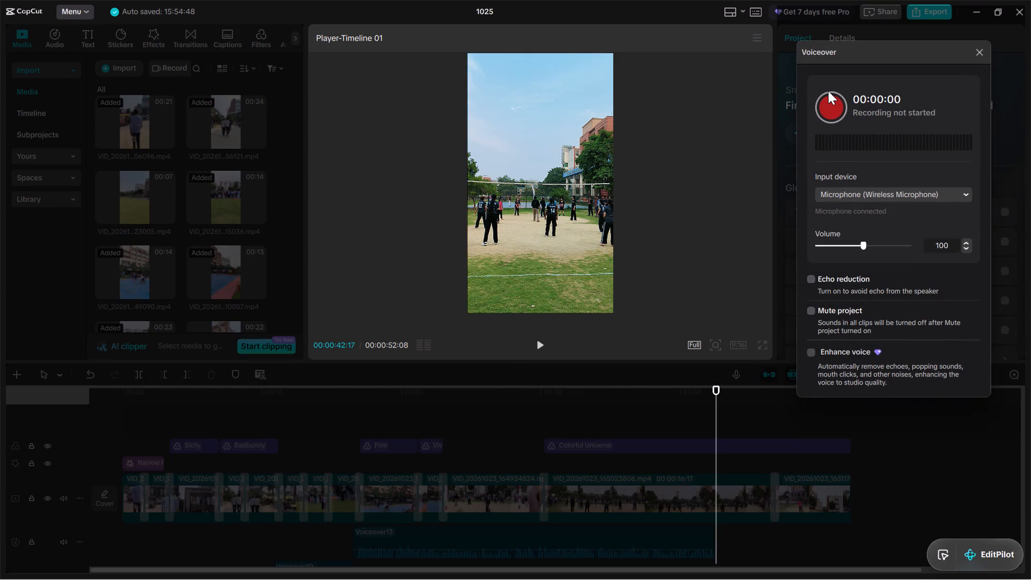
pyautogui.click(830, 108)
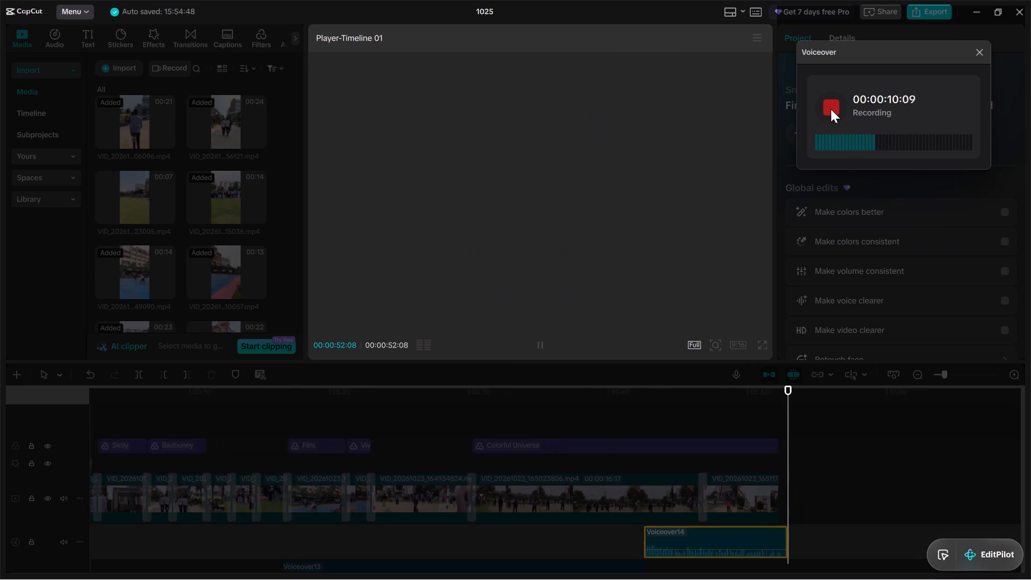
pyautogui.press('space')
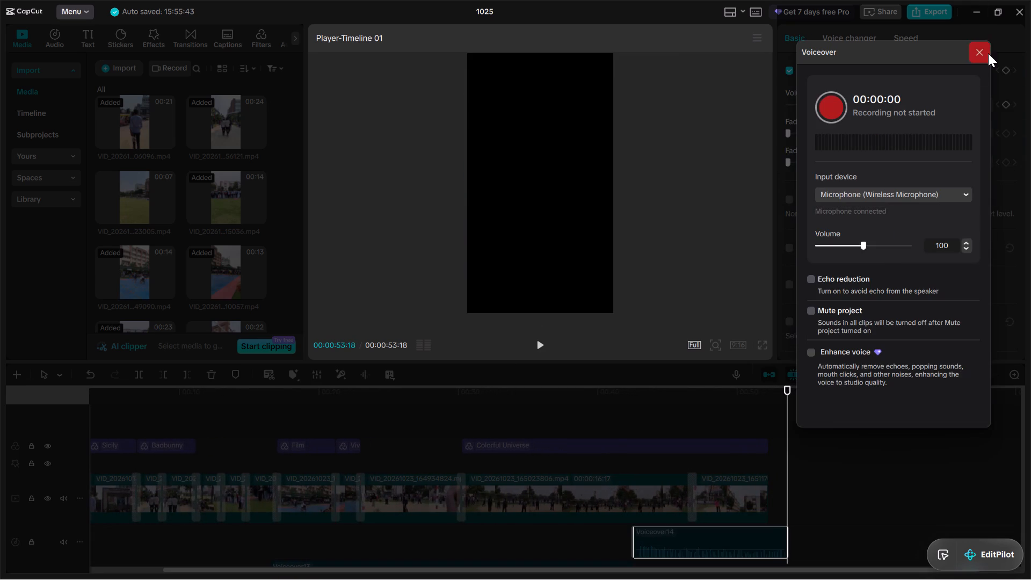
pyautogui.click(988, 53)
# Play back the join between Voiceover13 and Voiceover14 from just before 00:00:42:17 to review the new recording.
pyautogui.moveTo(787, 393); pyautogui.dragTo(631, 417)
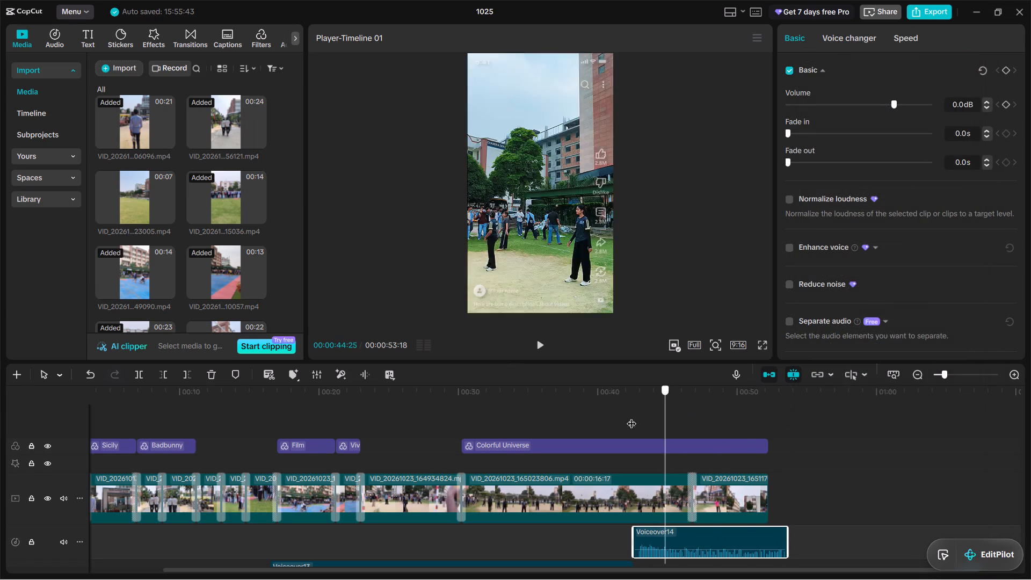
pyautogui.moveTo(631, 417); pyautogui.dragTo(574, 433)
pyautogui.press('space')
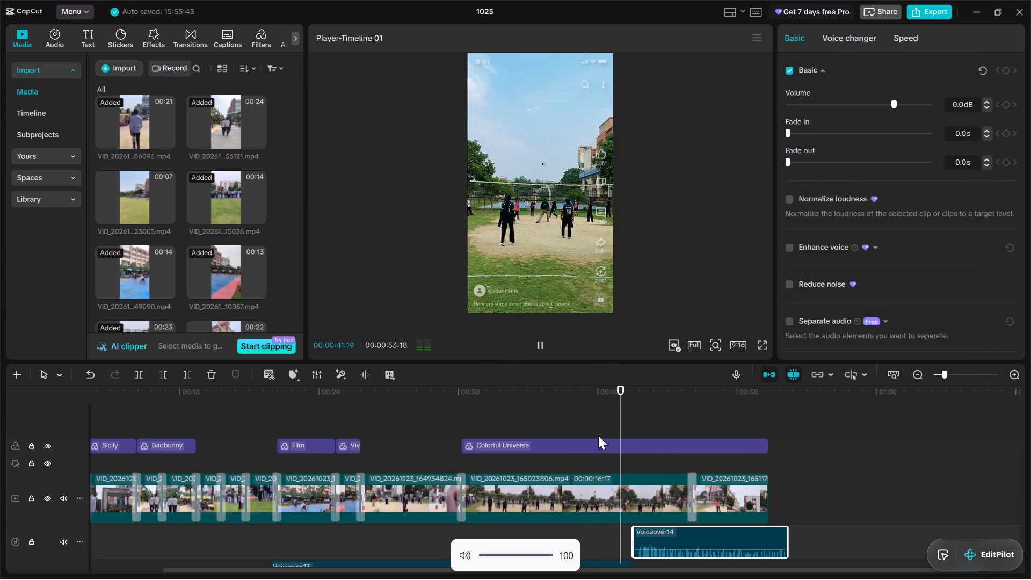
pyautogui.scroll(-1, 593, 492)
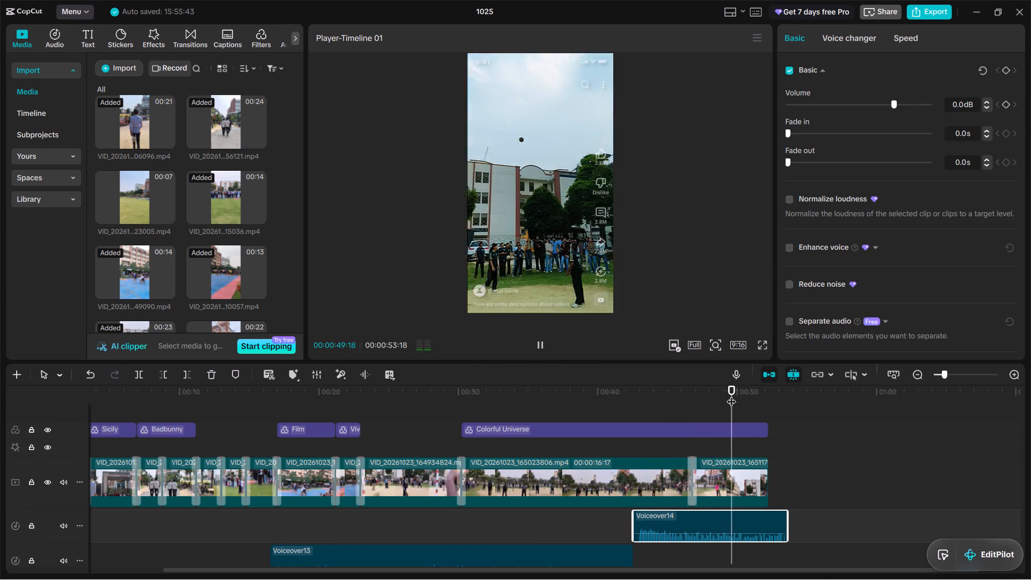
# Delete the Voiceover14 clip that follows Voiceover13 on the audio track.
pyautogui.moveTo(732, 393); pyautogui.dragTo(621, 437)
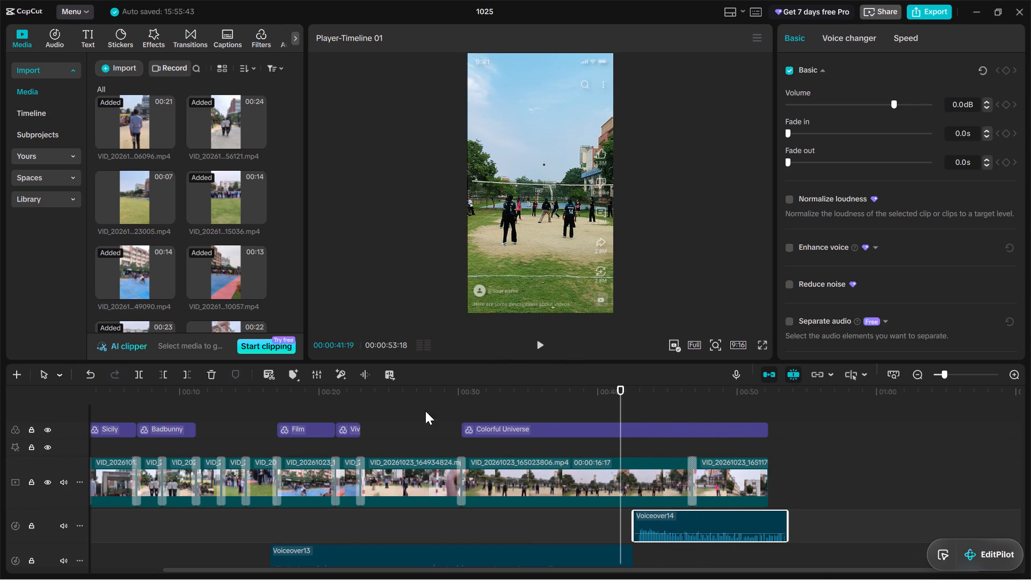
pyautogui.moveTo(625, 389); pyautogui.dragTo(629, 393)
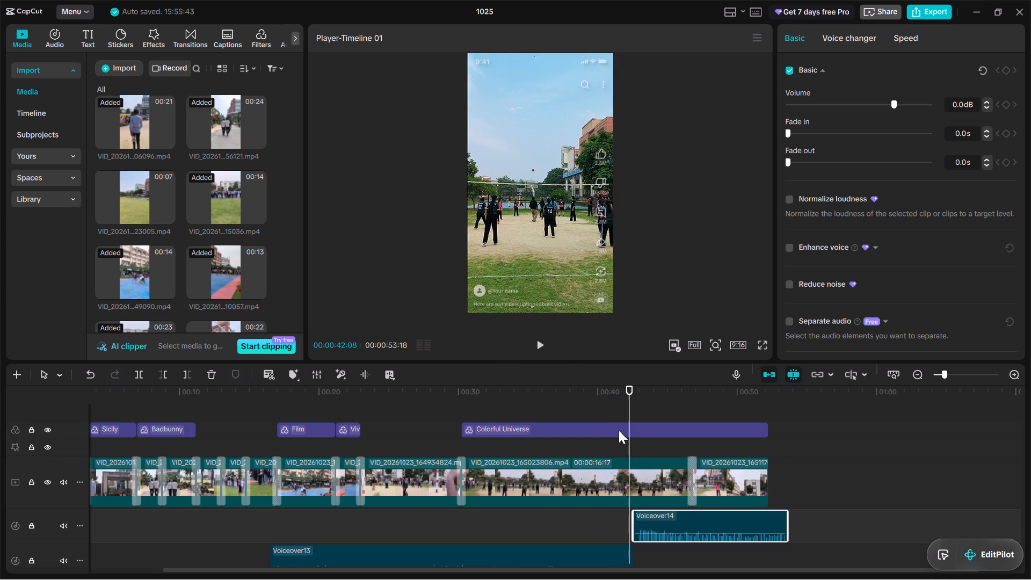
pyautogui.click(655, 525)
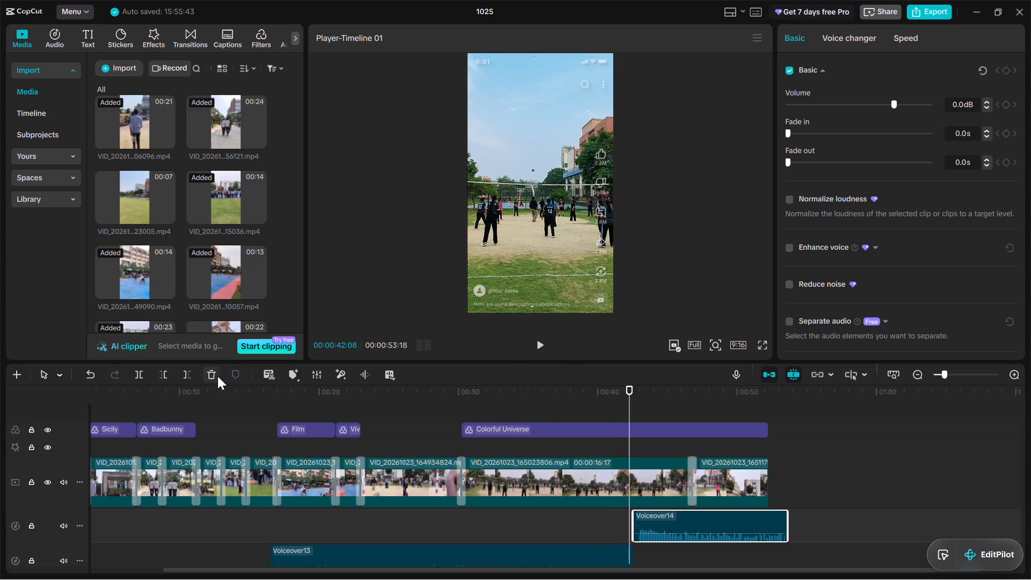
pyautogui.click(217, 376)
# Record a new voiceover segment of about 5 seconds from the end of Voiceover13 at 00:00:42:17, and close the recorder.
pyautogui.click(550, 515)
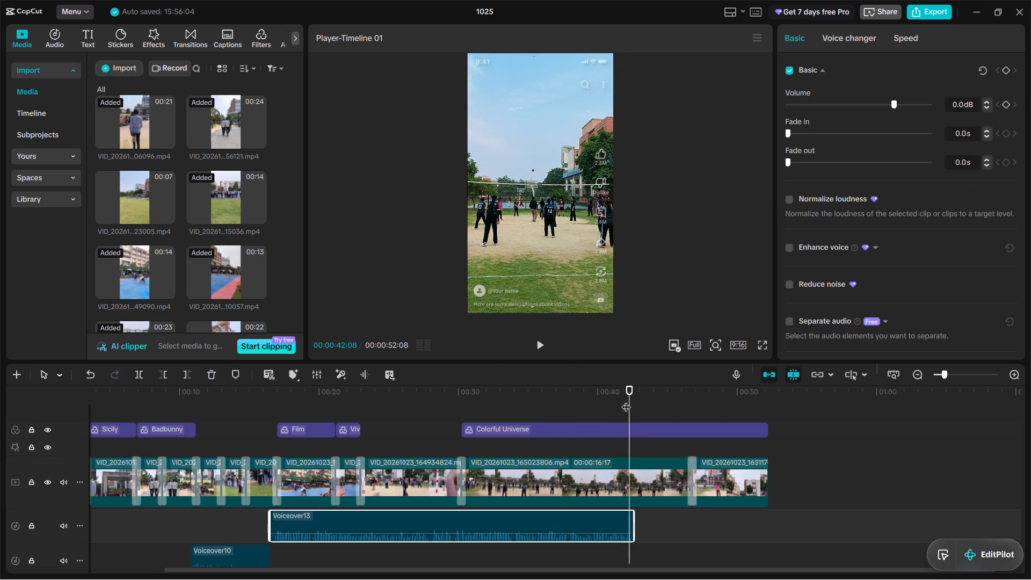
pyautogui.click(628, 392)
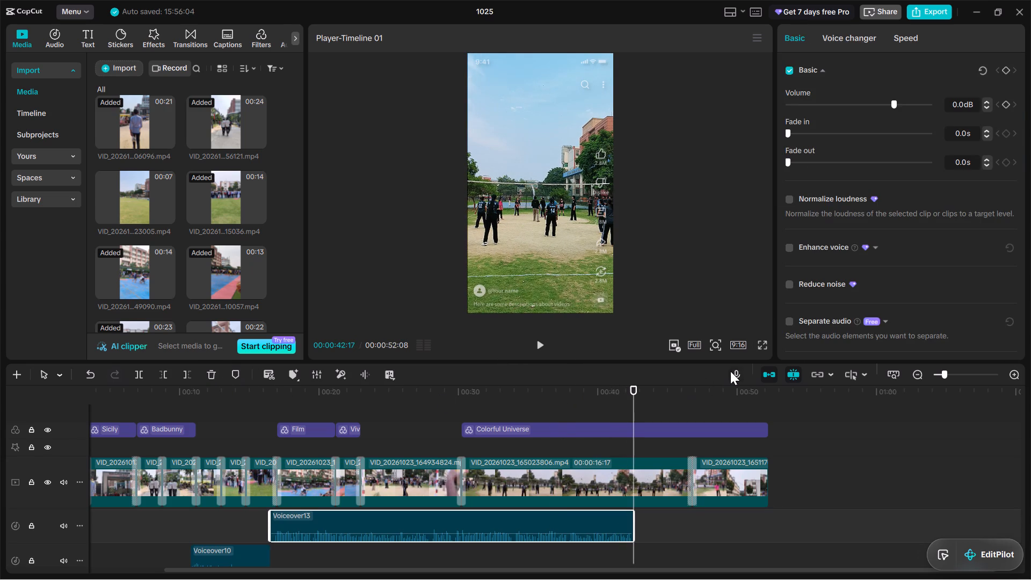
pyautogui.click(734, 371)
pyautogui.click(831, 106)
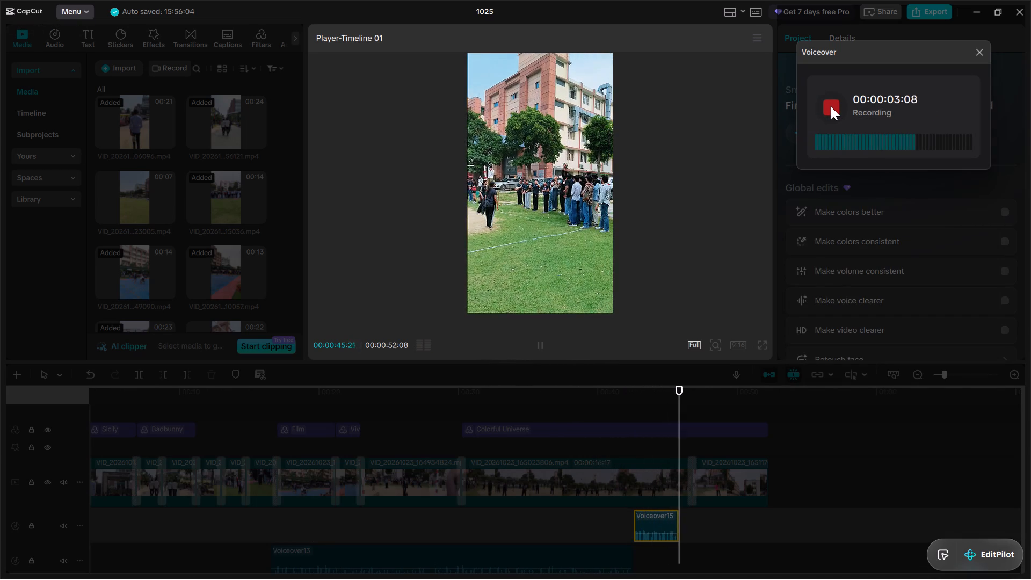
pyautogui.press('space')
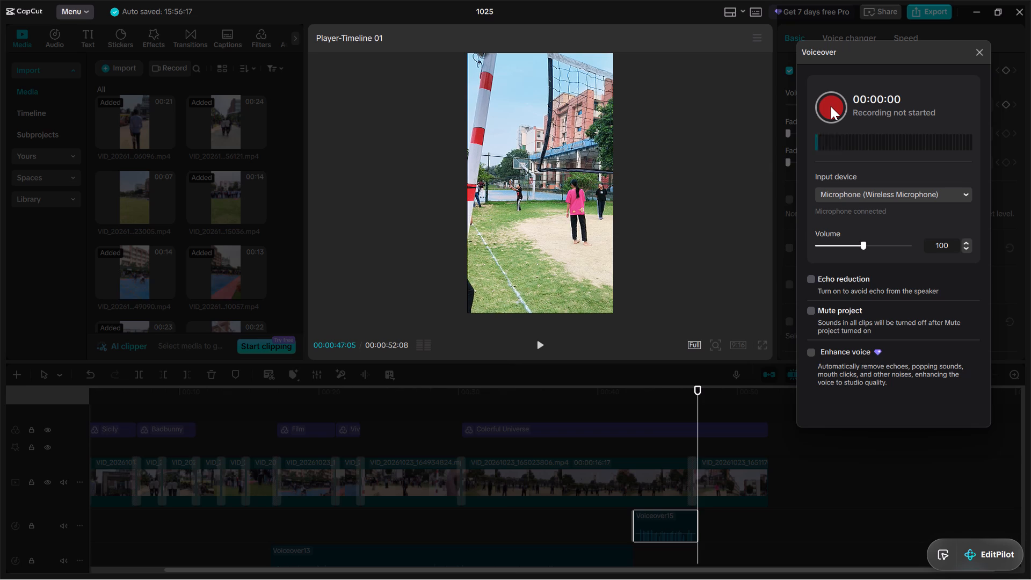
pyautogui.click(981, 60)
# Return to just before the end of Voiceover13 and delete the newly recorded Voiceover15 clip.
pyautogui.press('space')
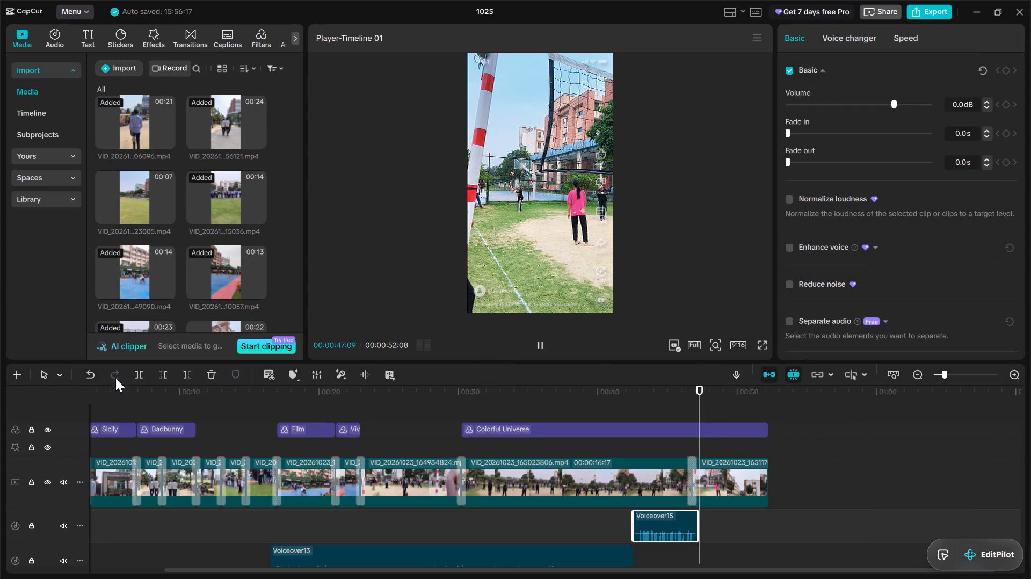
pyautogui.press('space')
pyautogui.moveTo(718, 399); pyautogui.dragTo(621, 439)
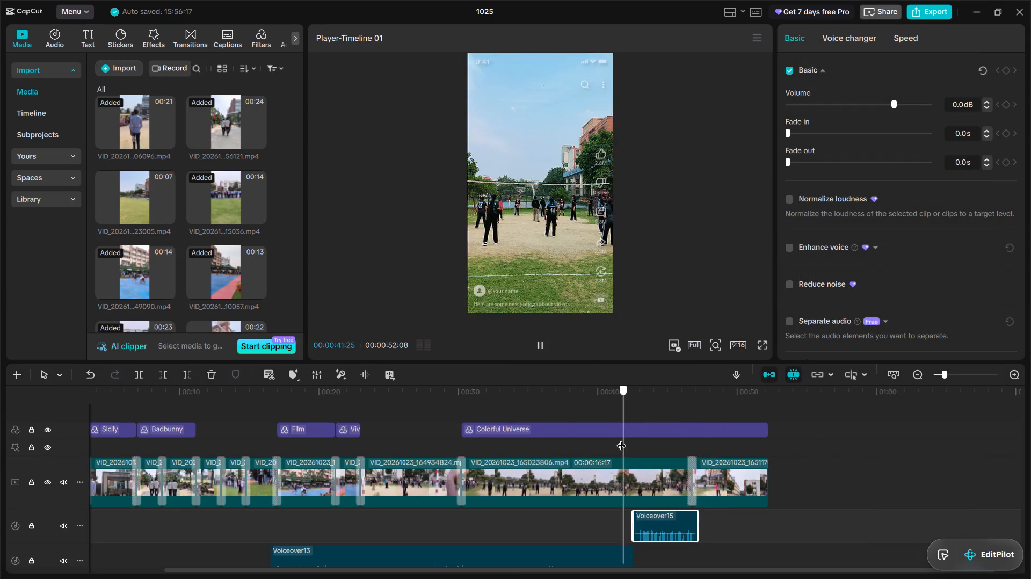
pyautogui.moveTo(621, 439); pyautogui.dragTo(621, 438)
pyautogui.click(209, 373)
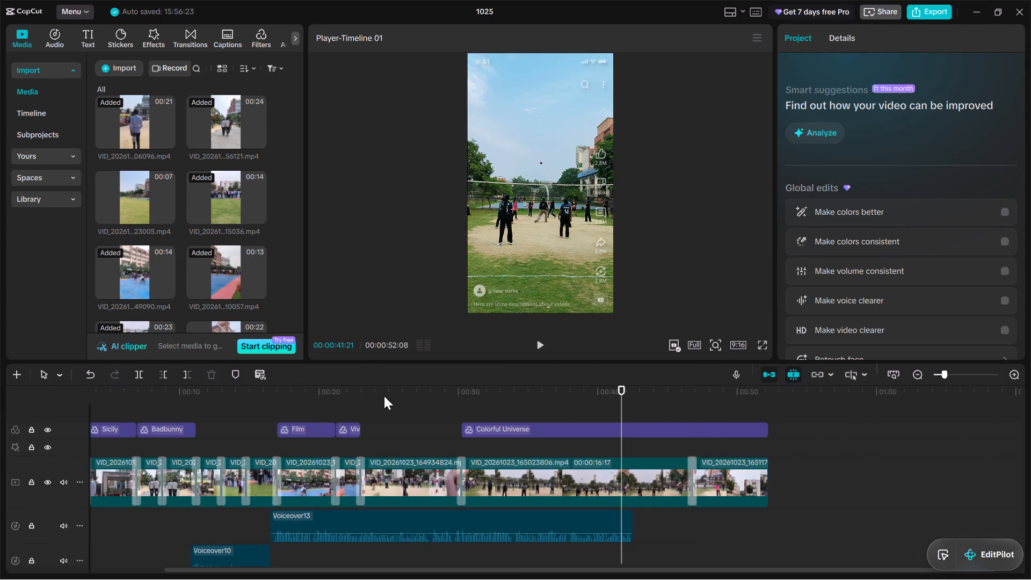
# Open the voiceover recorder with the playhead at the end of Voiceover13, at 00:00:42:17.
pyautogui.click(480, 544)
pyautogui.click(521, 537)
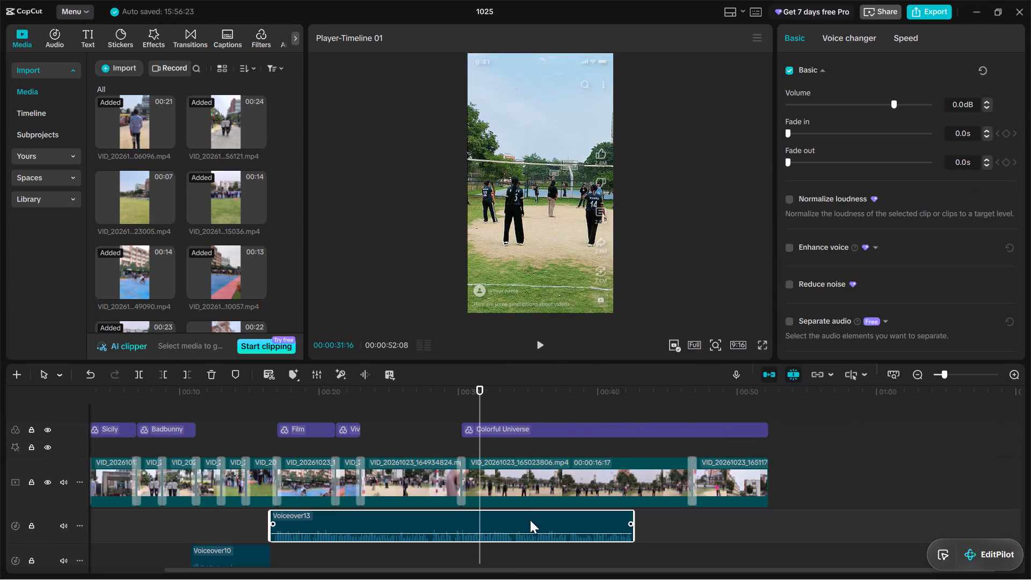
pyautogui.moveTo(478, 387); pyautogui.dragTo(630, 421)
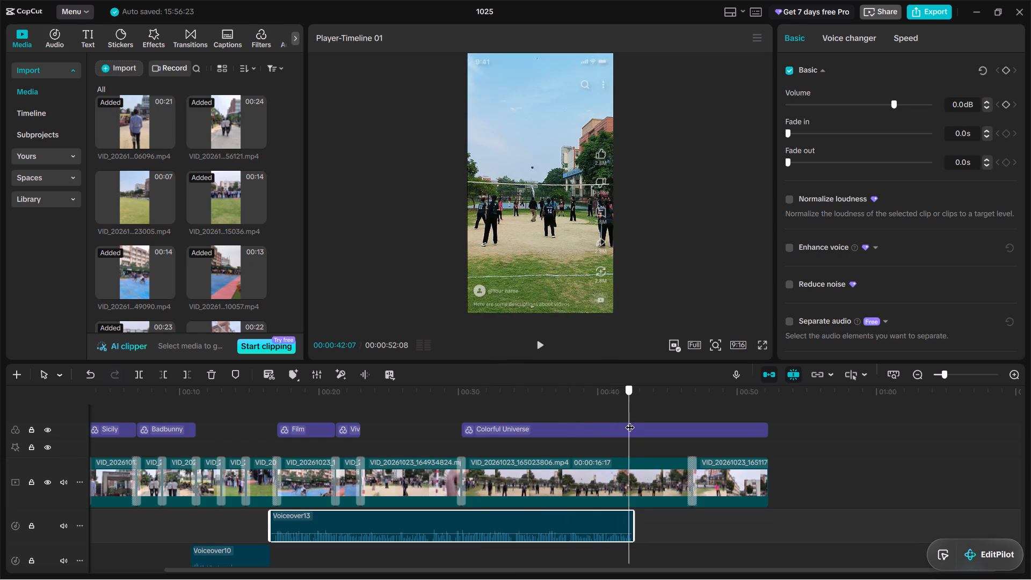
pyautogui.moveTo(630, 421); pyautogui.dragTo(631, 421)
pyautogui.click(740, 371)
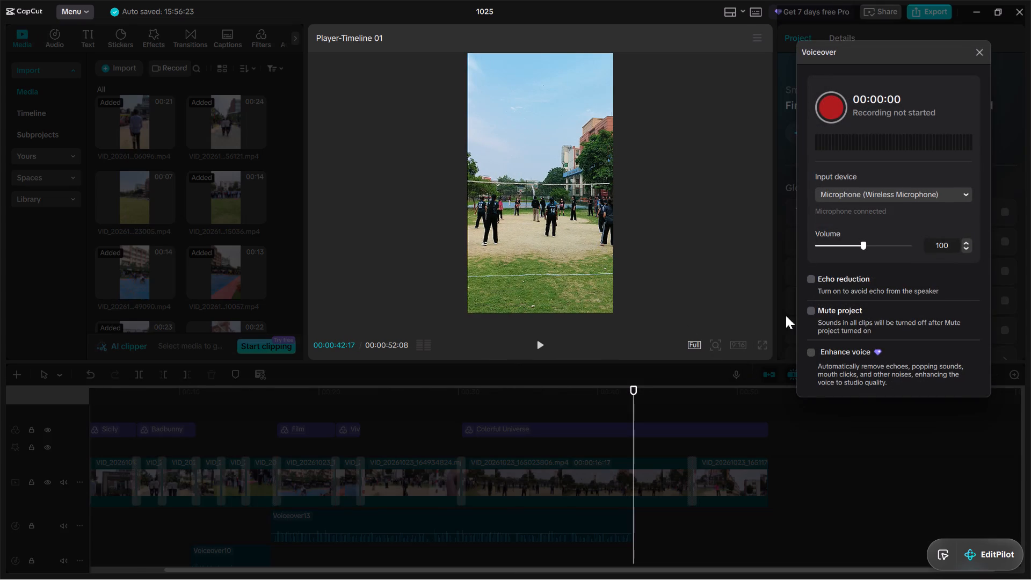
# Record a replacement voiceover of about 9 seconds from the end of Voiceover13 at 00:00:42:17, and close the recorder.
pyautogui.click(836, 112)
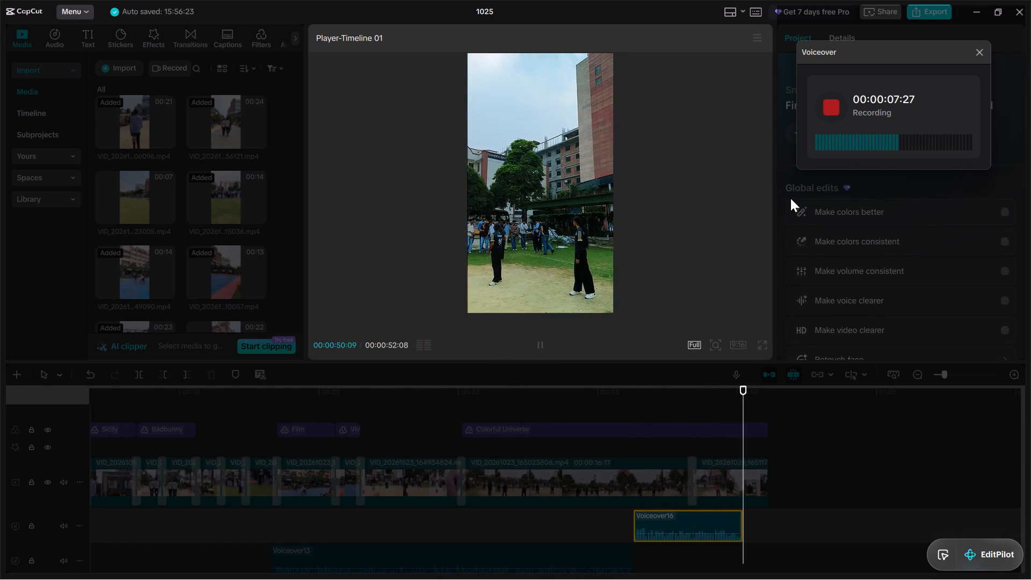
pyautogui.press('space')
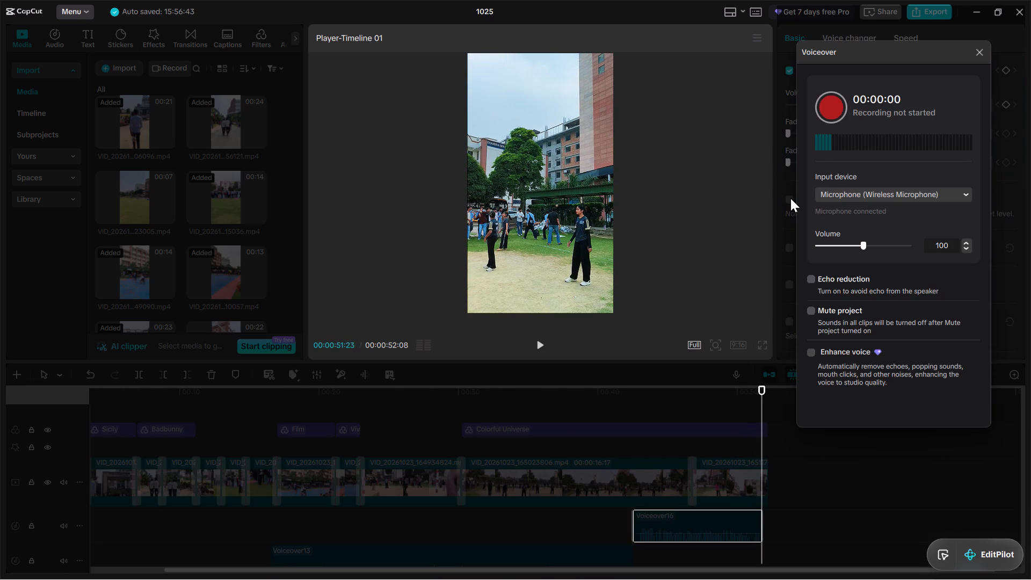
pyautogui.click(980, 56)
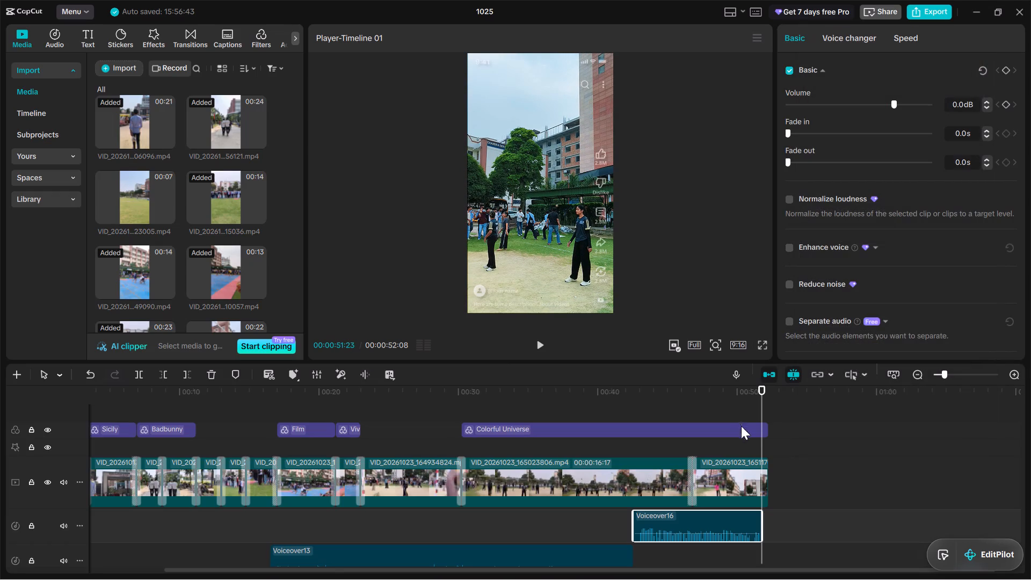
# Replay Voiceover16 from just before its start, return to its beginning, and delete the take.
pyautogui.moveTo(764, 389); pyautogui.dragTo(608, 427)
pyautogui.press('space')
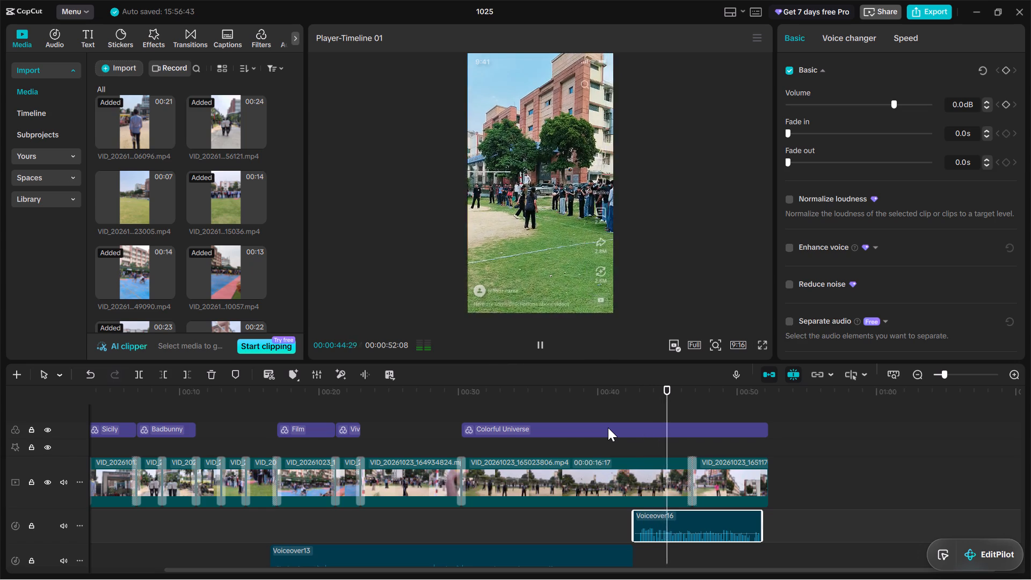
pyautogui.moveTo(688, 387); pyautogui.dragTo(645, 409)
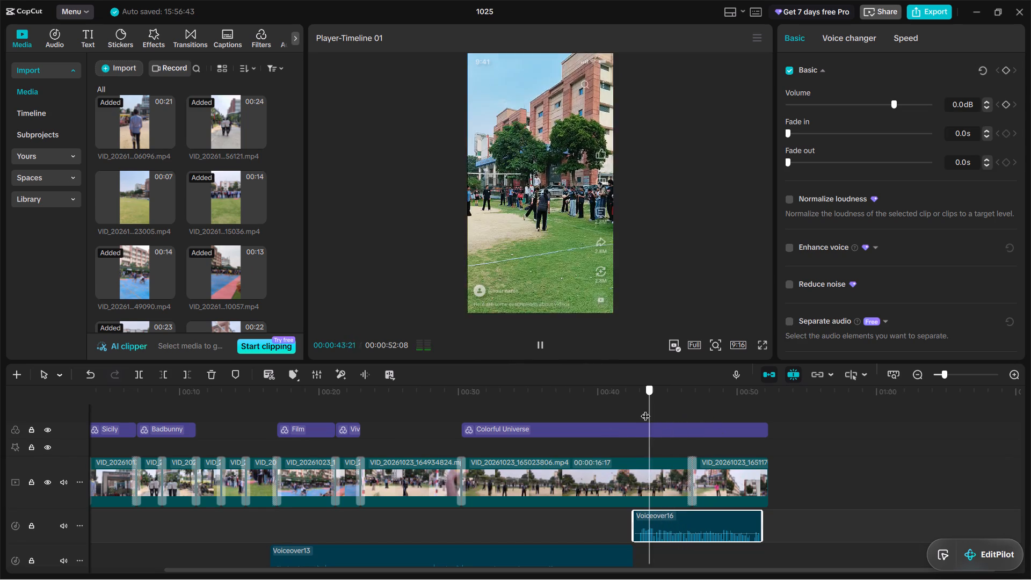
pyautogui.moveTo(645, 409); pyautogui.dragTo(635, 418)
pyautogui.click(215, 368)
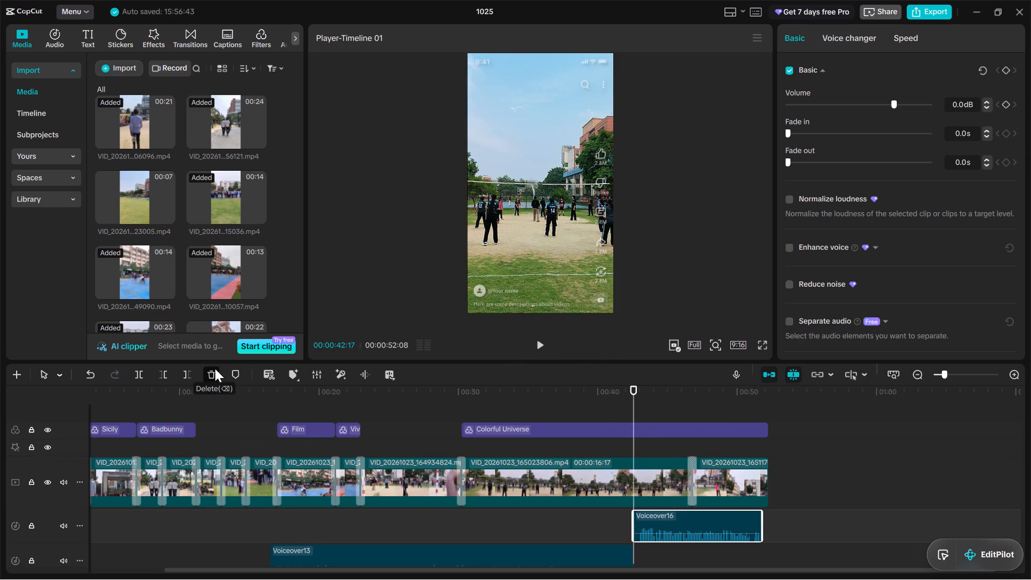
# Record a replacement voiceover of about 9 seconds from the end of Voiceover13 at 00:00:42:17, and close the recorder.
pyautogui.moveTo(635, 397); pyautogui.dragTo(614, 411)
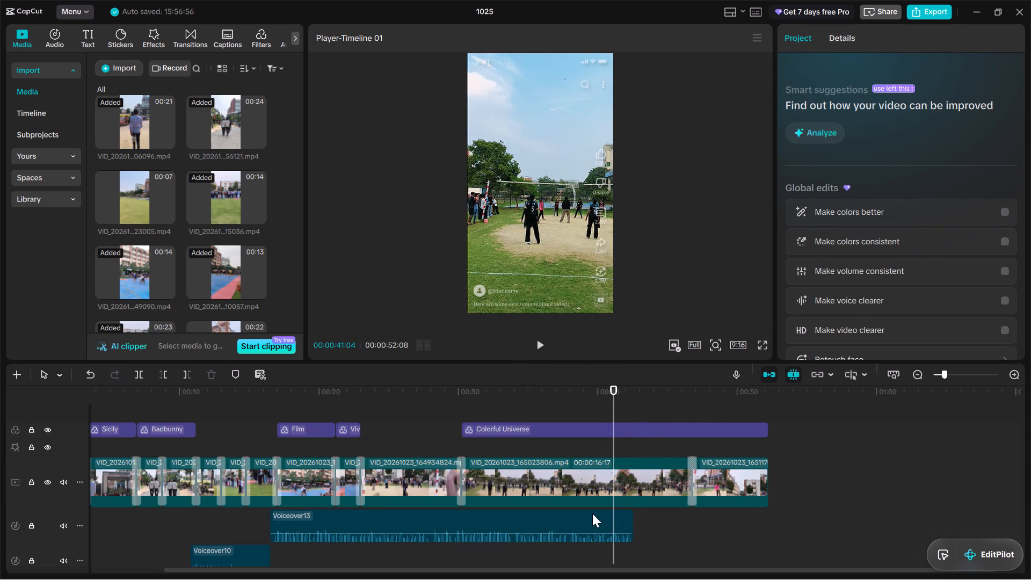
pyautogui.click(591, 535)
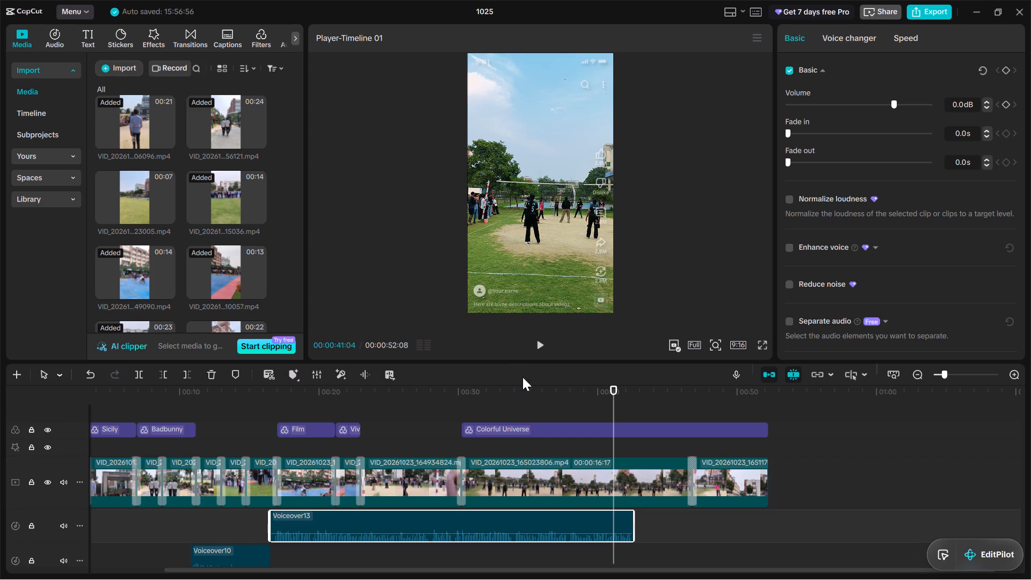
pyautogui.moveTo(613, 396); pyautogui.dragTo(630, 400)
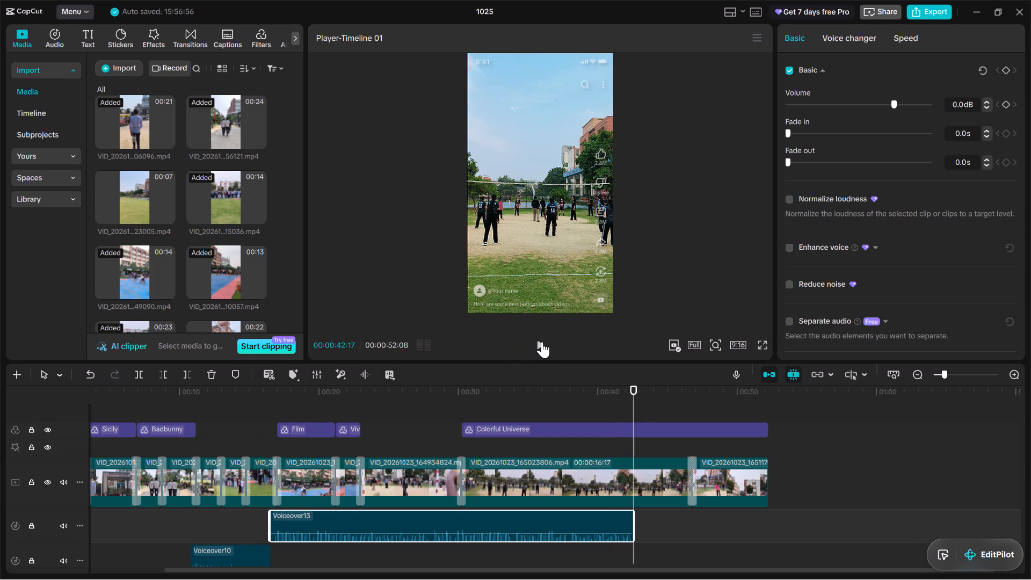
pyautogui.click(741, 372)
pyautogui.click(839, 110)
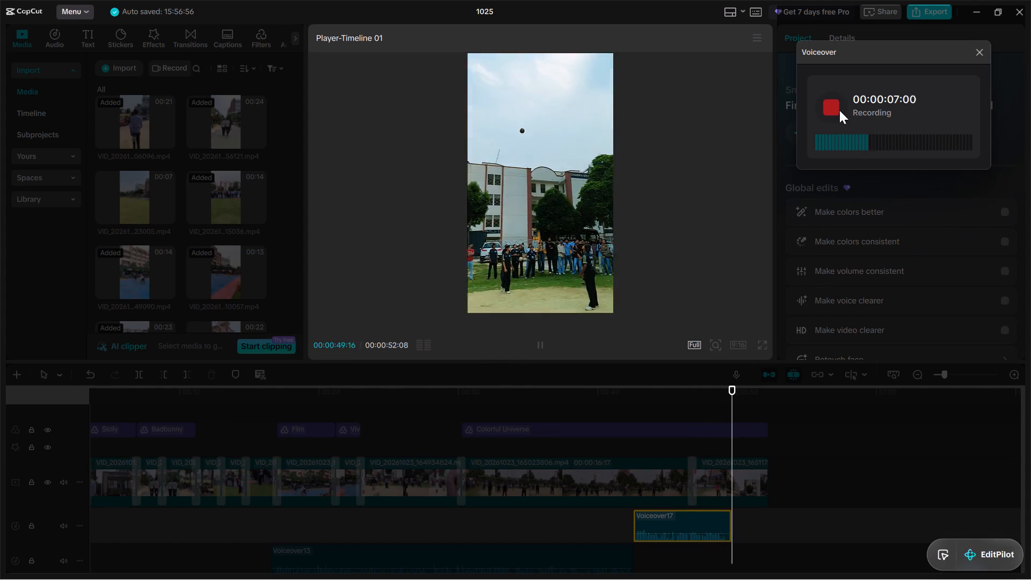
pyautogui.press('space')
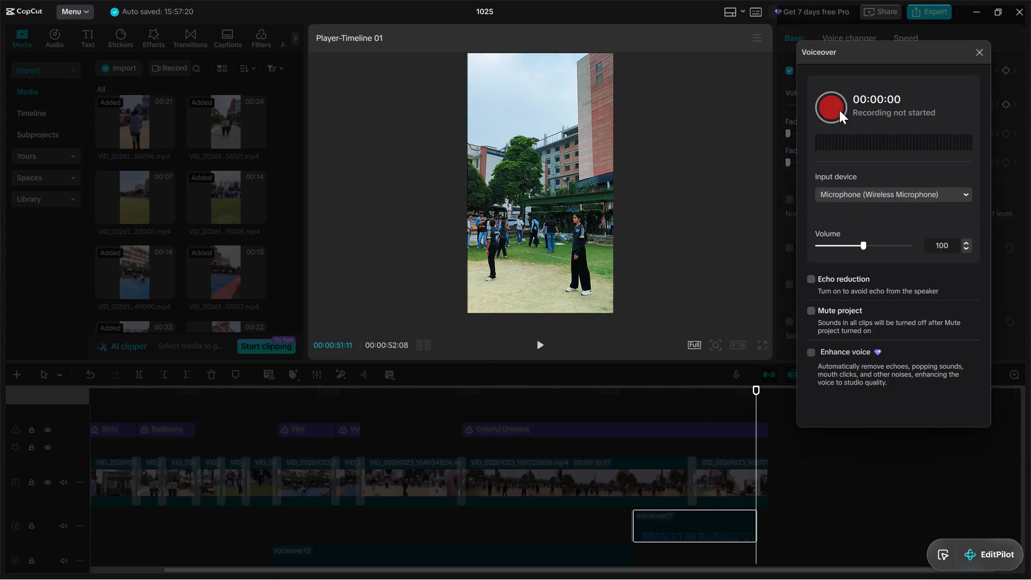
pyautogui.click(977, 59)
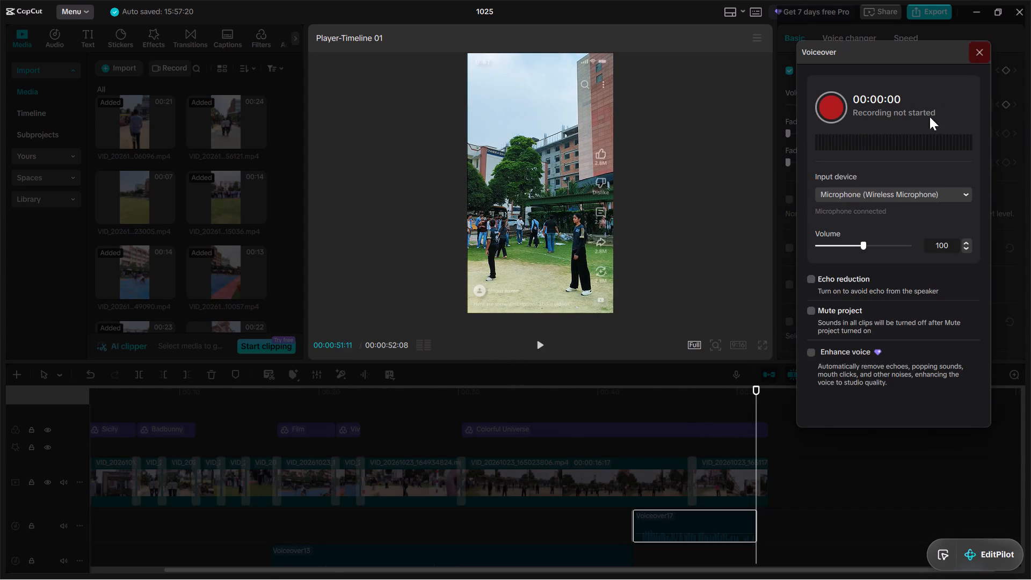
# Play back the end of Voiceover13 and the new Voiceover17 take to about 00:00:50 to review the recording.
pyautogui.moveTo(757, 390); pyautogui.dragTo(567, 412)
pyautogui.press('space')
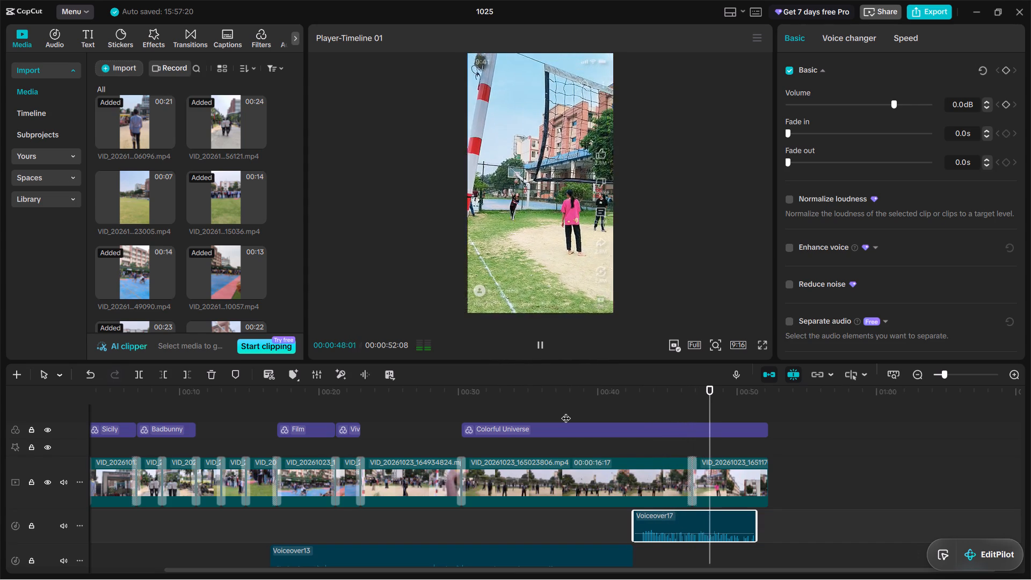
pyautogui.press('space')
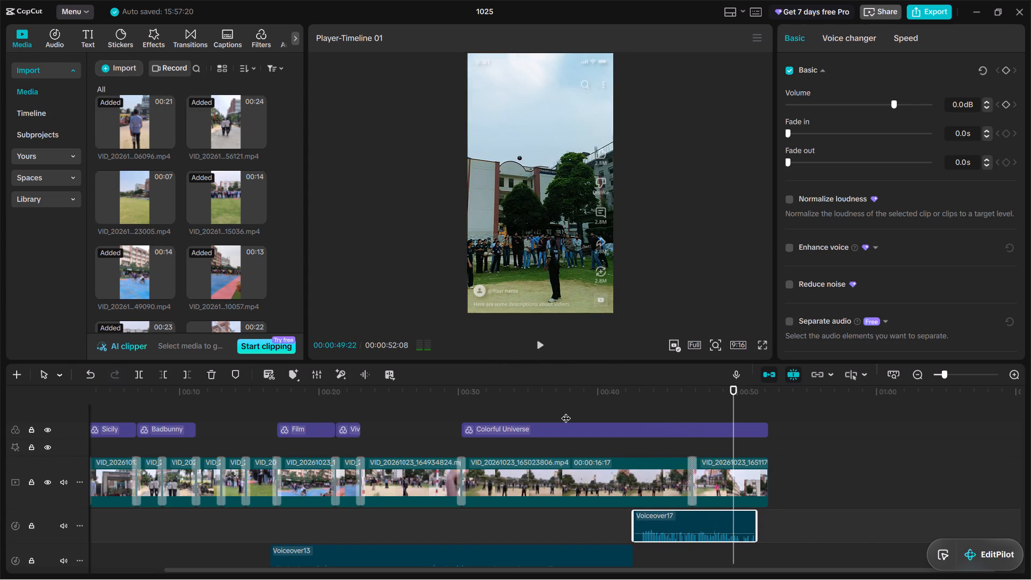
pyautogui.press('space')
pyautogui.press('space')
# Step back frame by frame from about 00:00:50 to examine the closing part of Voiceover17.
pyautogui.press('Left')
pyautogui.press('Left')
pyautogui.press('Left')
pyautogui.press('Left')
pyautogui.press('Left')
pyautogui.press('Left')
pyautogui.press('Left')
pyautogui.press('Left')
pyautogui.press('Left')
pyautogui.press('Left')
pyautogui.press('Left')
pyautogui.press('Left')
pyautogui.press('Left')
pyautogui.press('Left')
pyautogui.press('Left')
pyautogui.press('Left')
pyautogui.press('Left')
pyautogui.press('Left')
pyautogui.press('Left')
pyautogui.press('Left')
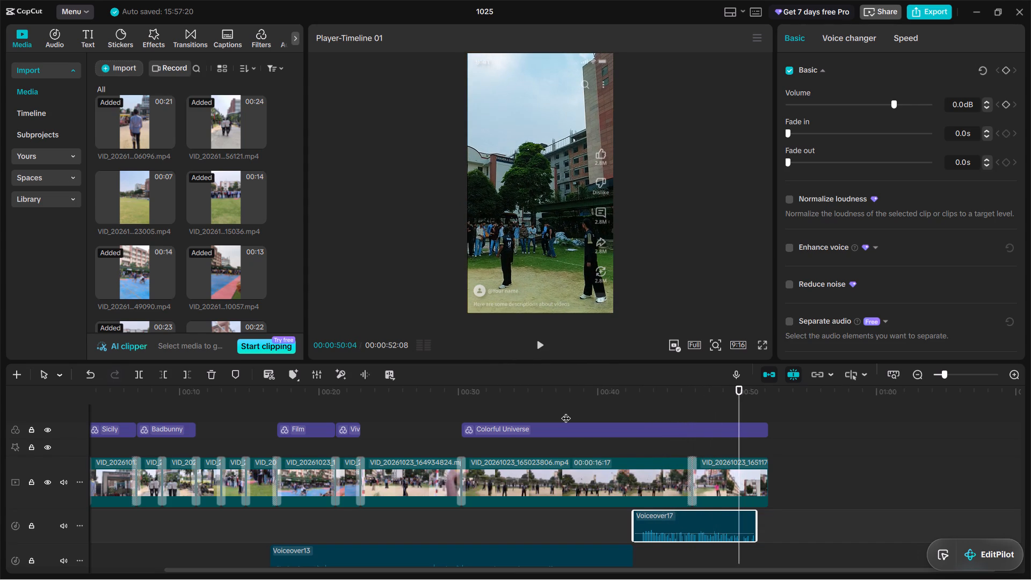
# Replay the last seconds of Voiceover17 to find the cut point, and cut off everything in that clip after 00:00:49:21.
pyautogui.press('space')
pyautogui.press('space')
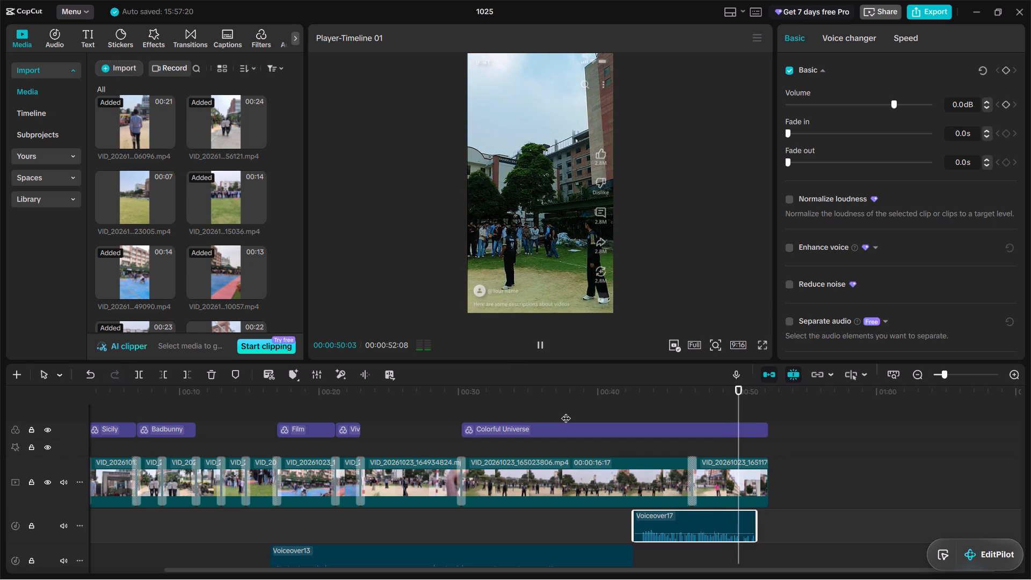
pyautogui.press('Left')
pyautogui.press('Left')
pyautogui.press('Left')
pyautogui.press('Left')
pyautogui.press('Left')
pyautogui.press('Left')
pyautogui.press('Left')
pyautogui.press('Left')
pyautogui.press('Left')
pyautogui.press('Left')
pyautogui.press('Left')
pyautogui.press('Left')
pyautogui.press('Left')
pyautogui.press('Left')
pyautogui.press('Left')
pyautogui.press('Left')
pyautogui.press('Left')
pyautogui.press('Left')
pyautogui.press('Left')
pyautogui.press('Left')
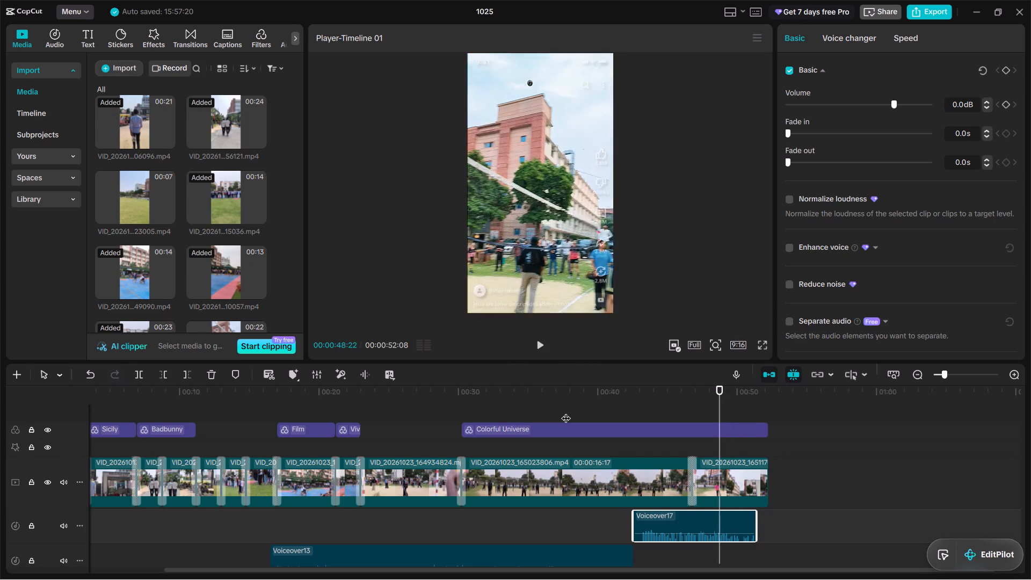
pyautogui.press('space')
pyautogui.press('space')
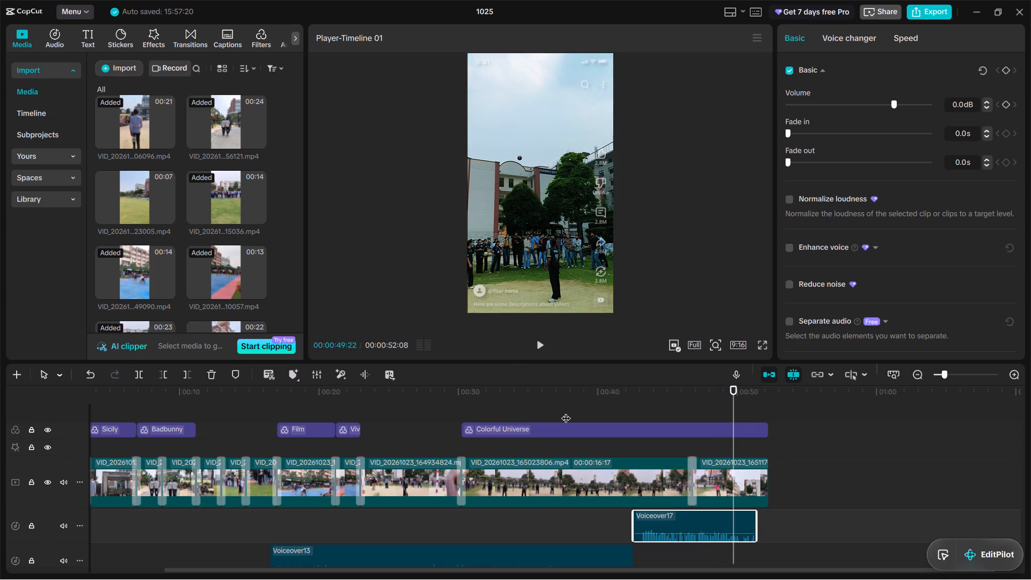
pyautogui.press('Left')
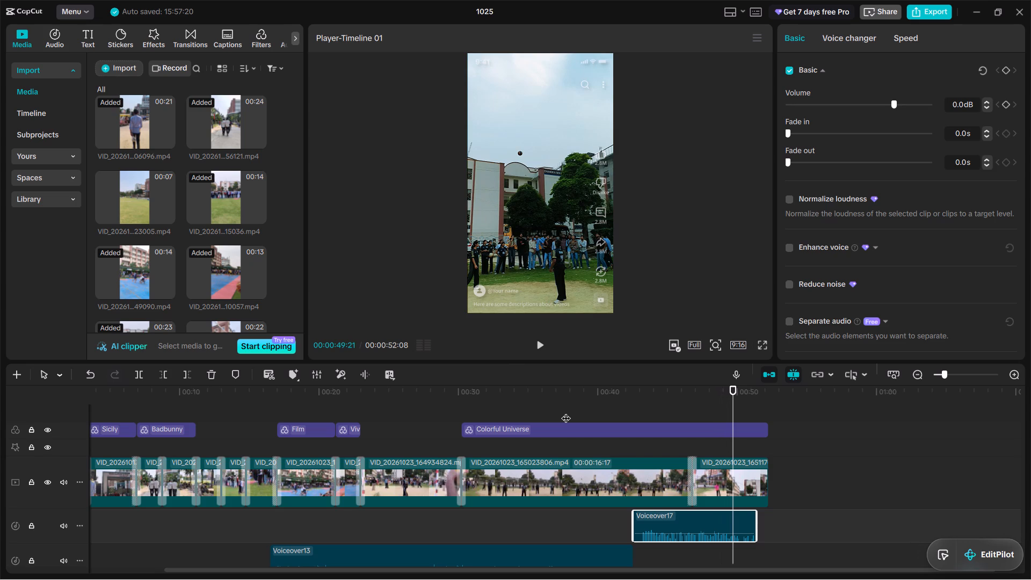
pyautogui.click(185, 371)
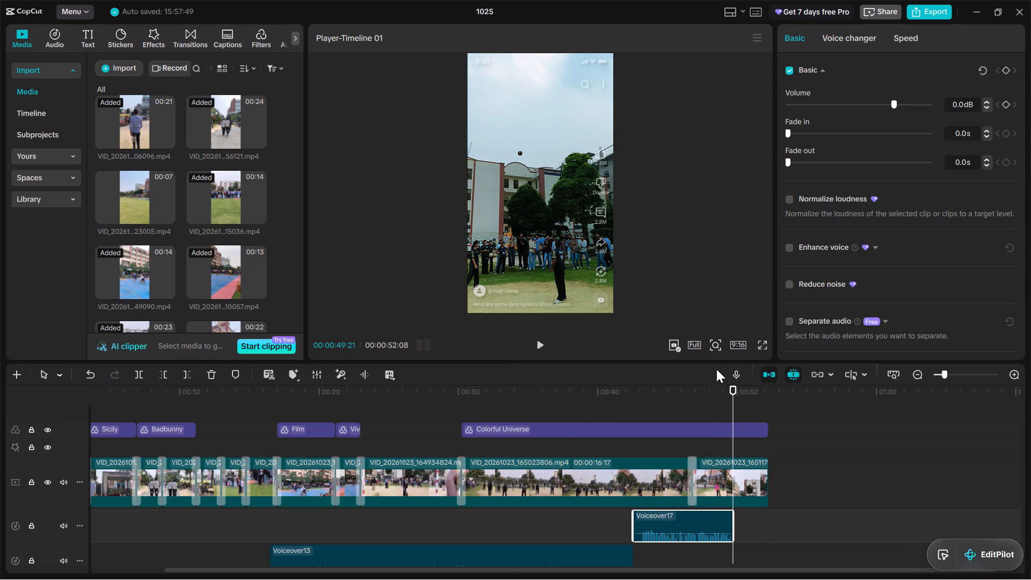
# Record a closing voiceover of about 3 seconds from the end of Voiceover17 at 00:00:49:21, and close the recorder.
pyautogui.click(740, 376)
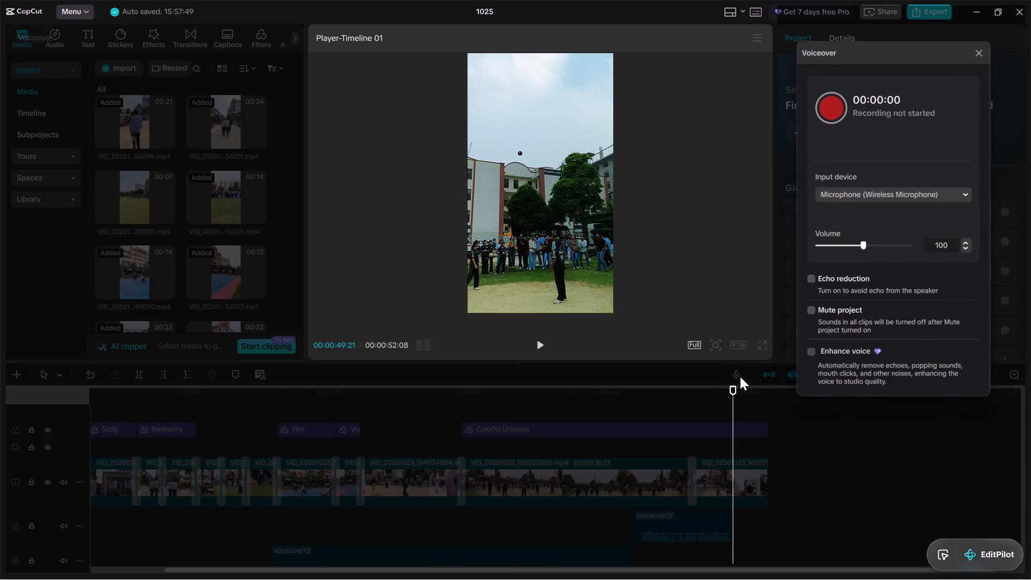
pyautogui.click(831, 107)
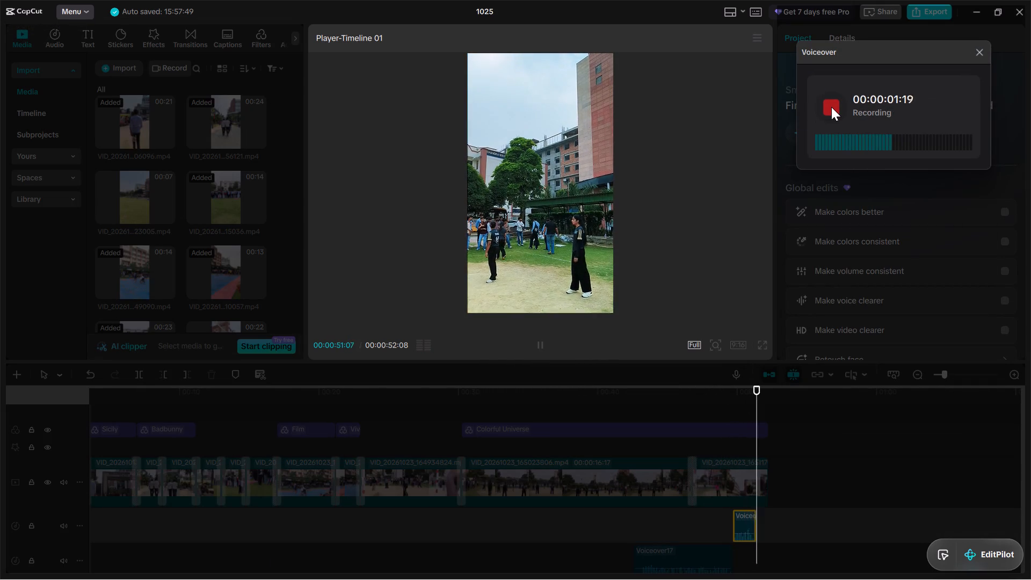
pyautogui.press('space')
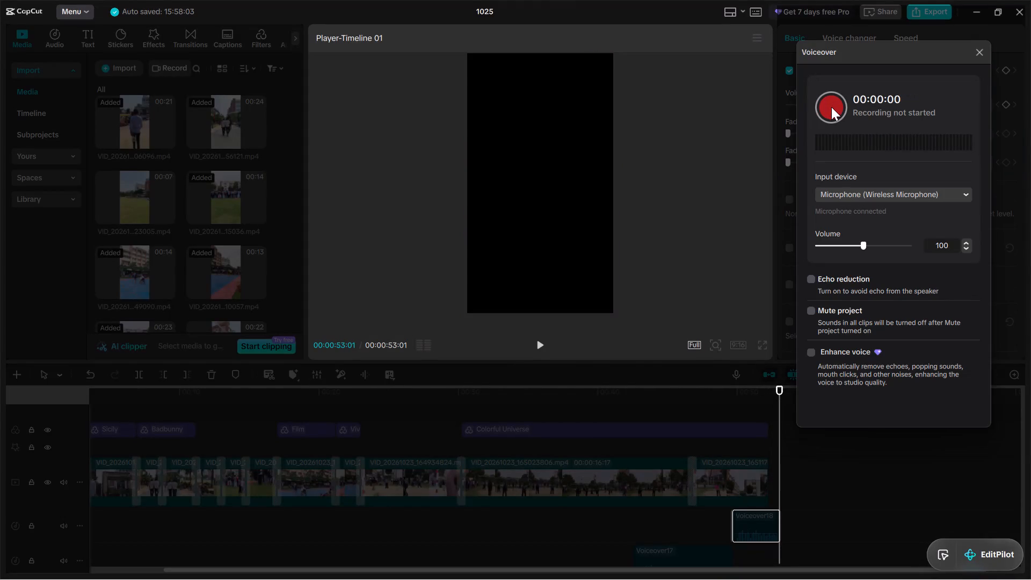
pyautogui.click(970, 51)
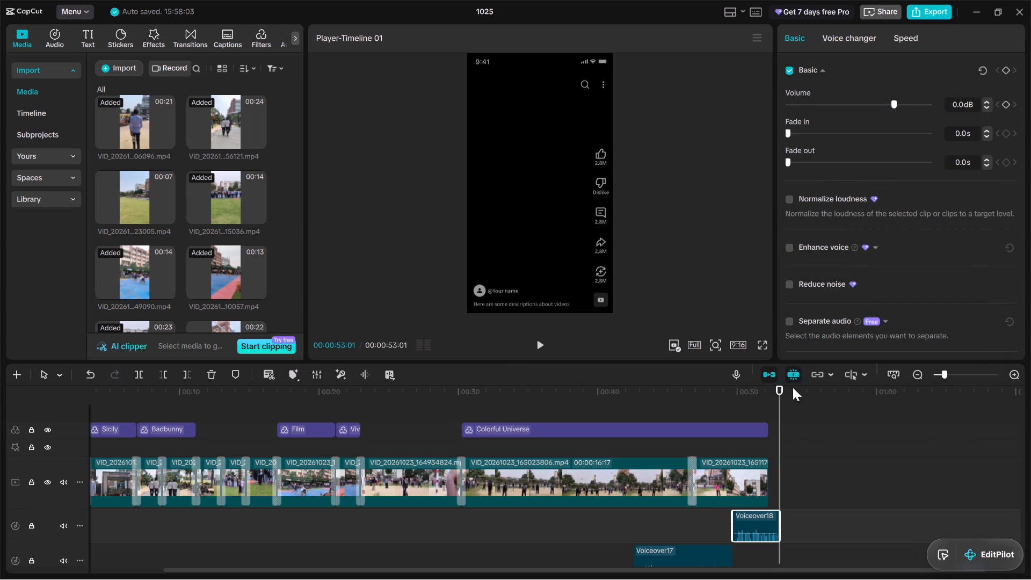
# Delete the rejected ending takes Voiceover18 and Voiceover17 from the timeline.
pyautogui.click(210, 372)
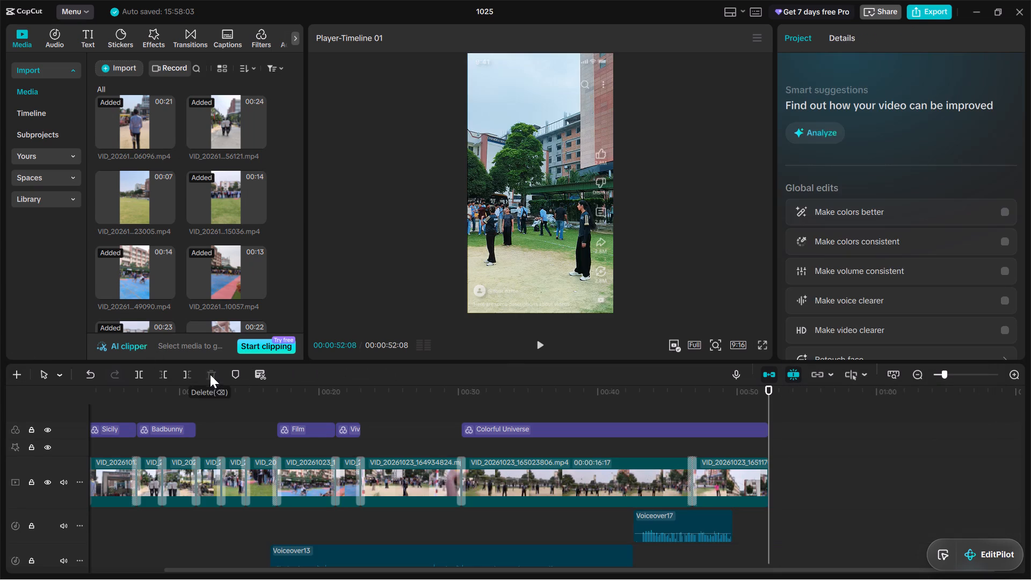
pyautogui.click(712, 526)
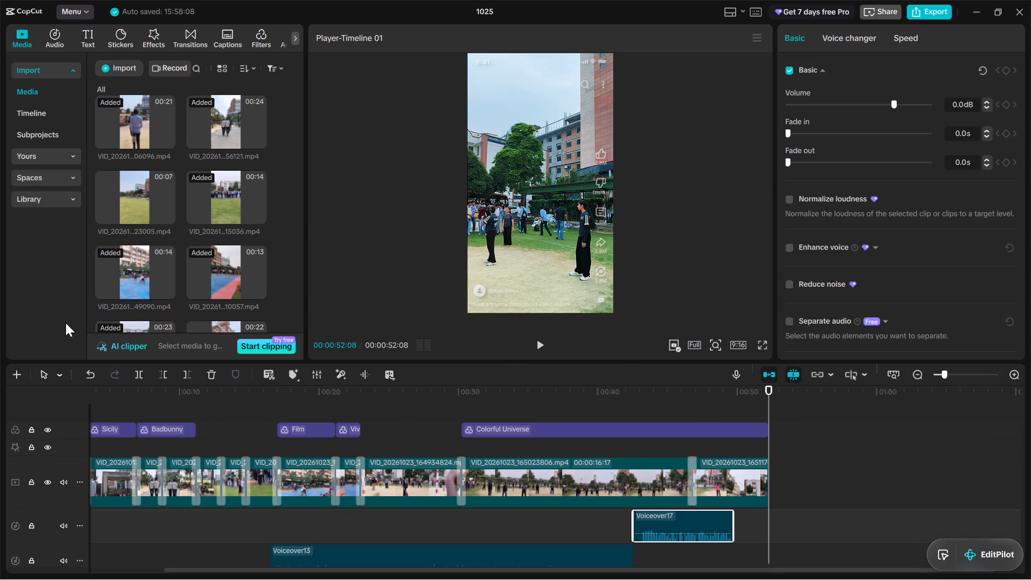
pyautogui.click(208, 377)
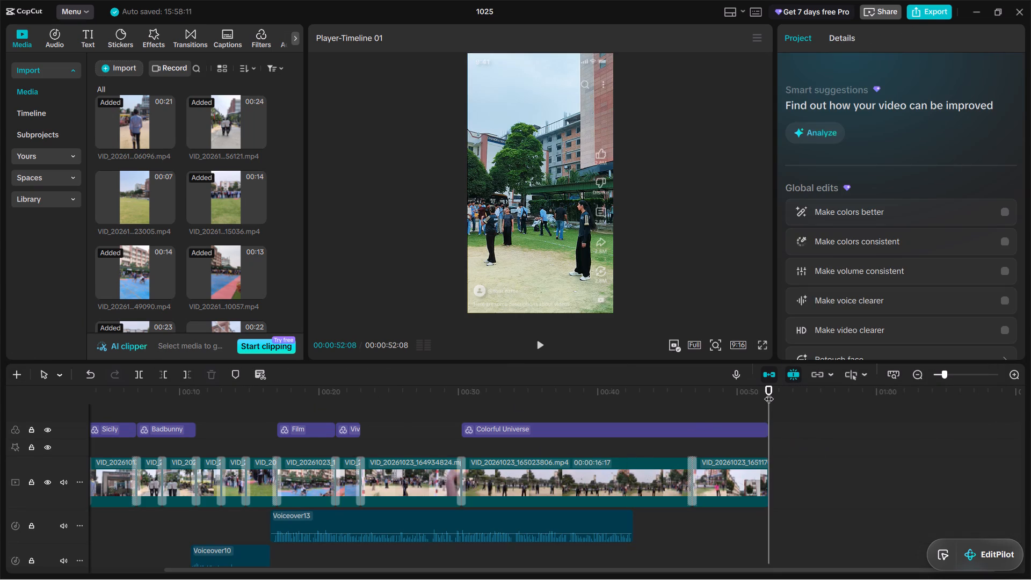
# Record a new ending voiceover of about 10 seconds from the end of Voiceover13 at 00:00:42:17, and close the recorder.
pyautogui.moveTo(769, 392); pyautogui.dragTo(633, 428)
pyautogui.click(610, 520)
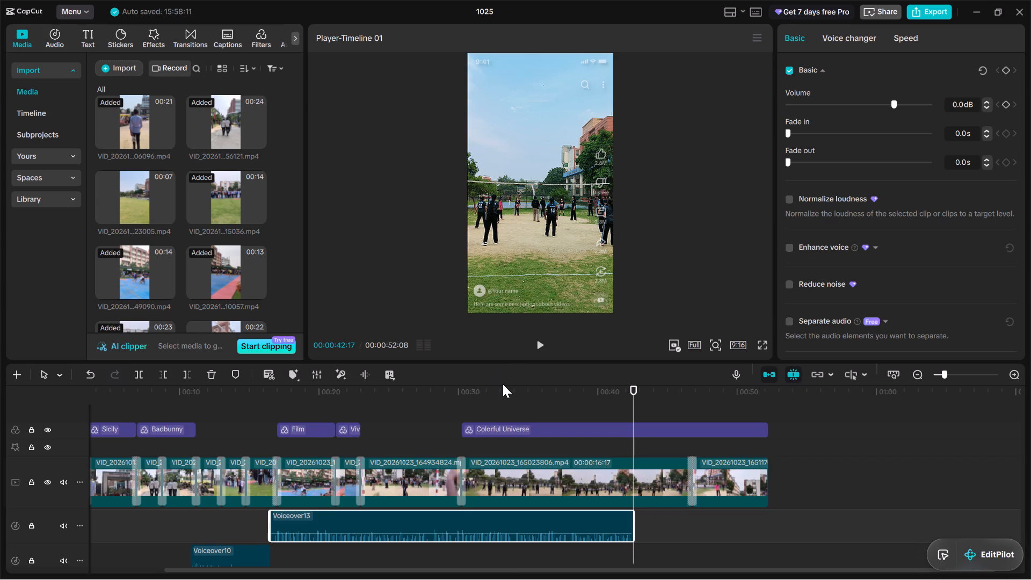
pyautogui.click(742, 374)
pyautogui.click(821, 104)
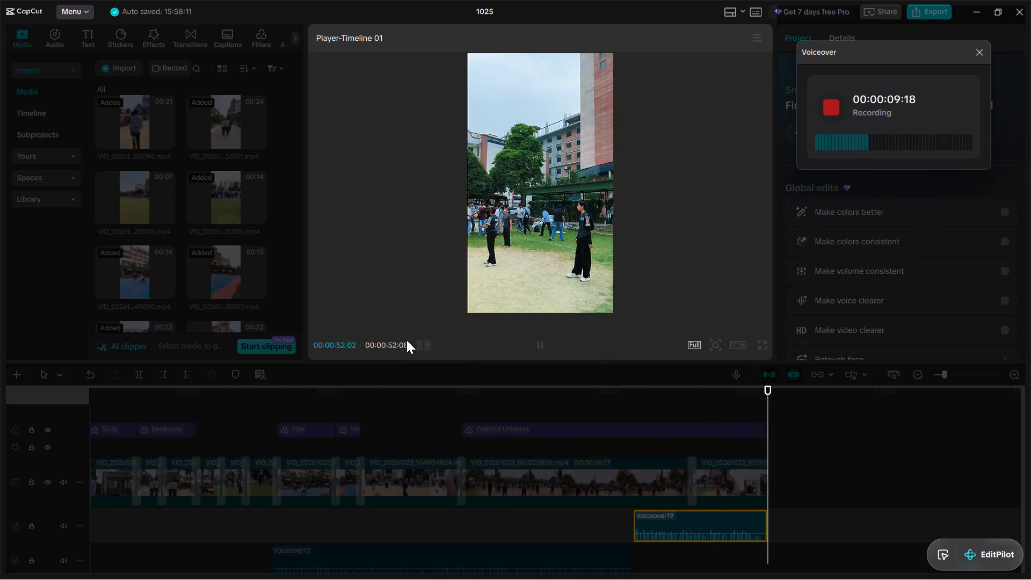
pyautogui.write('m')
pyautogui.press('space')
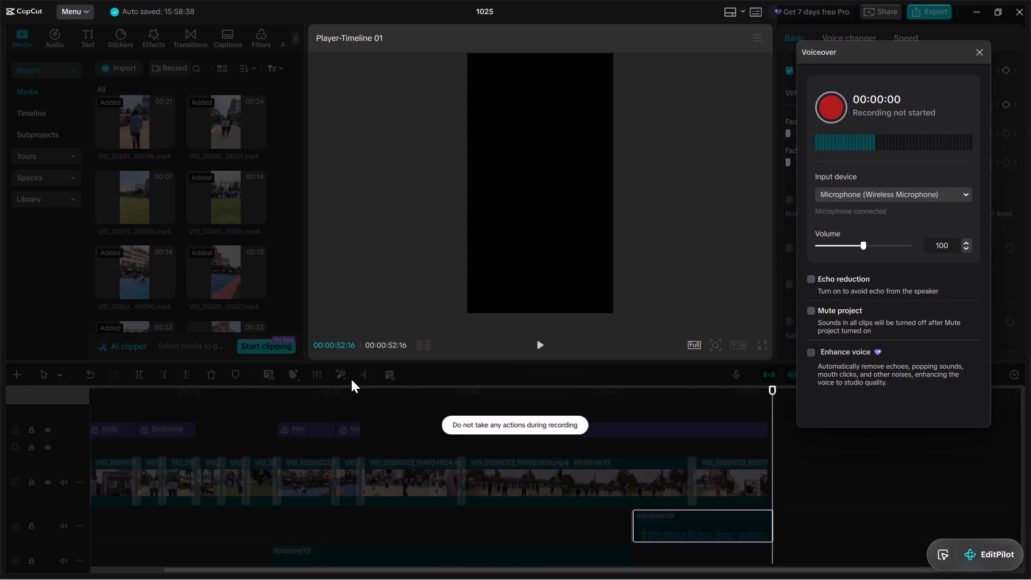
pyautogui.click(985, 53)
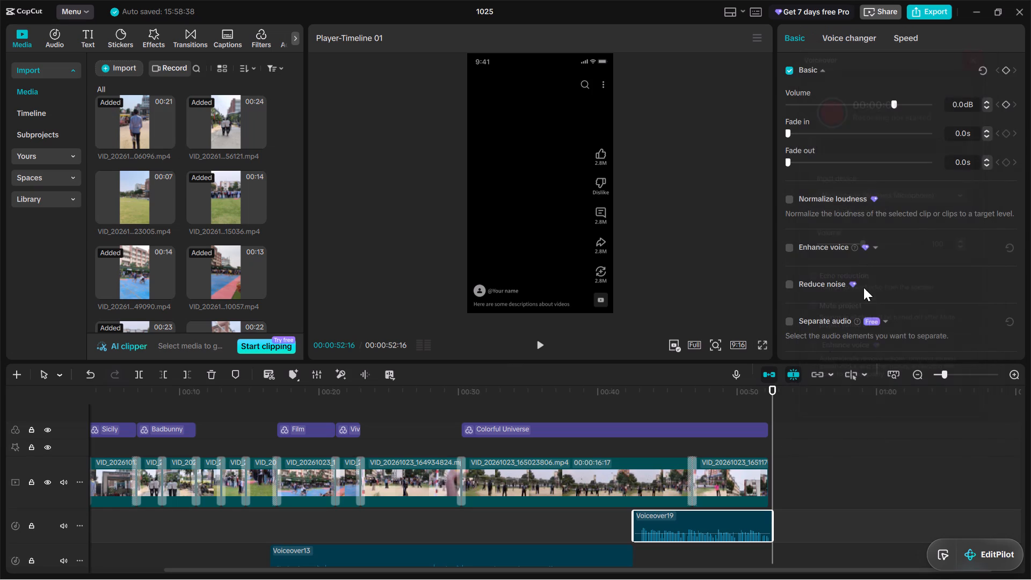
# Play back Voiceover19 from just before its start through its end to review the new ending.
pyautogui.moveTo(772, 394); pyautogui.dragTo(614, 434)
pyautogui.press('space')
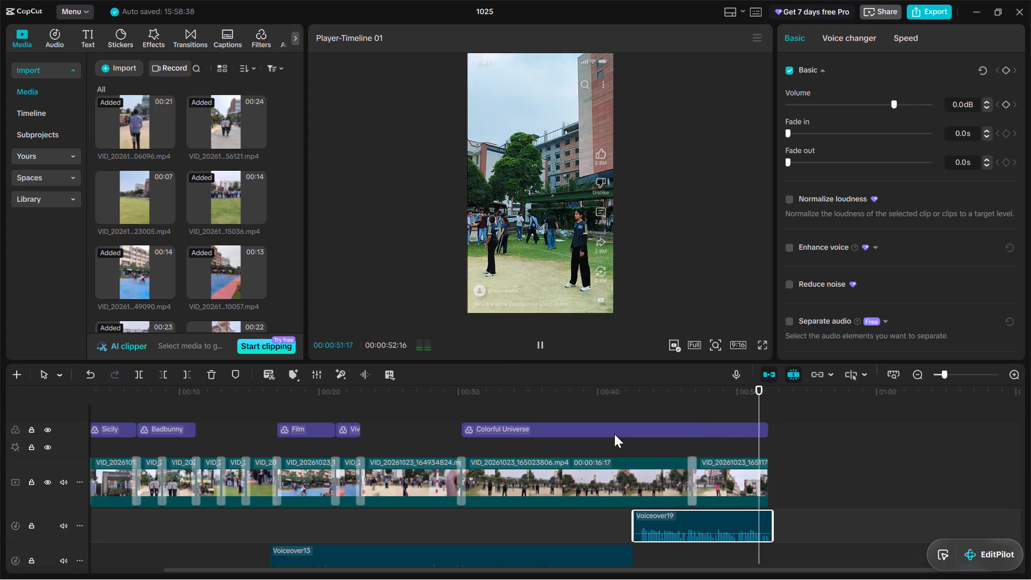
# Play the whole edit from the beginning to about 00:00:52:02 to review the complete voiceover across its tracks.
pyautogui.press('space')
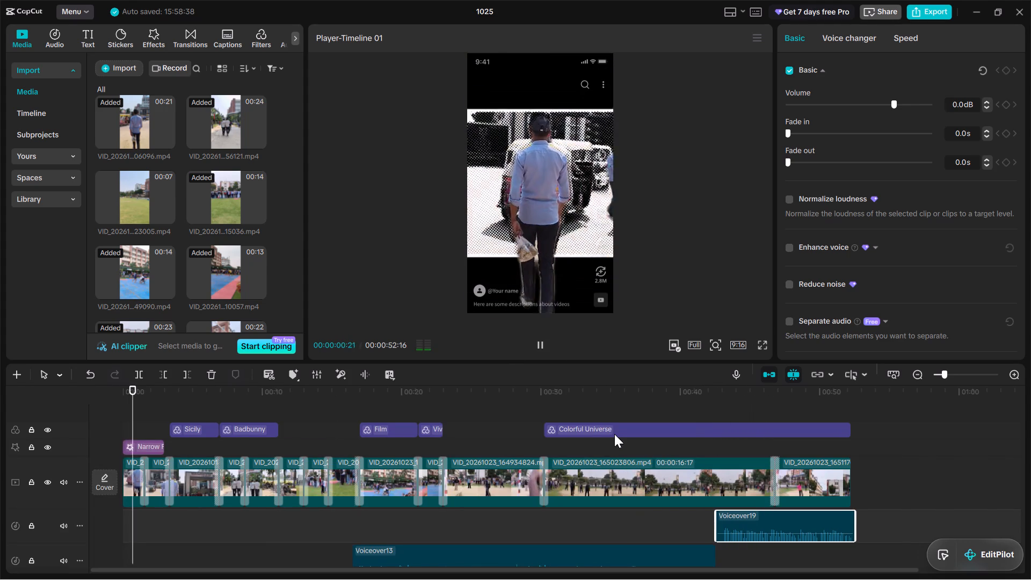
pyautogui.scroll(-3, 635, 447)
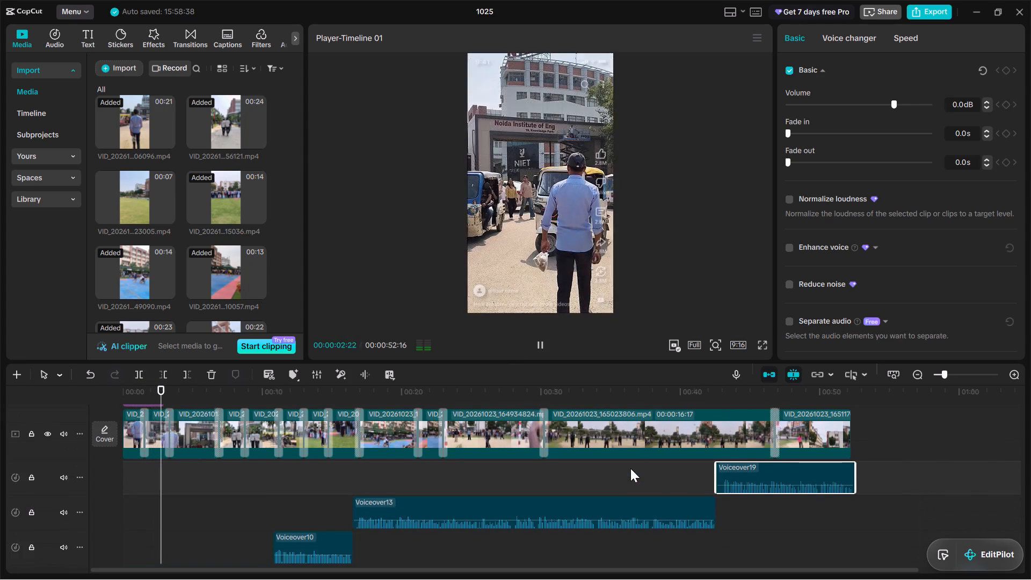
pyautogui.scroll(-4, 625, 477)
pyautogui.scroll(4, 620, 483)
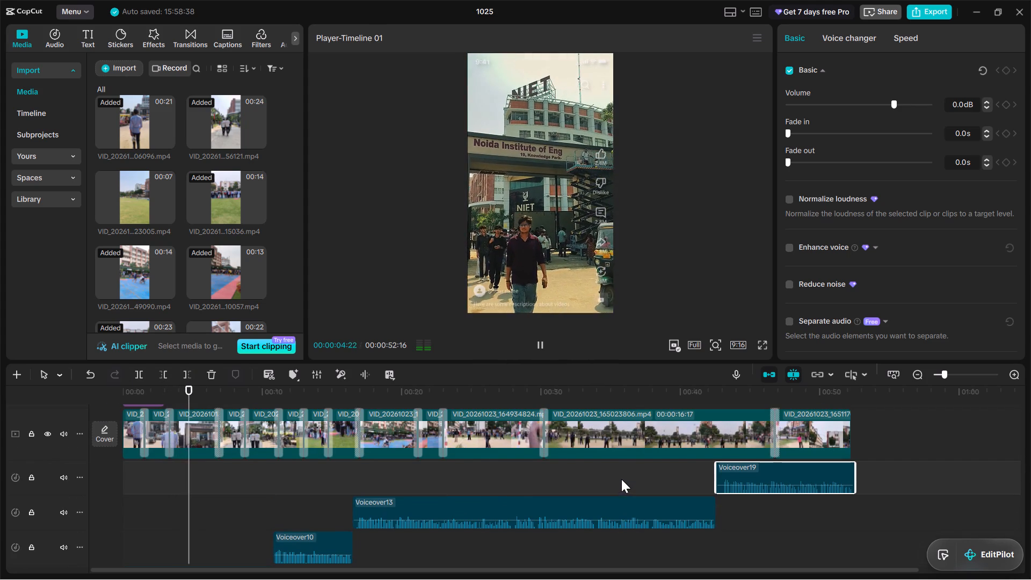
pyautogui.scroll(2, 616, 472)
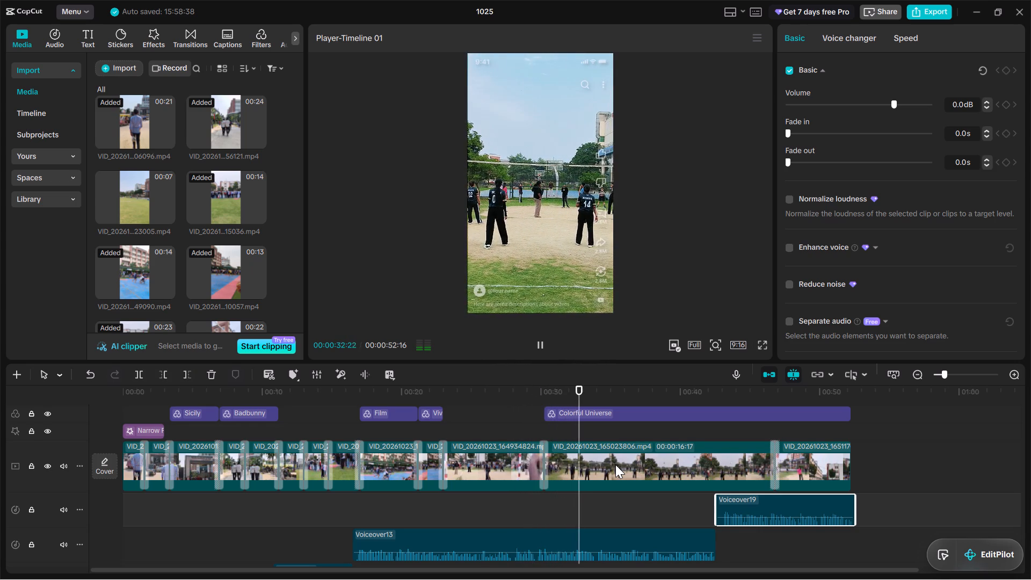
pyautogui.scroll(-1, 641, 476)
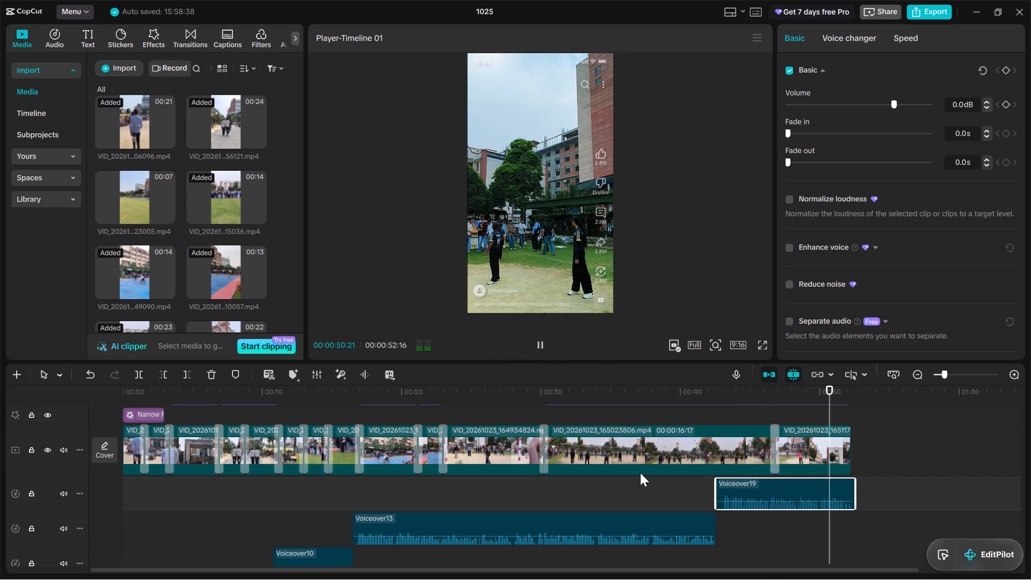
pyautogui.press('space')
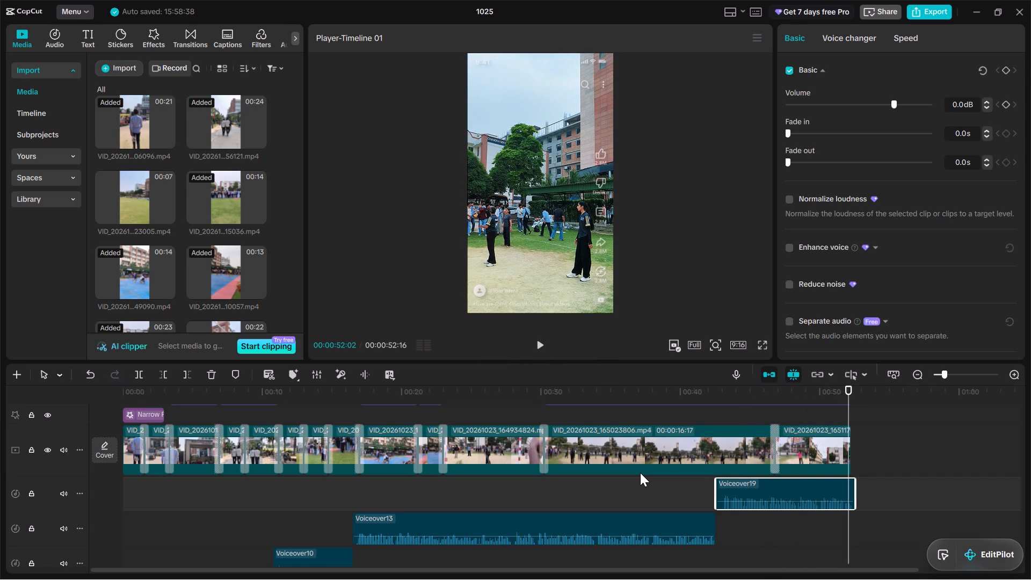
# Trim the end of Voiceover19 at 00:00:52:07 so it finishes with the last video clip.
pyautogui.press('Right')
pyautogui.press('Right')
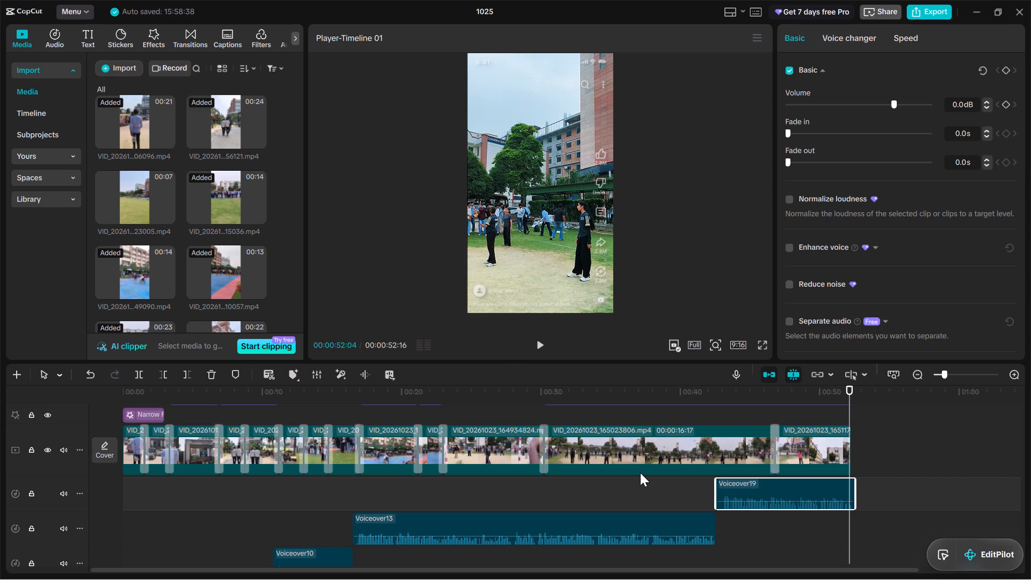
pyautogui.press('Right')
pyautogui.press('Right')
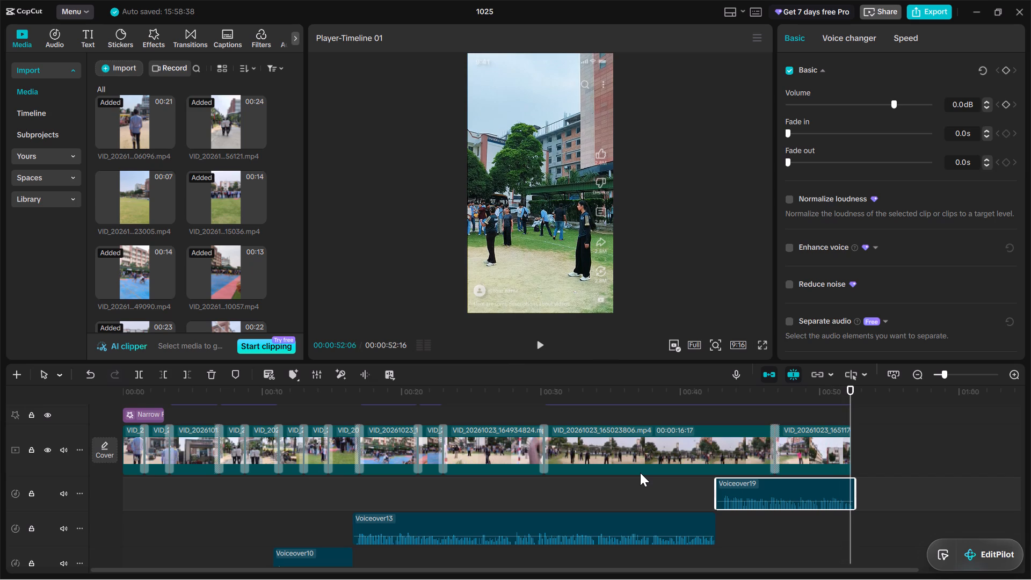
pyautogui.press('Right')
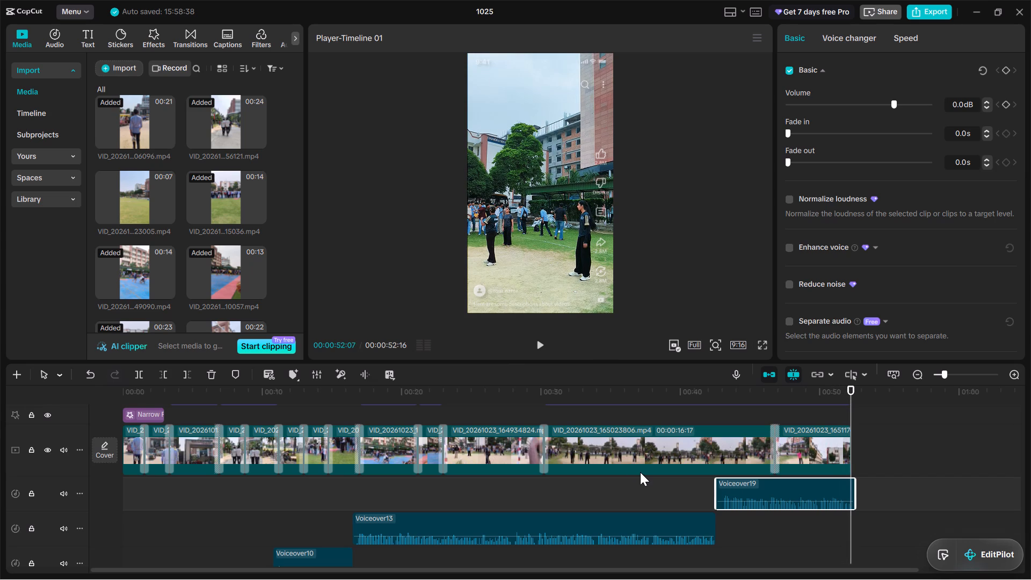
pyautogui.click(191, 377)
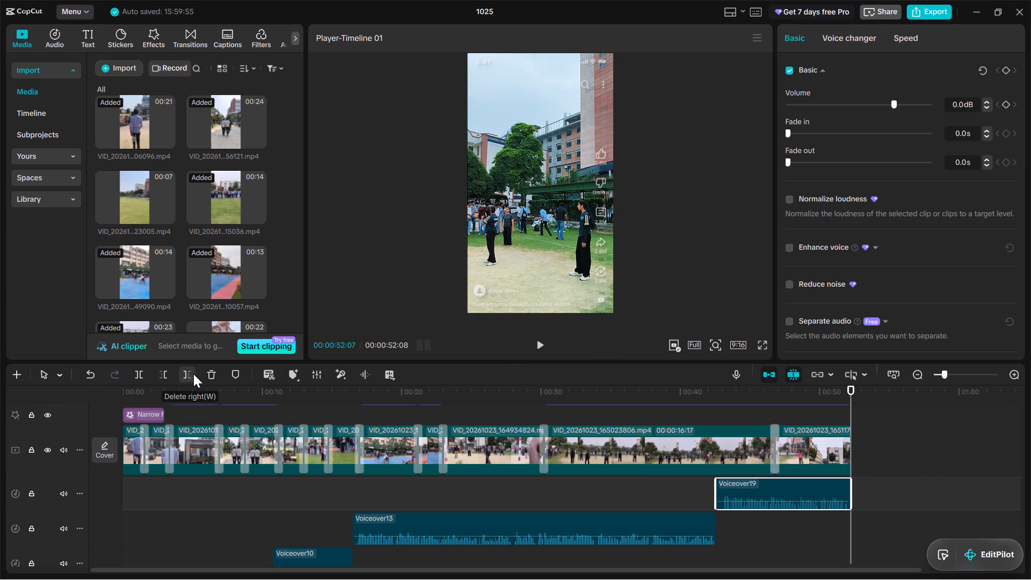
# Raise the volume of Voiceover8, check it by playing from the beginning, and settle on 4.0 dB.
pyautogui.moveTo(848, 391); pyautogui.dragTo(0, 579)
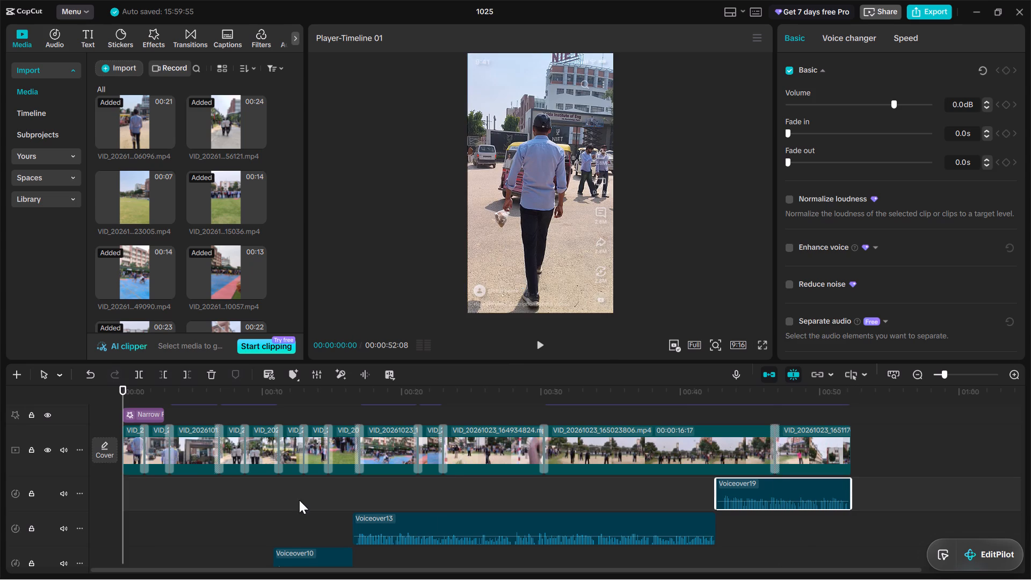
pyautogui.scroll(-7, 299, 500)
pyautogui.click(216, 525)
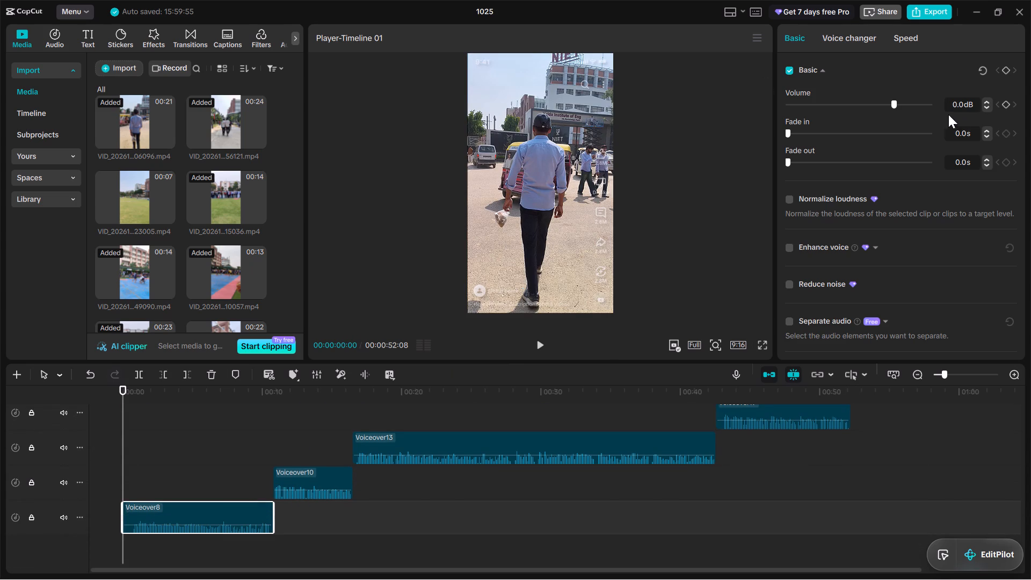
pyautogui.click(988, 102)
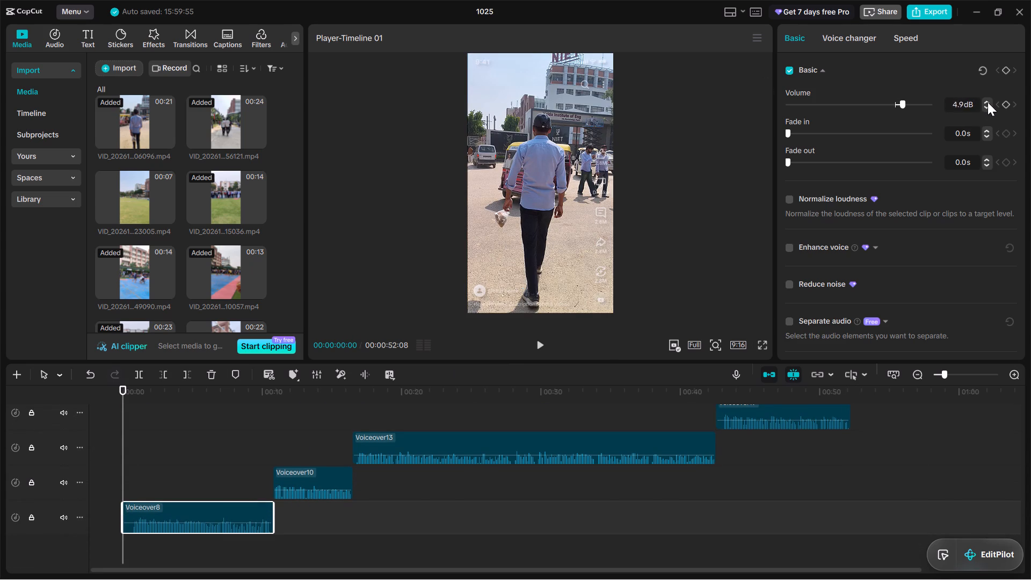
pyautogui.tripleClick(985, 106)
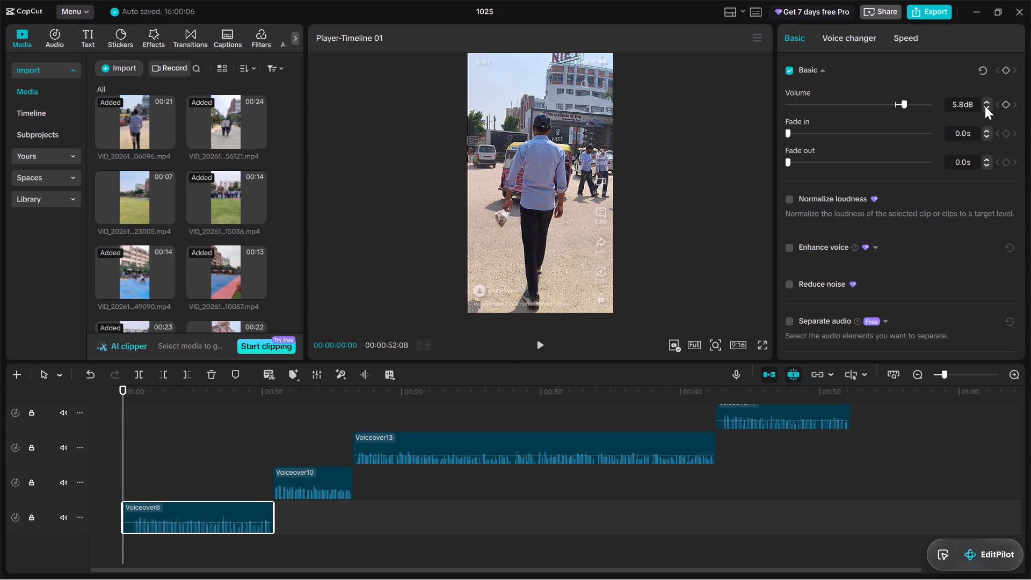
pyautogui.doubleClick(985, 106)
pyautogui.doubleClick(985, 106)
pyautogui.tripleClick(985, 106)
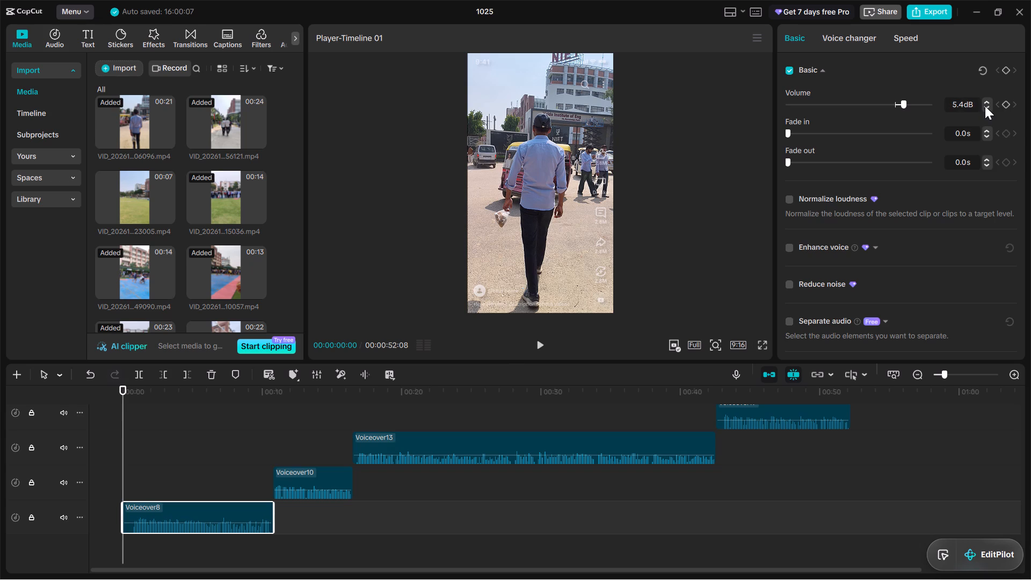
pyautogui.click(985, 106)
pyautogui.click(543, 338)
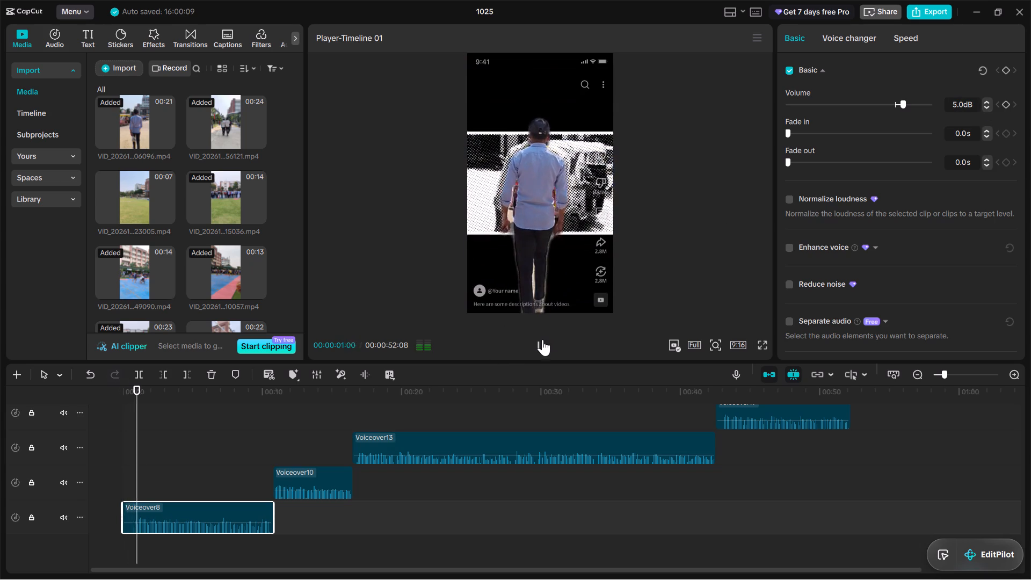
pyautogui.tripleClick(985, 109)
pyautogui.tripleClick(985, 109)
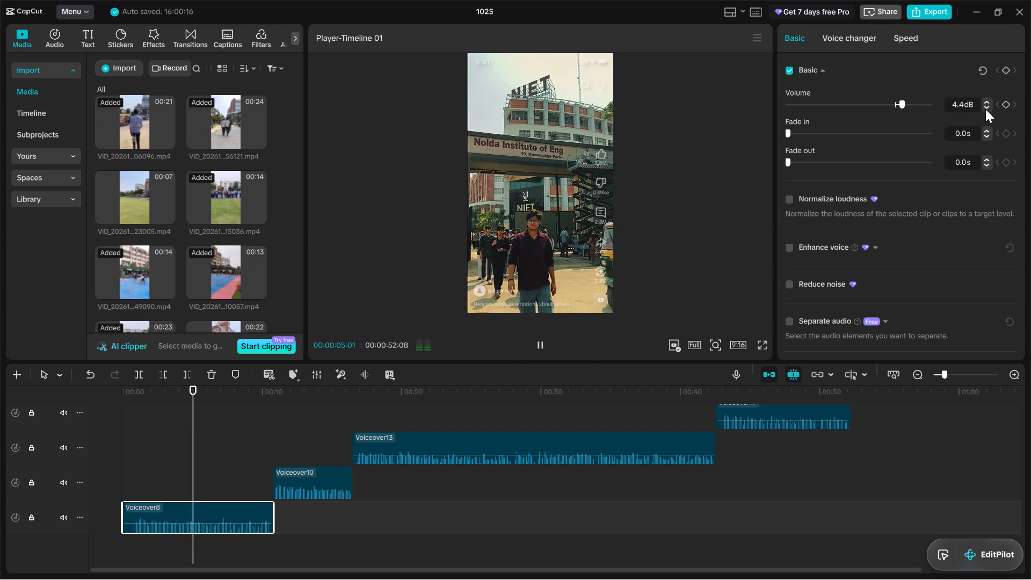
pyautogui.tripleClick(985, 109)
pyautogui.click(985, 109)
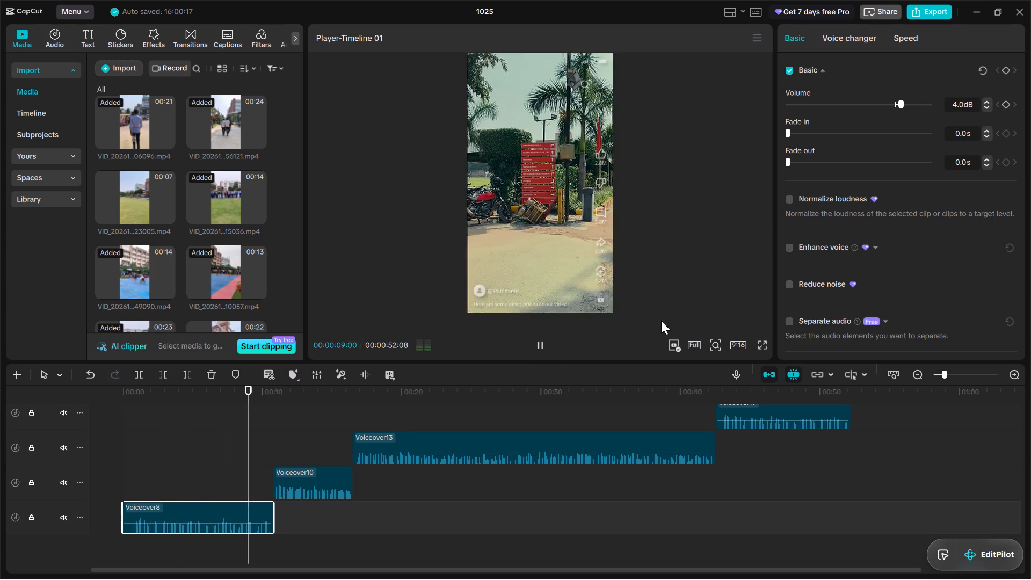
# Set the volume of Voiceover10 to 4.0 dB.
pyautogui.click(326, 482)
pyautogui.click(985, 99)
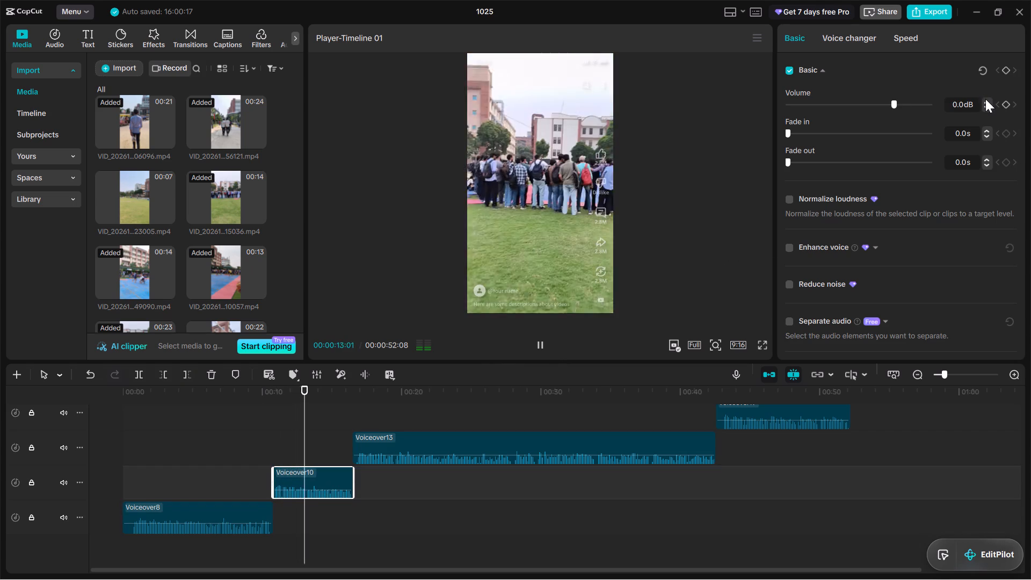
pyautogui.click(986, 100)
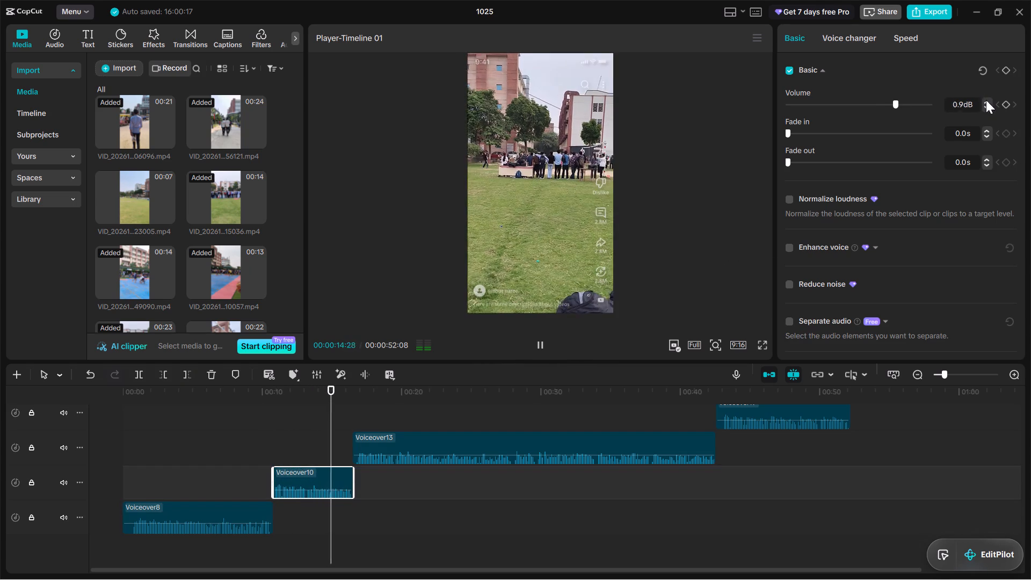
pyautogui.click(986, 100)
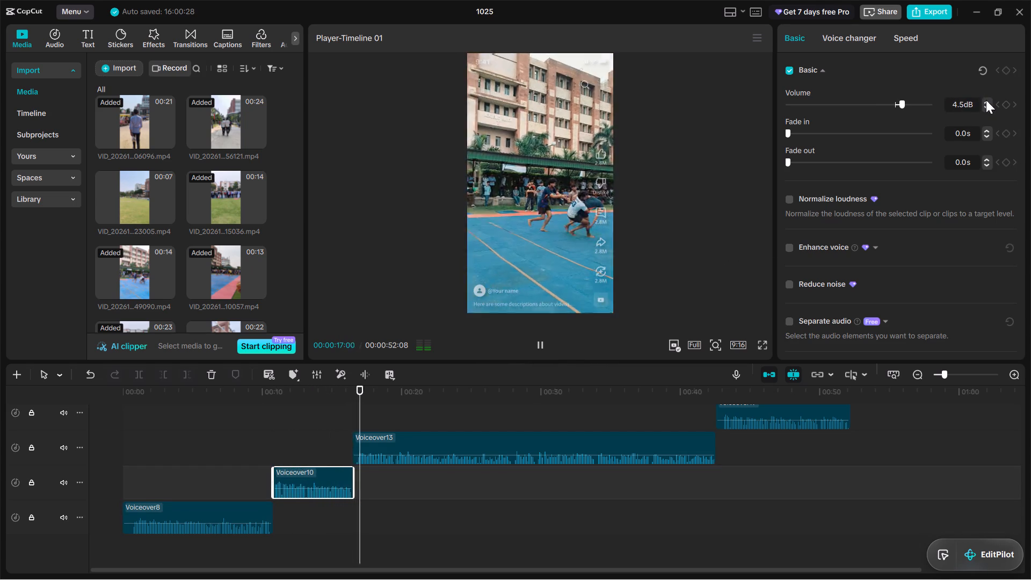
pyautogui.tripleClick(986, 107)
pyautogui.click(986, 107)
pyautogui.click(986, 107)
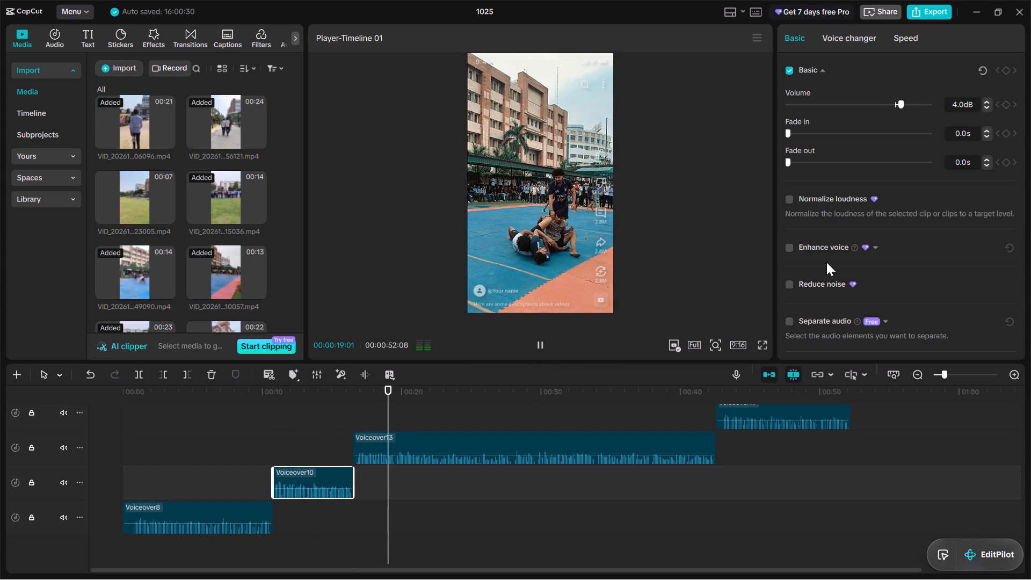
# Play the edit again from the beginning to review the volumes of Voiceover8 and Voiceover10.
pyautogui.moveTo(401, 391); pyautogui.dragTo(55, 424)
pyautogui.press('space')
pyautogui.press('space')
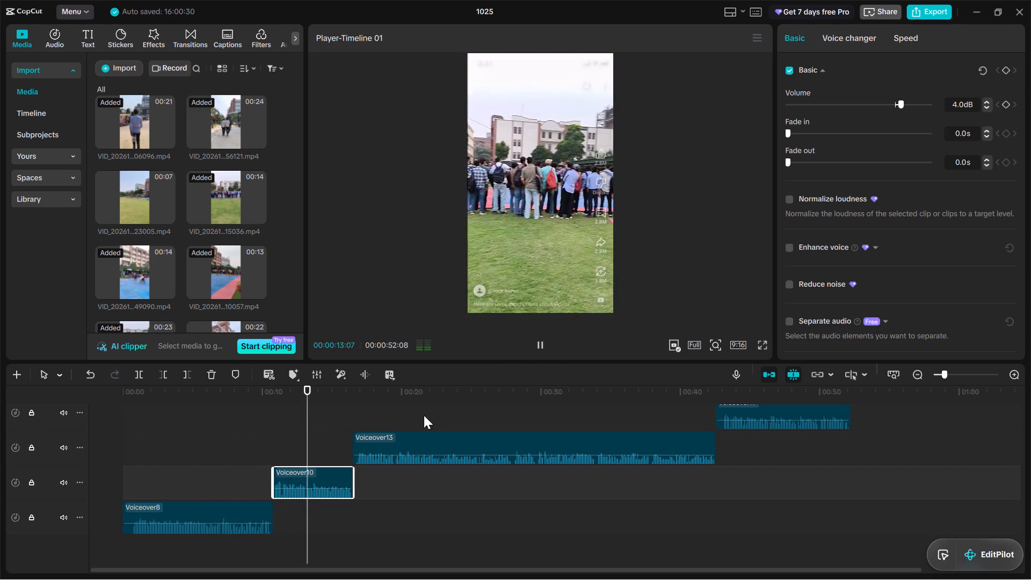
# Set the volume of Voiceover13 to 5.0 dB.
pyautogui.click(528, 449)
pyautogui.click(986, 103)
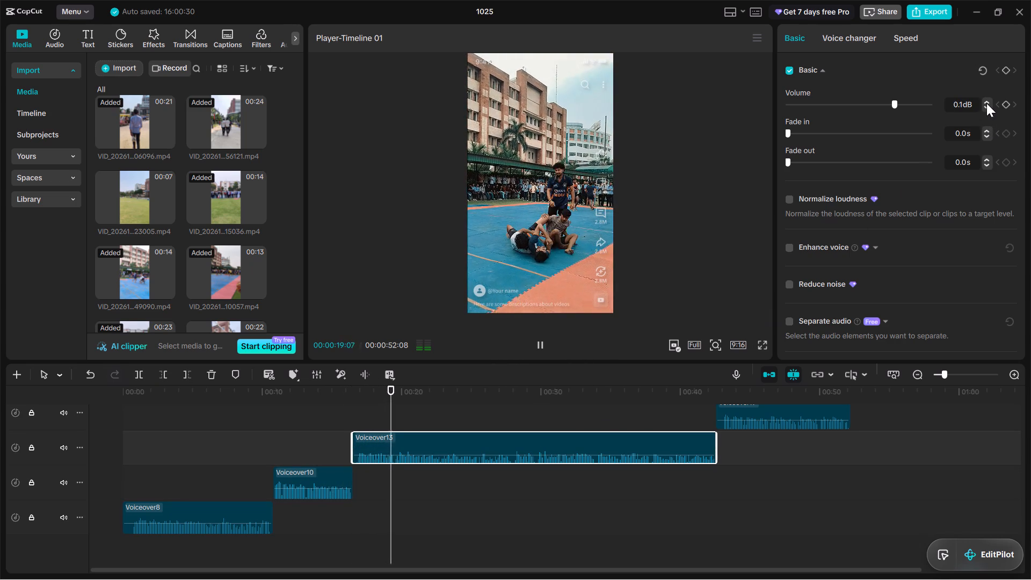
pyautogui.click(986, 103)
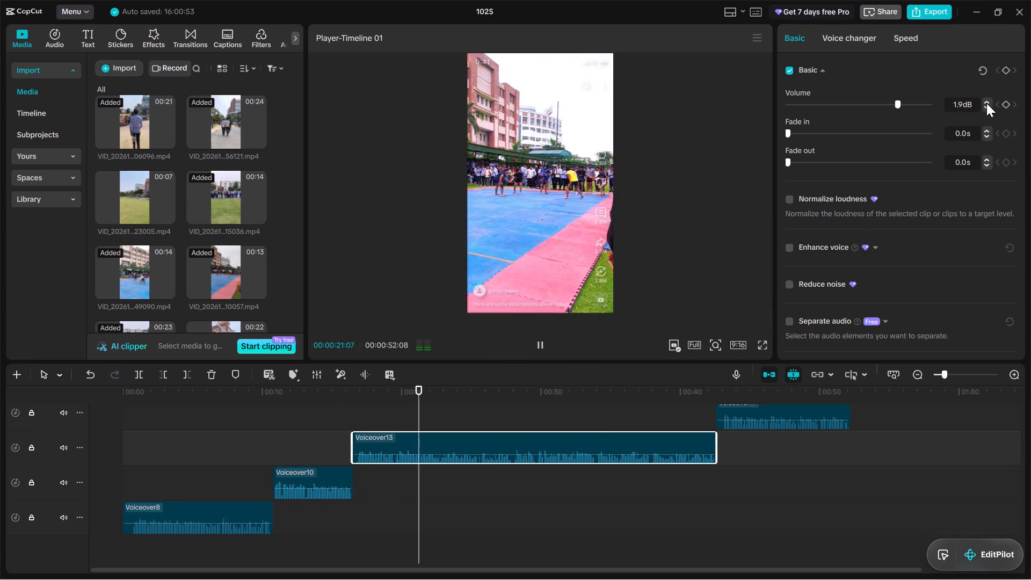
pyautogui.tripleClick(986, 103)
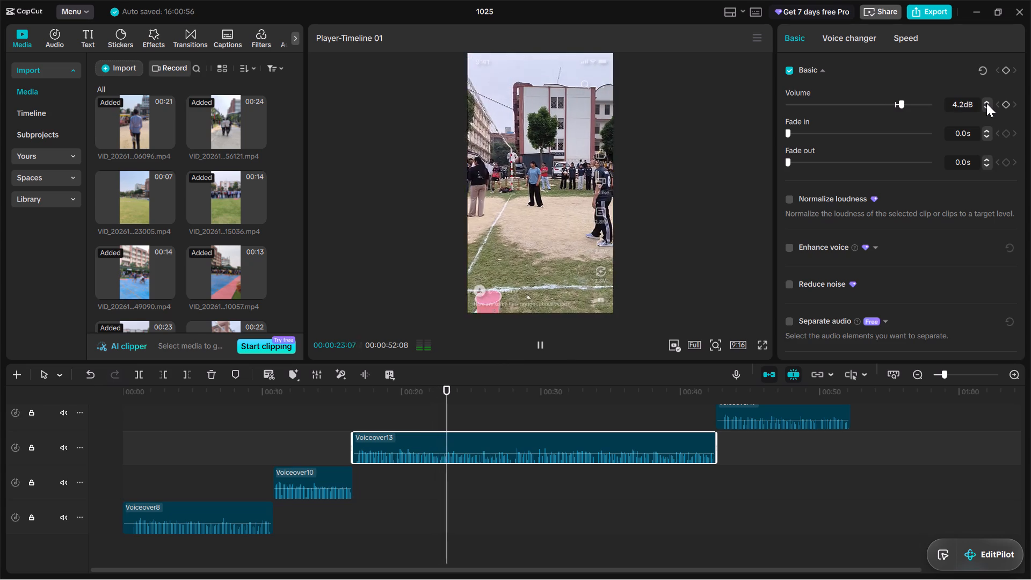
pyautogui.click(985, 109)
pyautogui.tripleClick(987, 99)
pyautogui.tripleClick(987, 99)
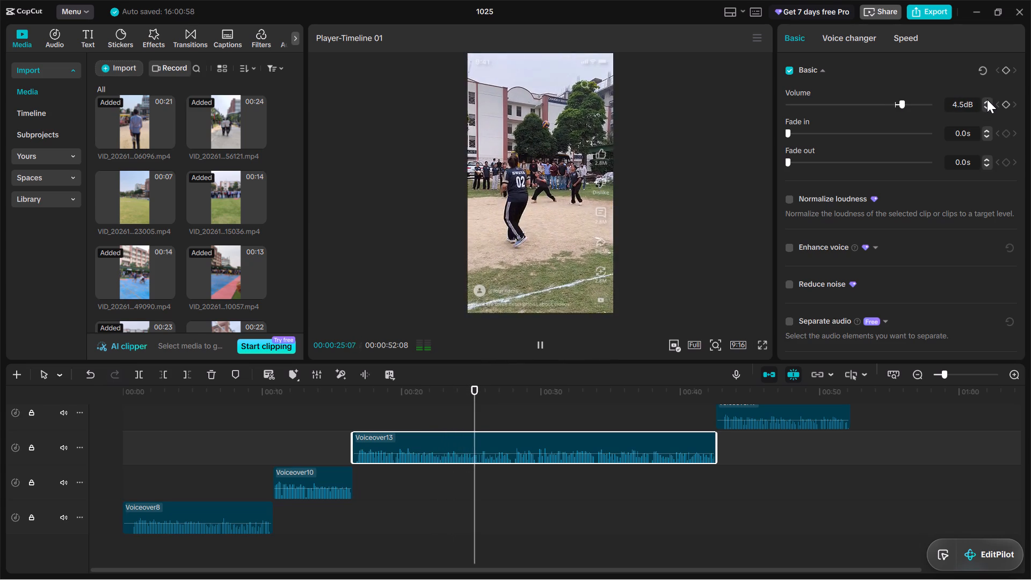
pyautogui.doubleClick(987, 99)
pyautogui.click(987, 99)
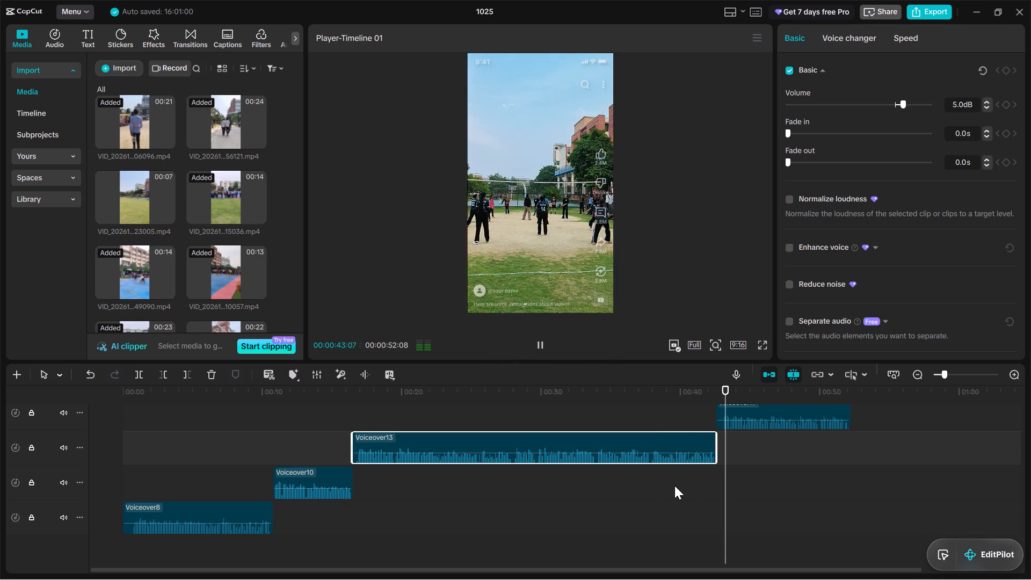
# Set the volume of the ending clip Voiceover19 to 2.5 dB.
pyautogui.click(781, 416)
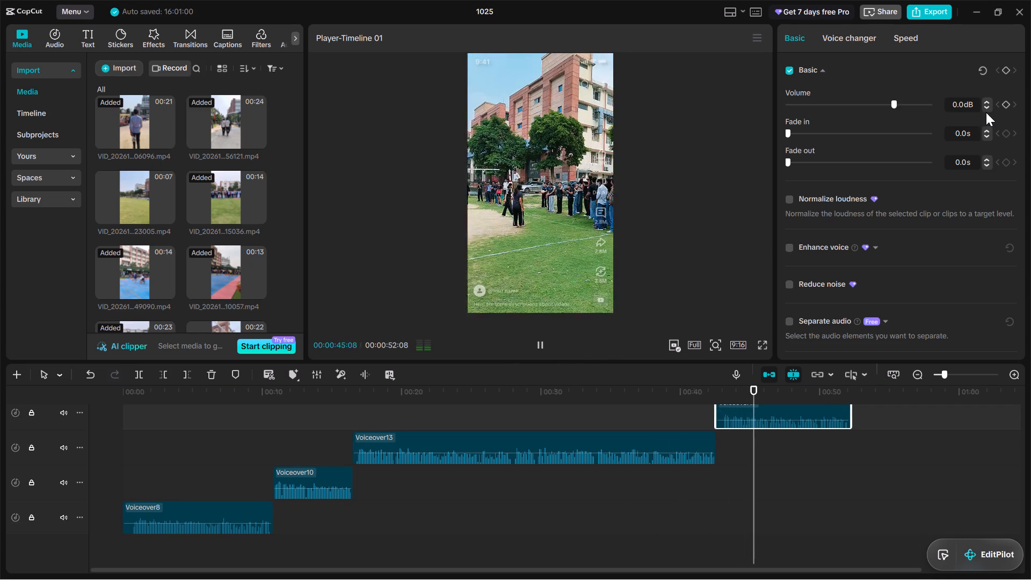
pyautogui.tripleClick(987, 102)
pyautogui.tripleClick(987, 102)
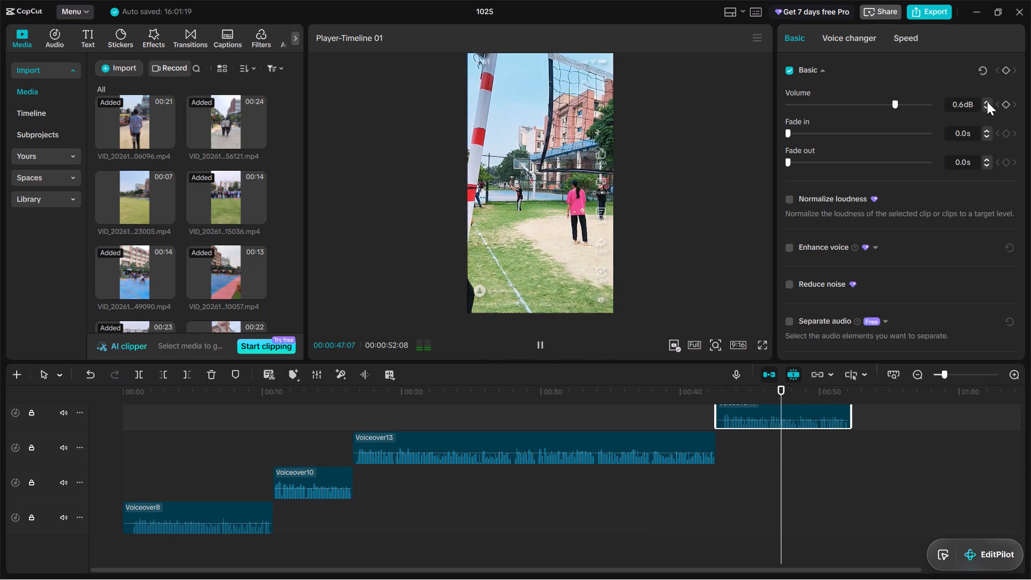
pyautogui.tripleClick(987, 102)
pyautogui.tripleClick(987, 102)
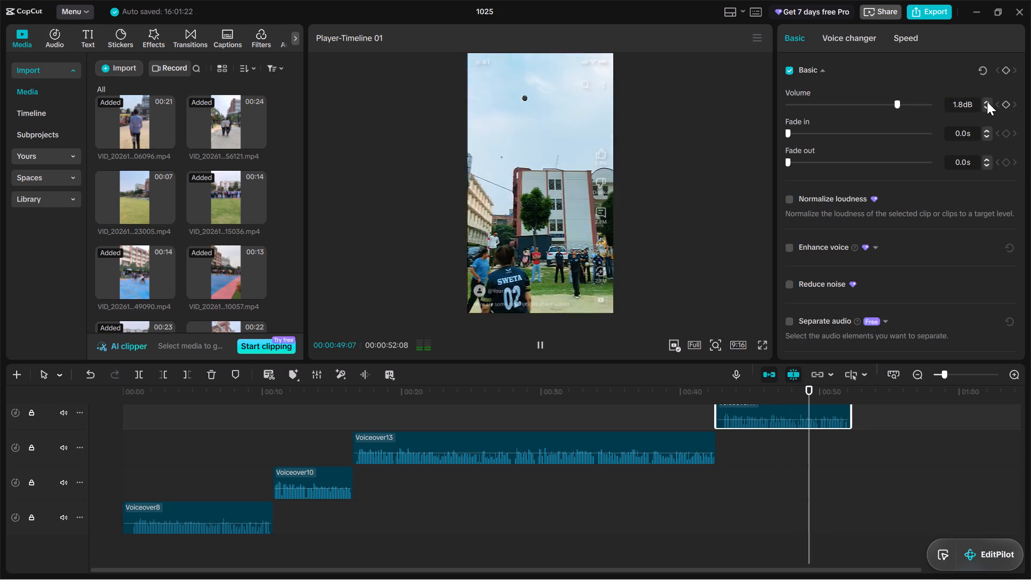
pyautogui.tripleClick(987, 102)
pyautogui.tripleClick(987, 102)
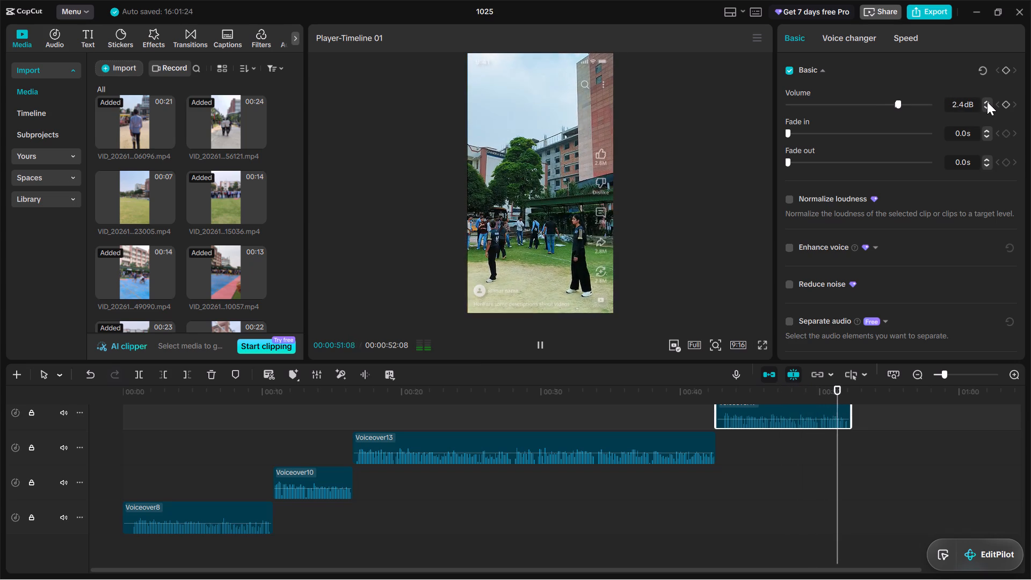
pyautogui.doubleClick(987, 102)
pyautogui.click(986, 106)
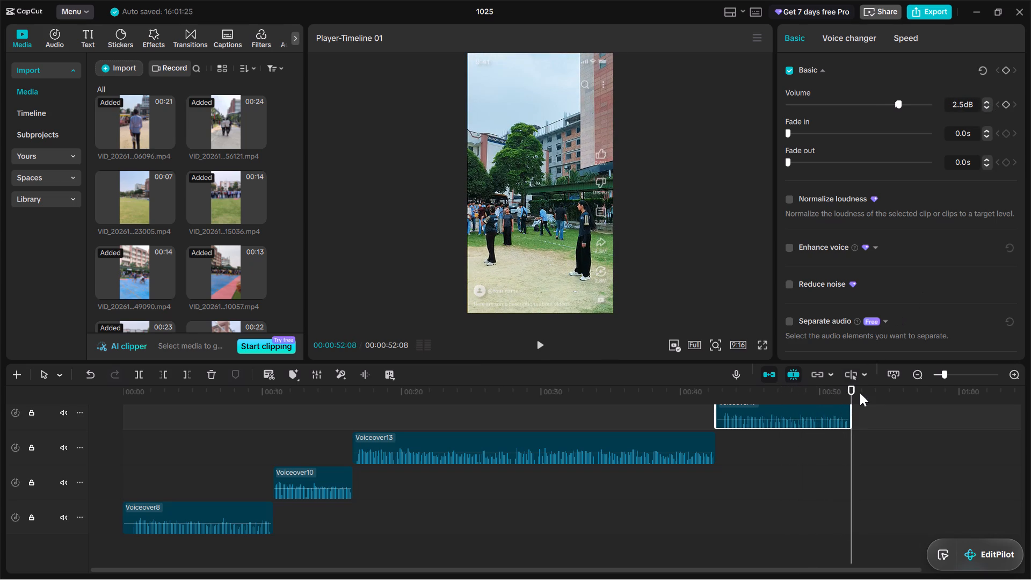
# Play the edit from the beginning and replay its opening seconds to review the voiceover and visuals.
pyautogui.moveTo(852, 393); pyautogui.dragTo(0, 550)
pyautogui.scroll(13, 374, 497)
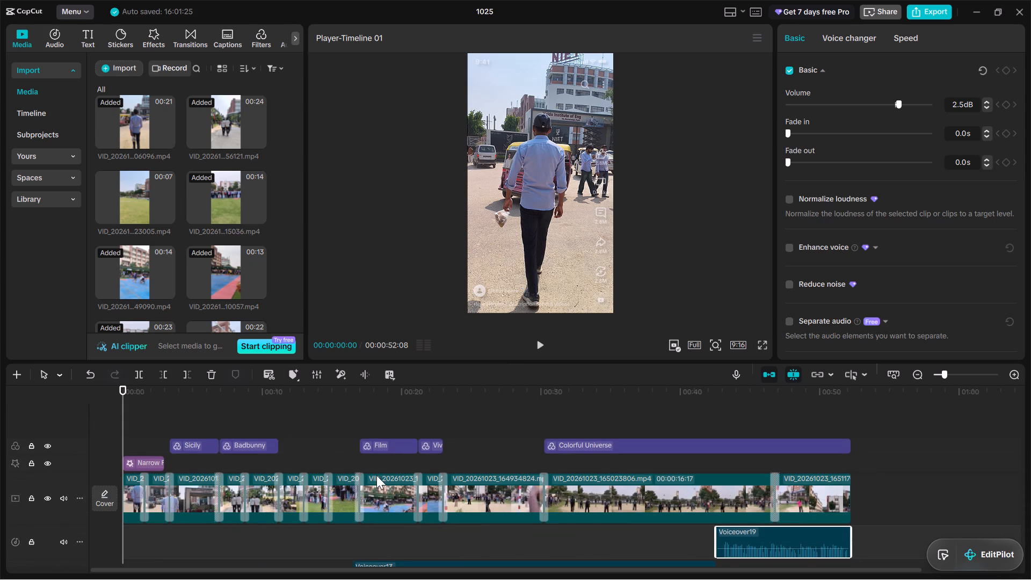
pyautogui.scroll(-8, 371, 513)
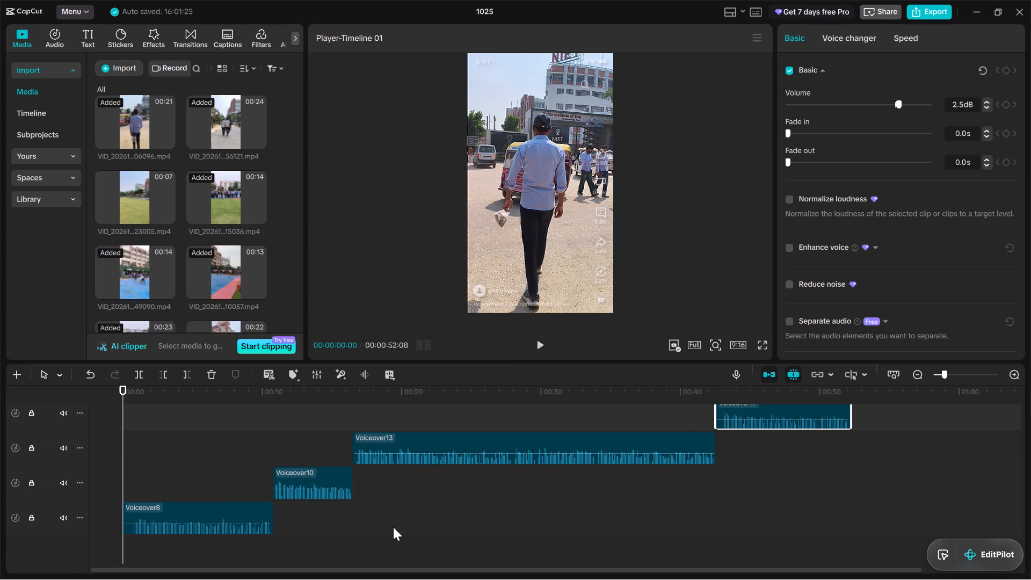
pyautogui.press('space')
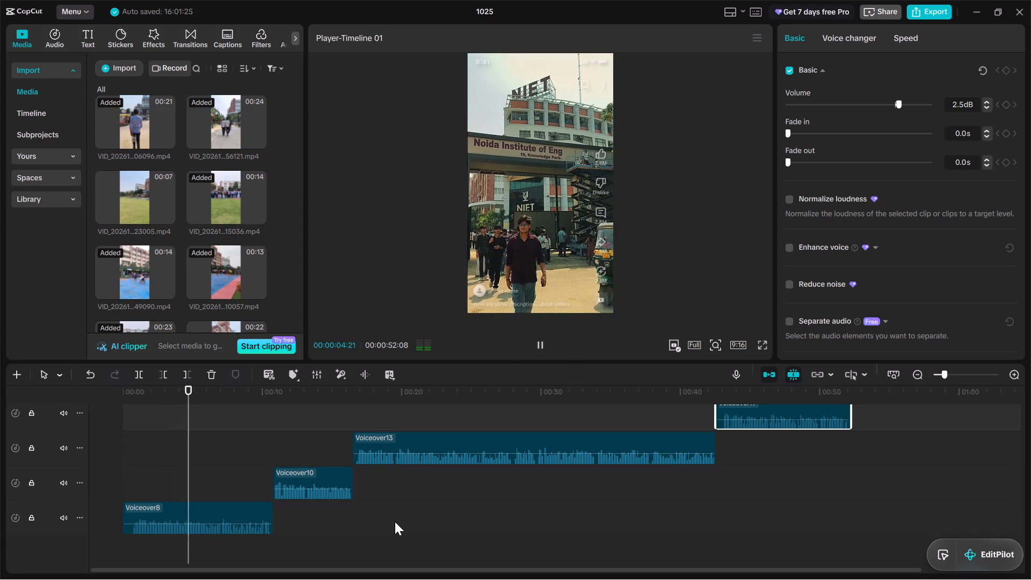
pyautogui.scroll(2, 390, 516)
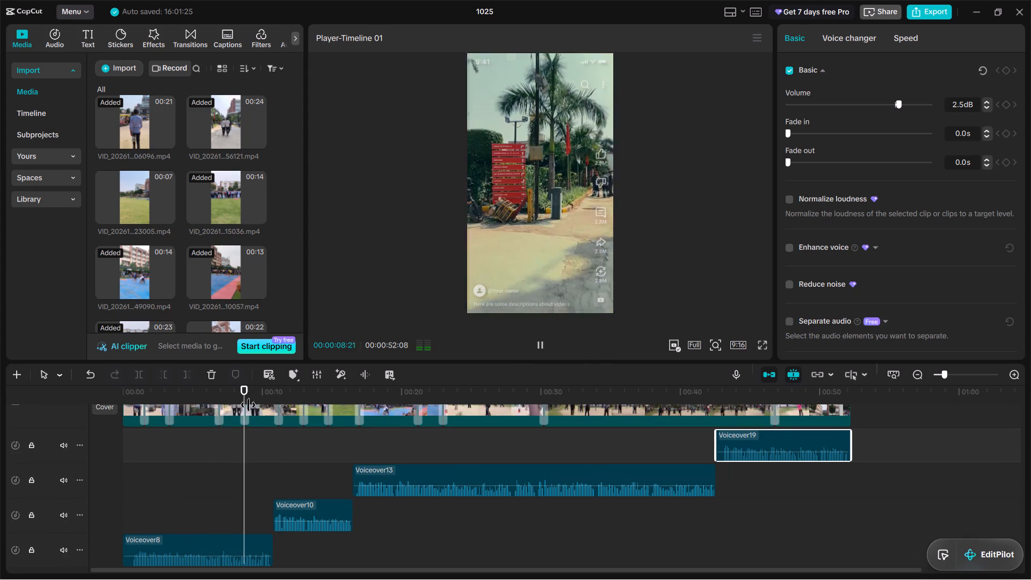
pyautogui.moveTo(248, 400); pyautogui.dragTo(213, 418)
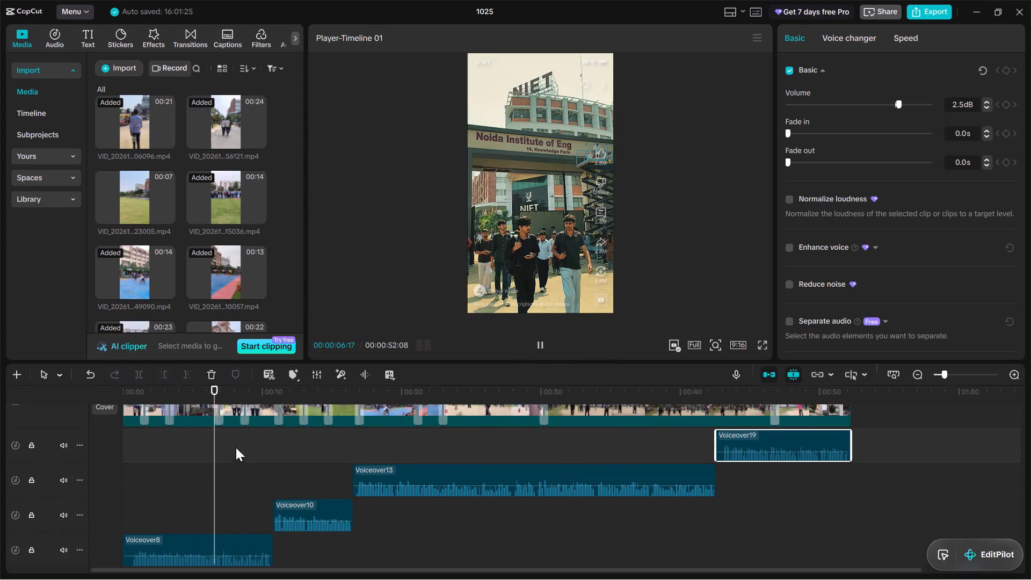
pyautogui.scroll(6, 252, 460)
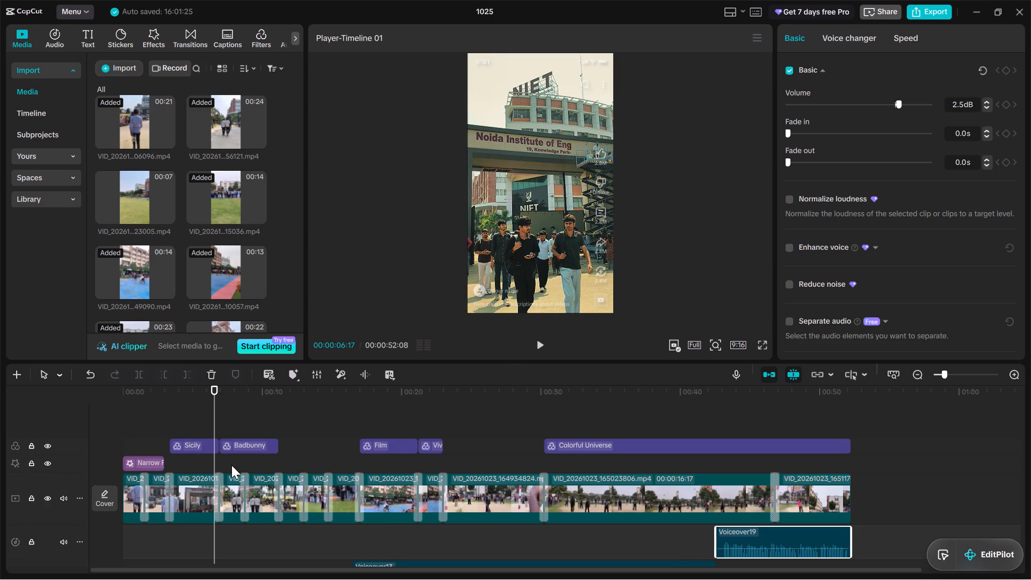
pyautogui.moveTo(209, 390); pyautogui.dragTo(103, 412)
pyautogui.press('space')
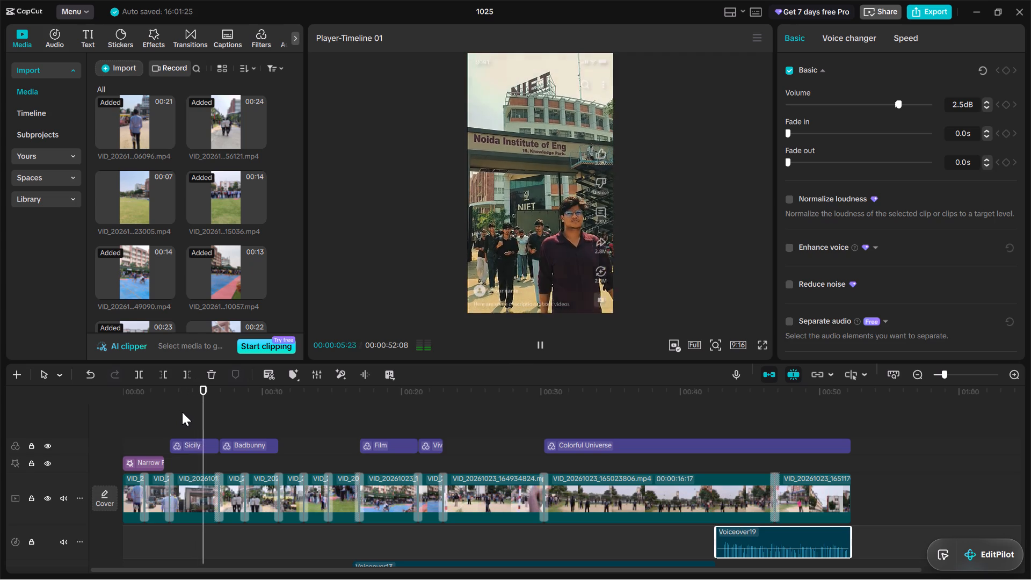
pyautogui.press('space')
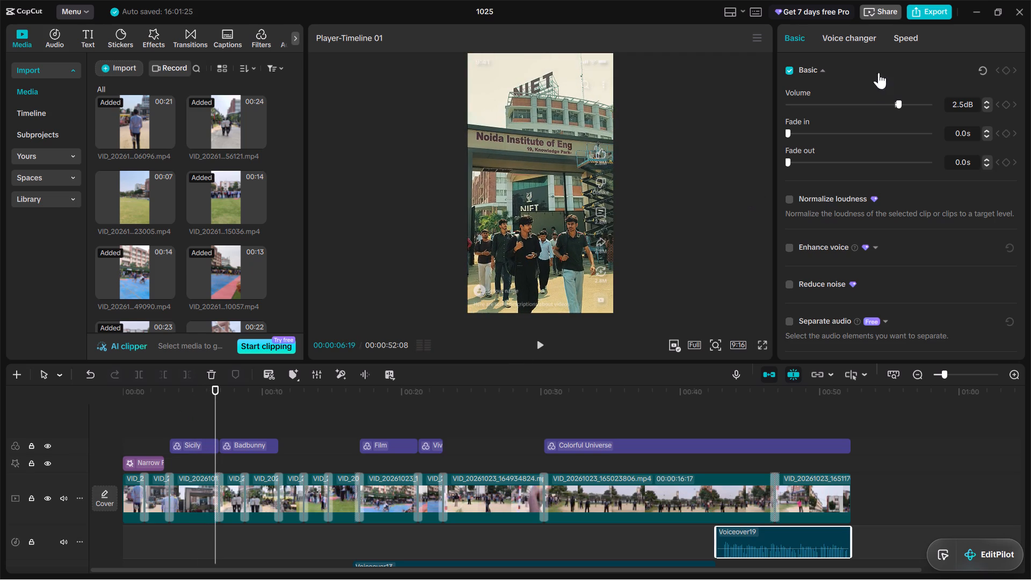
# Apply the Ripple in-animation to the short video clip that starts at about 7 seconds, beneath the Badbunny filter.
pyautogui.click(224, 506)
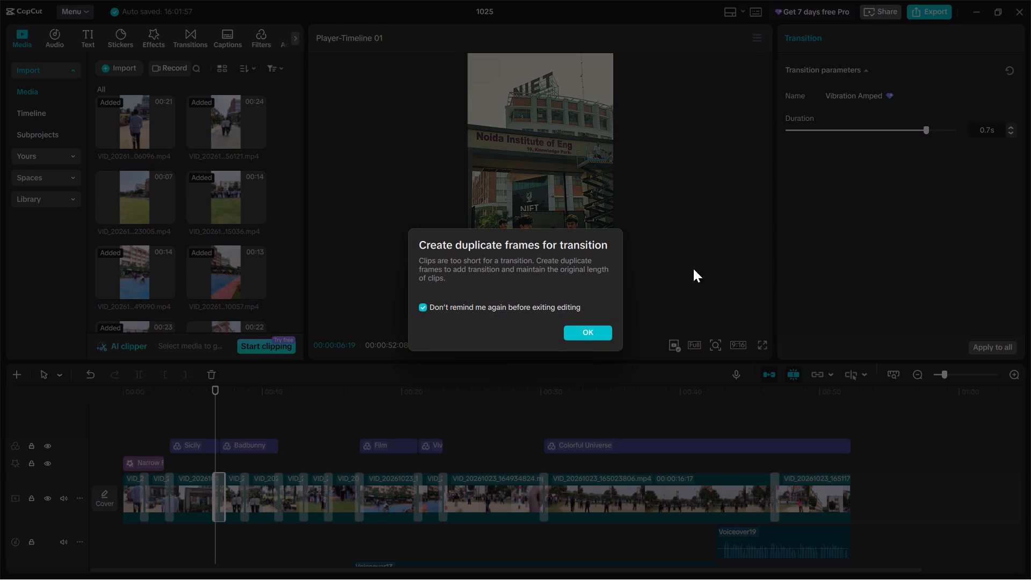
pyautogui.click(656, 299)
pyautogui.click(590, 329)
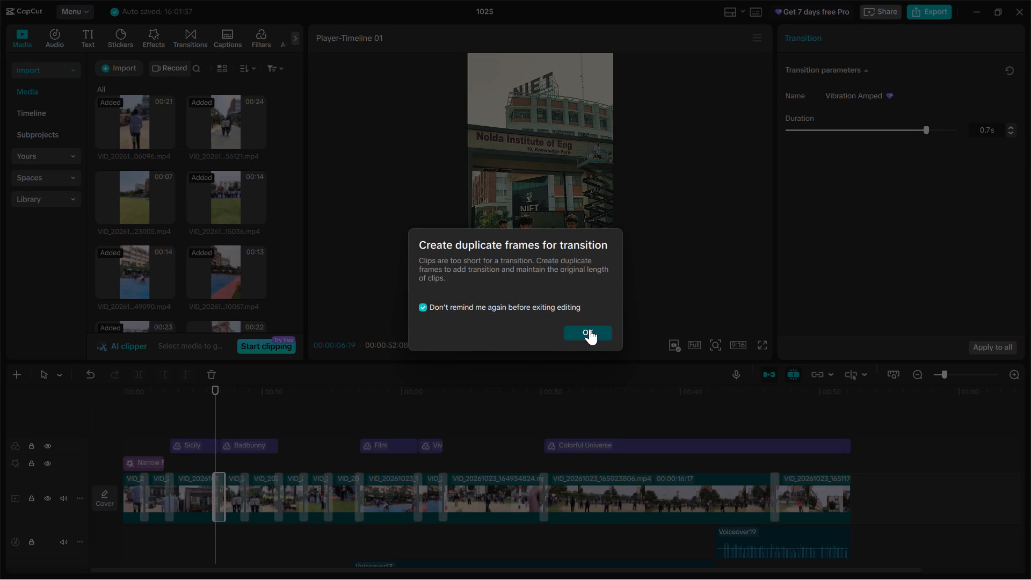
pyautogui.click(229, 497)
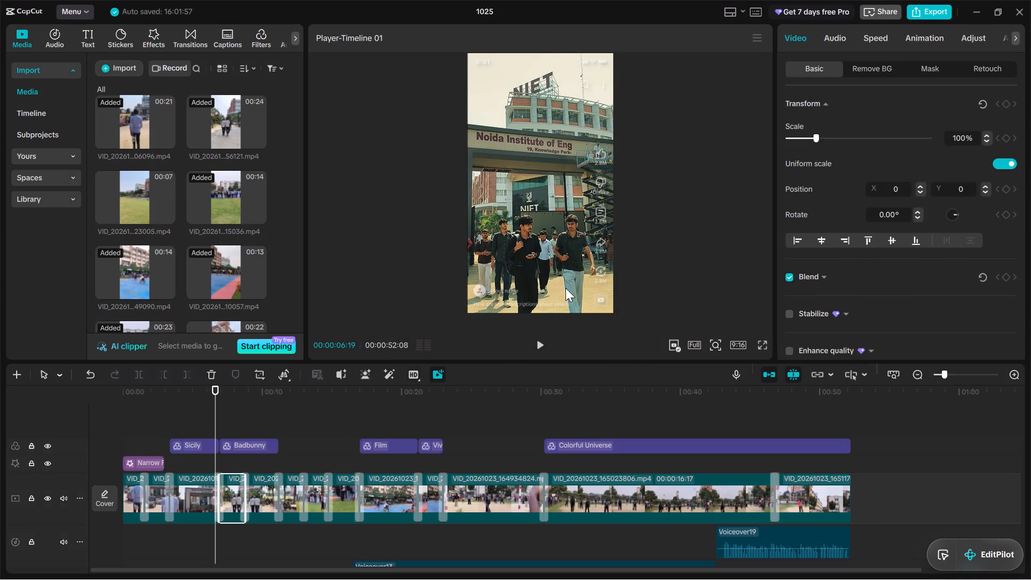
pyautogui.click(917, 38)
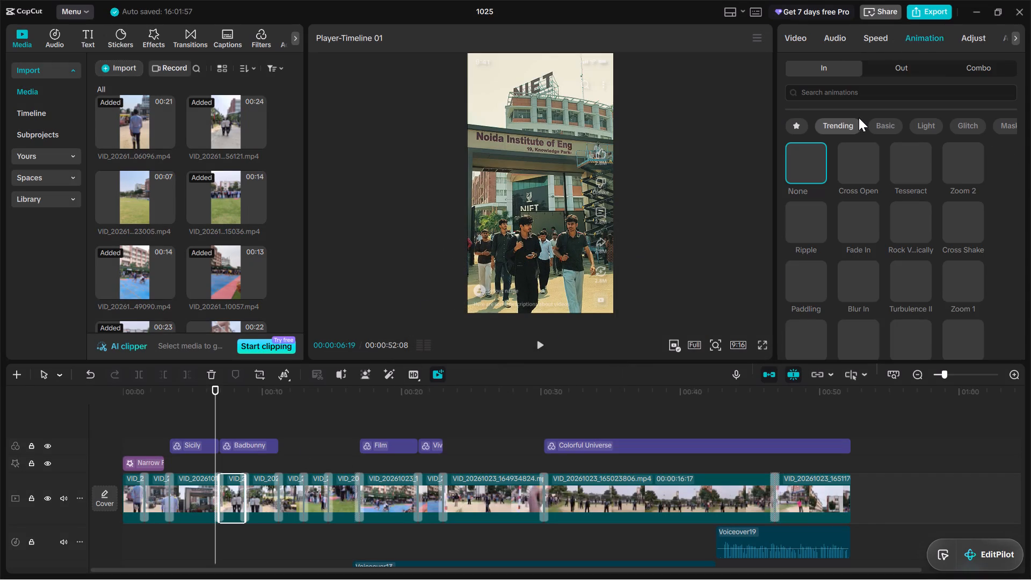
pyautogui.click(853, 96)
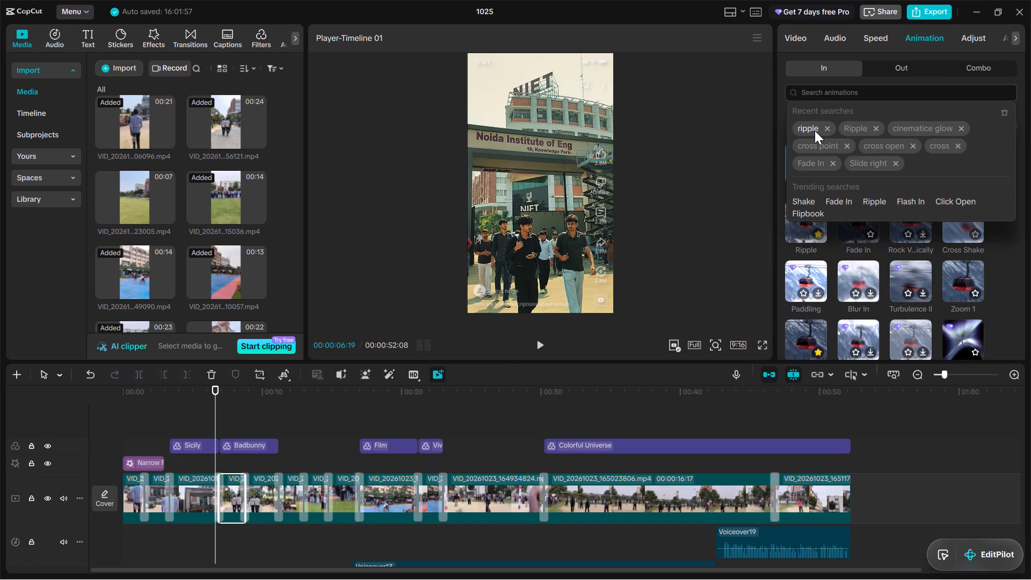
pyautogui.click(846, 128)
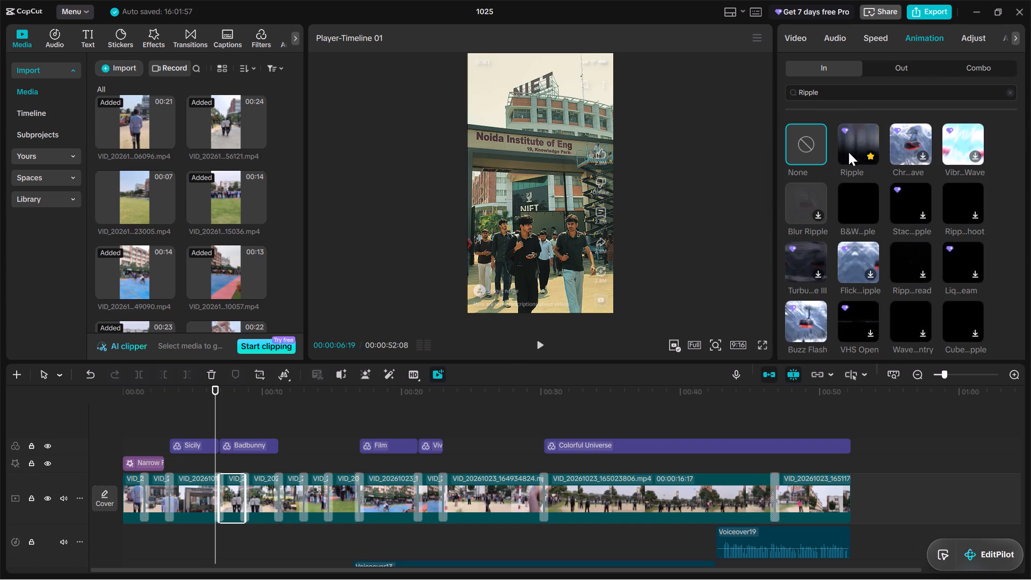
pyautogui.click(857, 146)
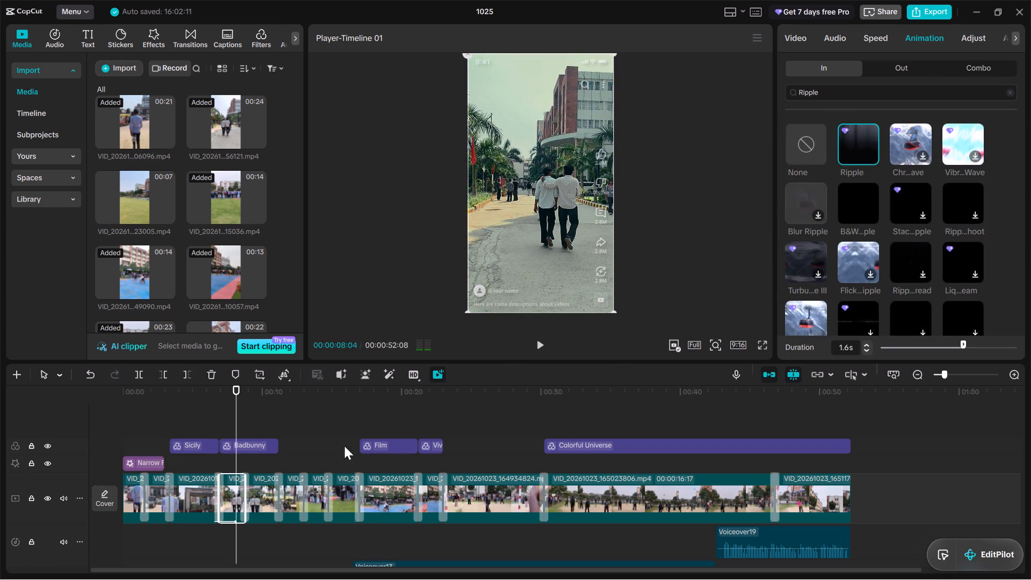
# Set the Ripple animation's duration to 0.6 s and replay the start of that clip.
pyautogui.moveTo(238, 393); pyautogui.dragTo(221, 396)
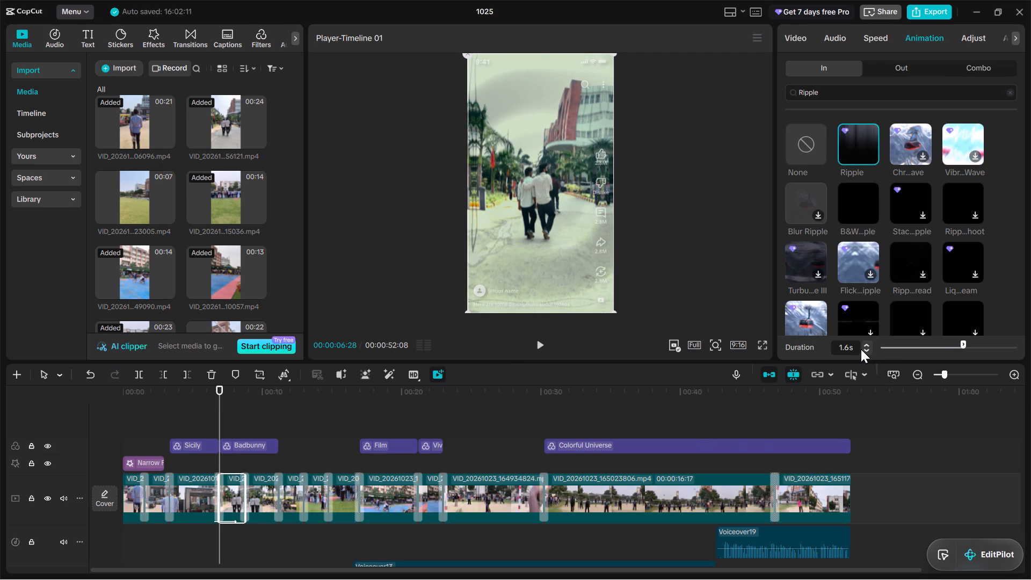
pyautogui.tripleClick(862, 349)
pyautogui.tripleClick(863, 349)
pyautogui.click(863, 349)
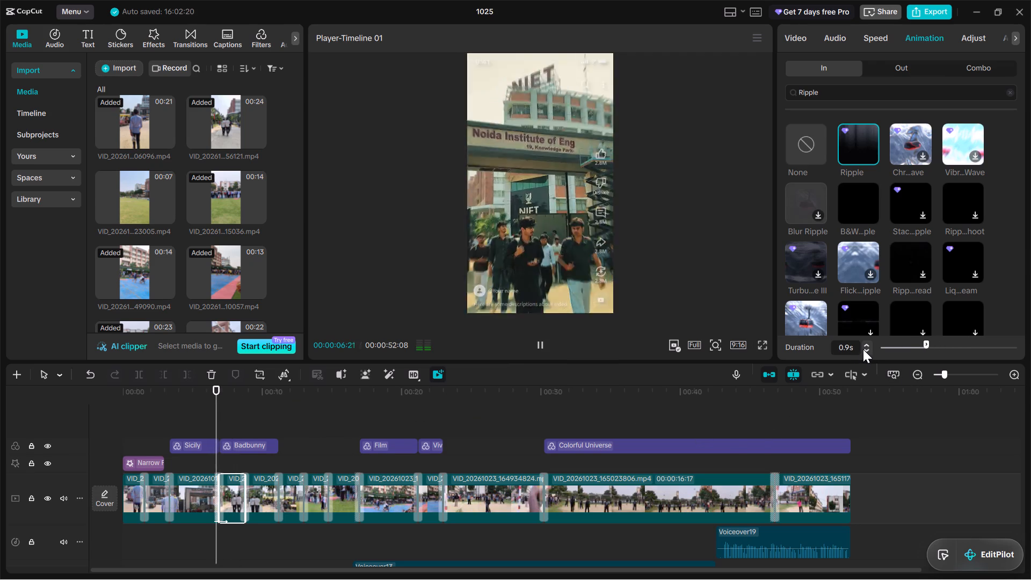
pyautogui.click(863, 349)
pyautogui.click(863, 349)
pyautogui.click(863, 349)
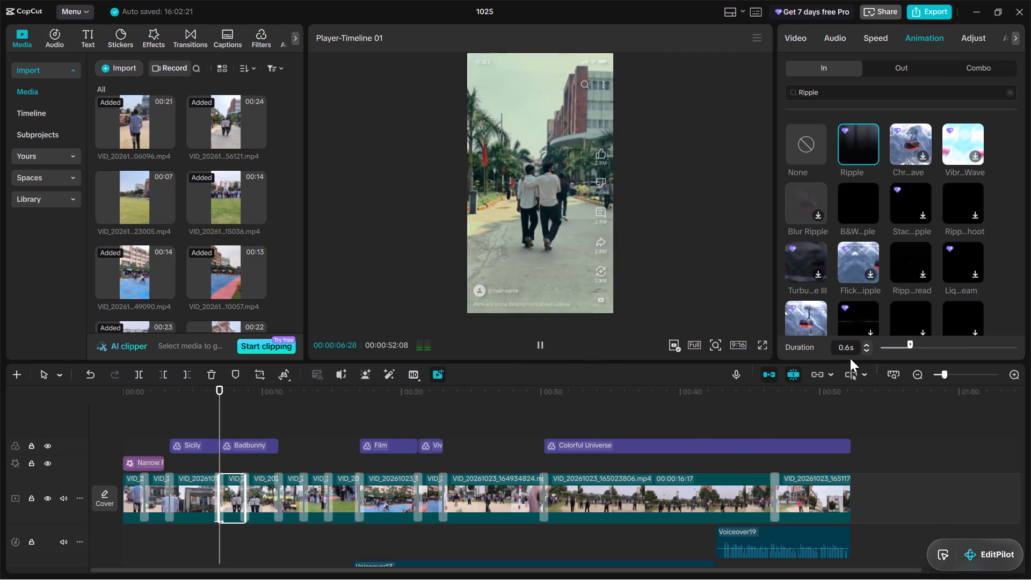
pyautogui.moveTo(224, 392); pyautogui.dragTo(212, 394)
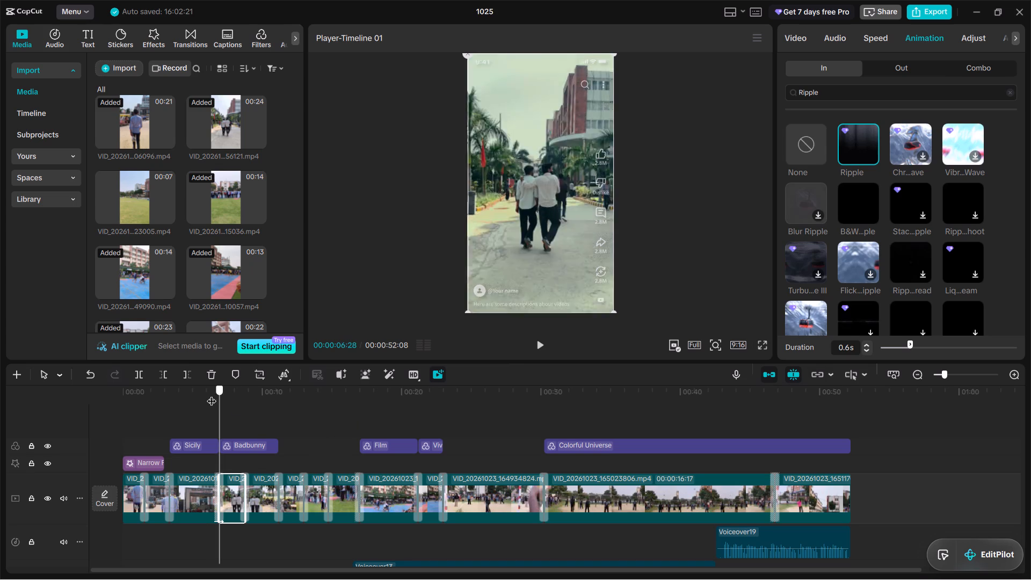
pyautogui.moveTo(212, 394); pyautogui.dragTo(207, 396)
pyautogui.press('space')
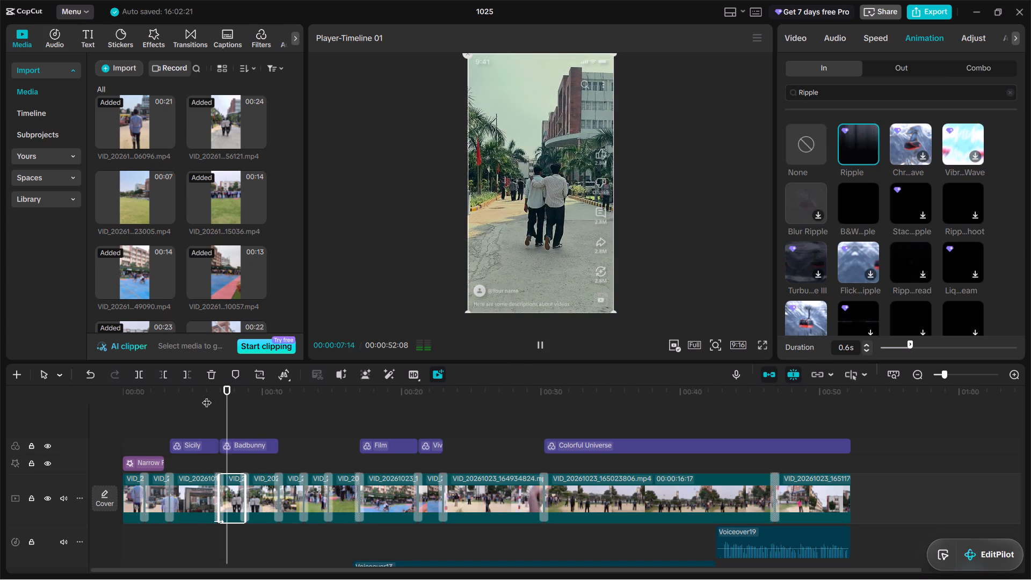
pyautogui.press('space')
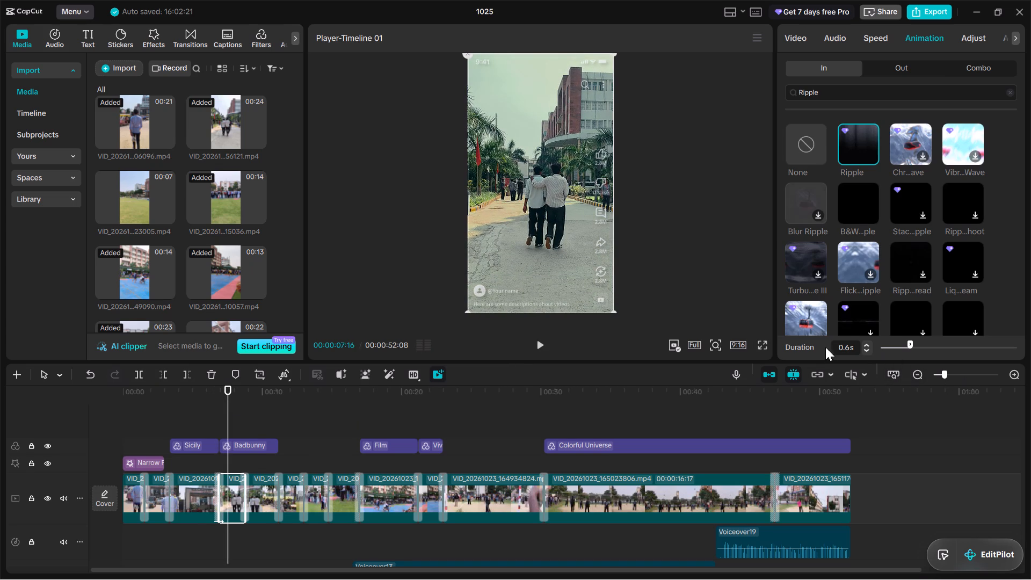
# Set the Ripple animation's duration to 1.0 s and replay the cut into the clip.
pyautogui.tripleClick(869, 345)
pyautogui.doubleClick(869, 345)
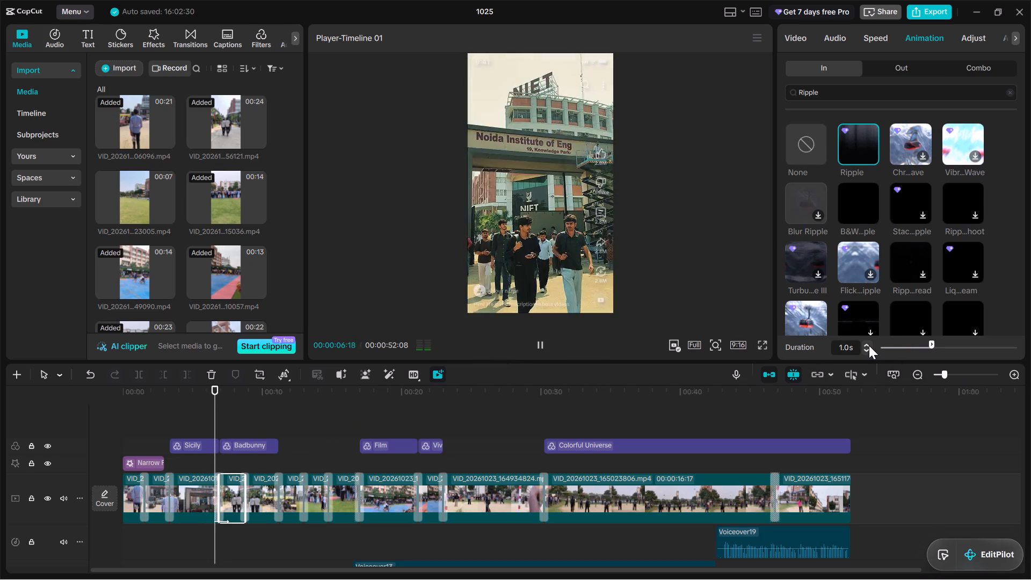
pyautogui.click(863, 350)
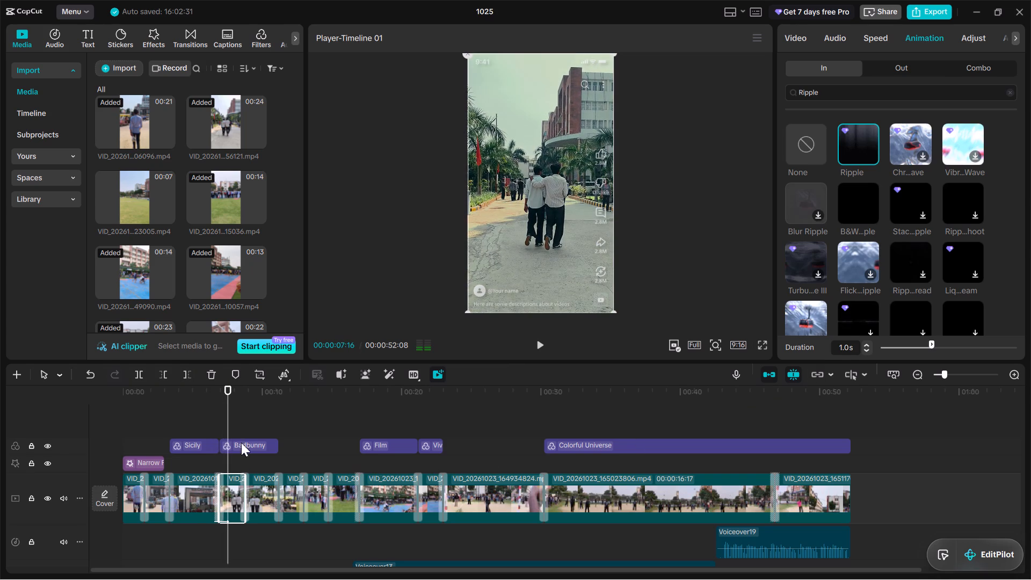
pyautogui.moveTo(232, 394); pyautogui.dragTo(207, 399)
pyautogui.press('space')
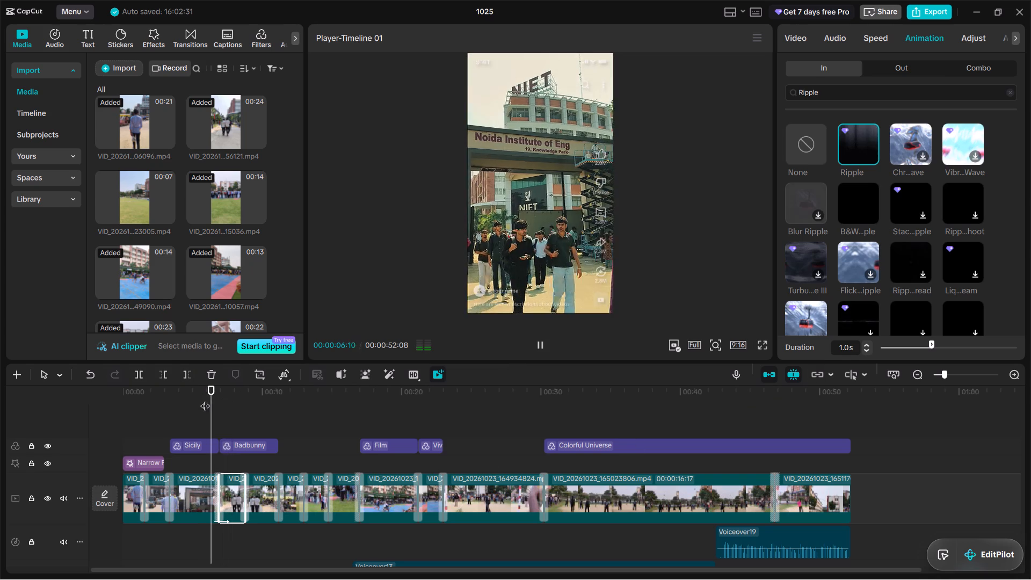
pyautogui.press('space')
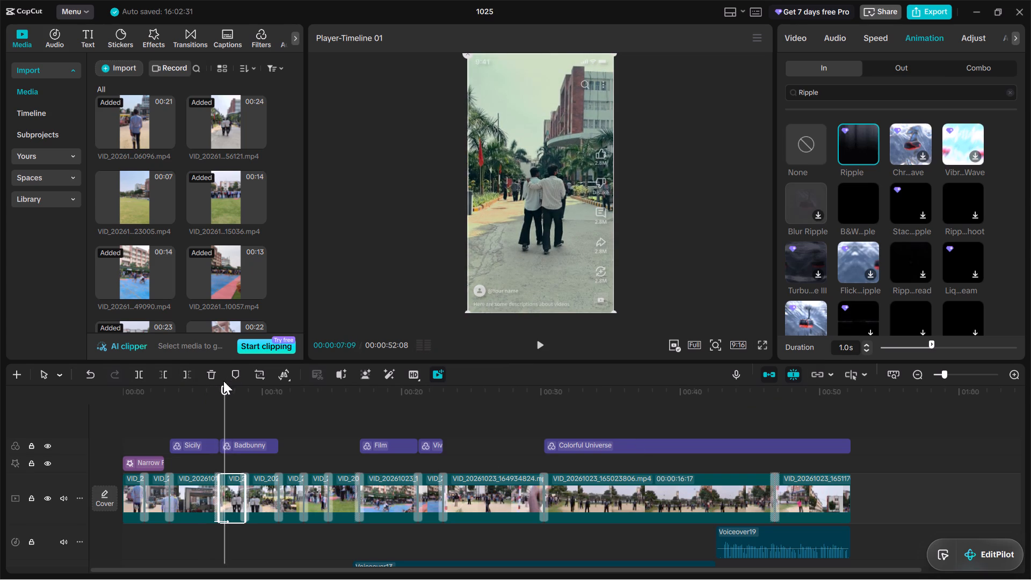
# Delete the Badbunny filter from the timeline.
pyautogui.moveTo(223, 385); pyautogui.dragTo(216, 388)
pyautogui.click(242, 439)
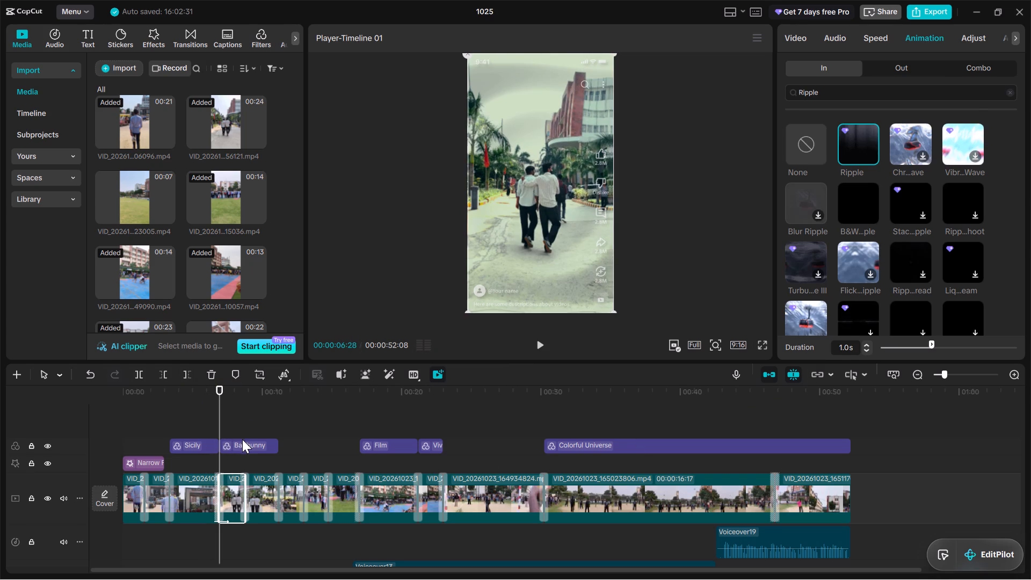
pyautogui.click(209, 373)
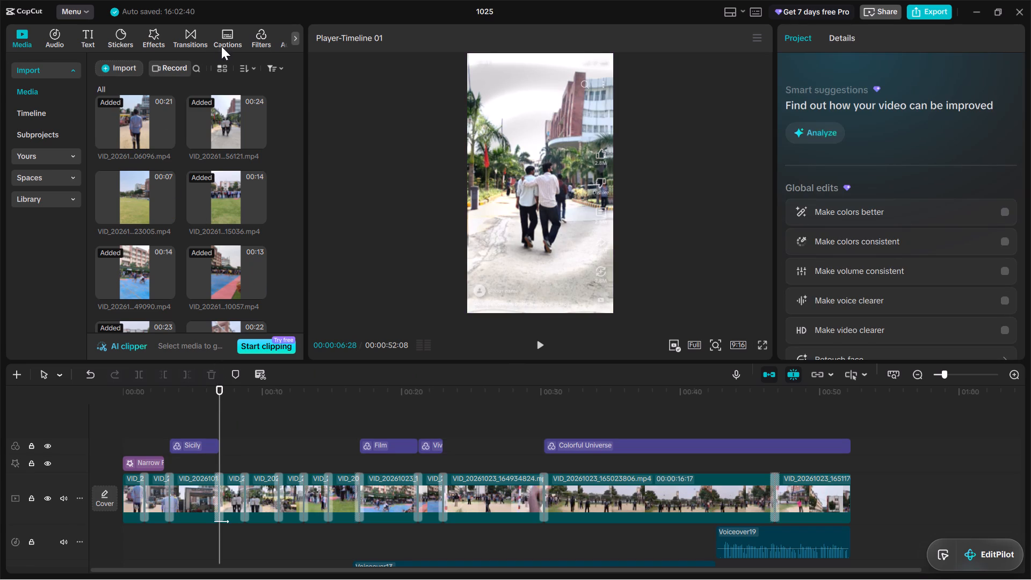
# Preview the favorite monochrome and sepia filters on the current clip, including Noir Mood, Classy Noir, Retro Noir, Fade and Retro Sepia.
pyautogui.click(262, 38)
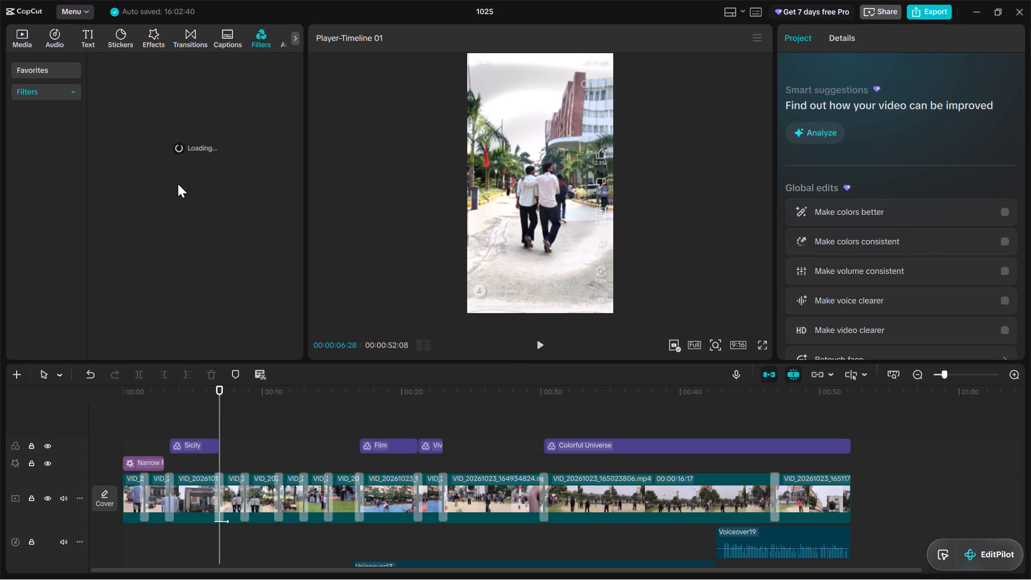
pyautogui.scroll(-2, 235, 207)
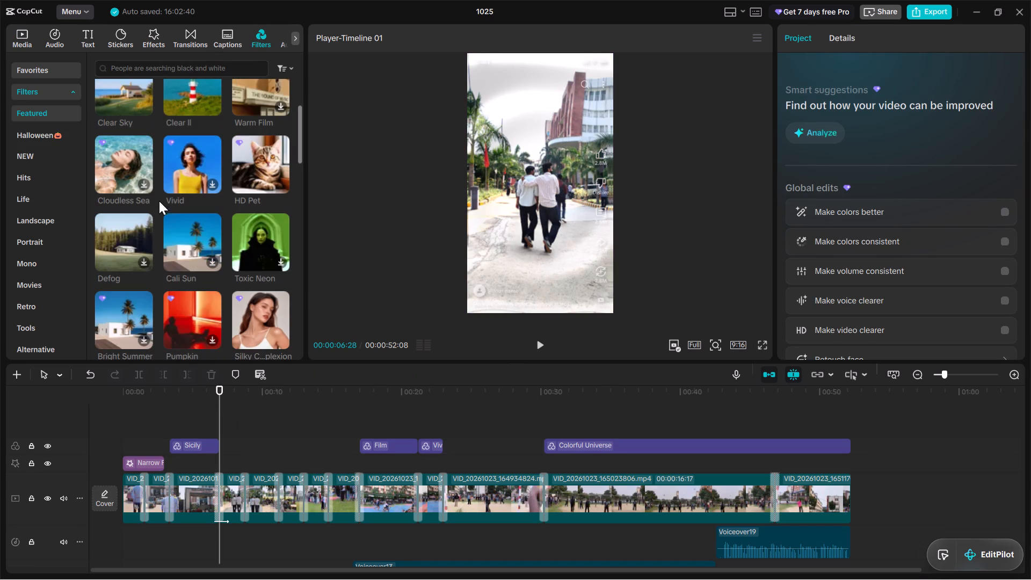
pyautogui.click(46, 73)
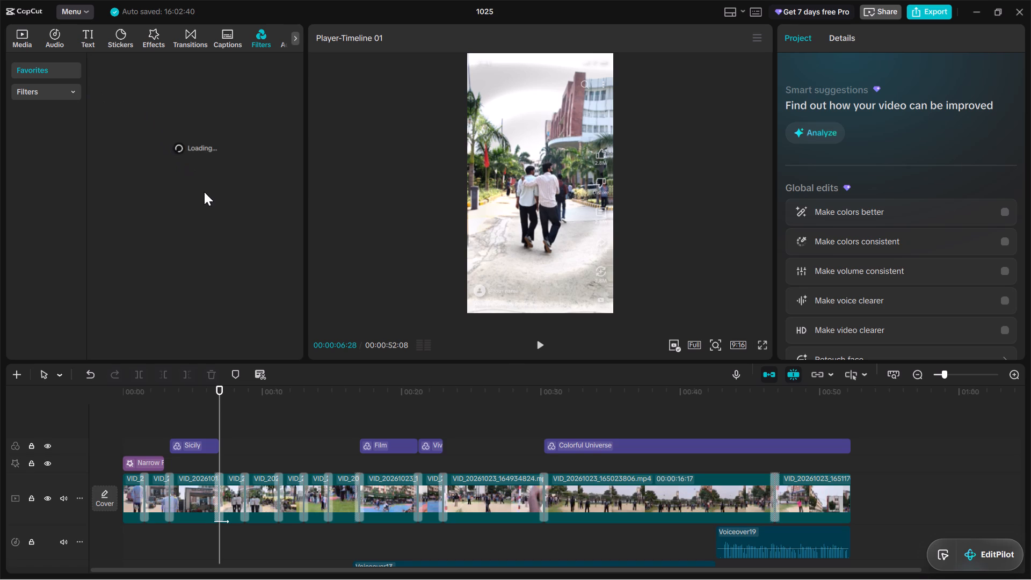
pyautogui.scroll(-4, 201, 199)
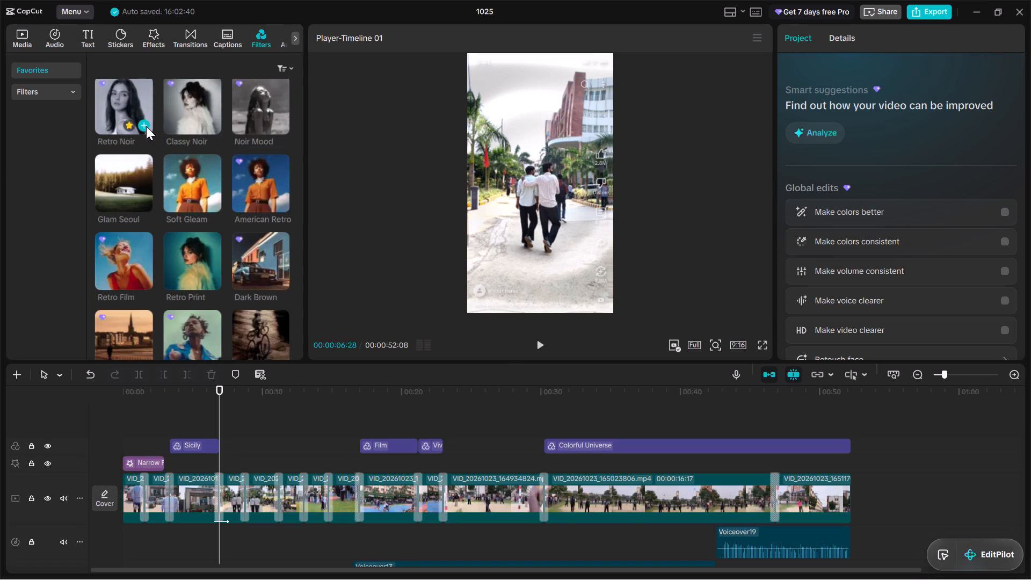
pyautogui.click(260, 110)
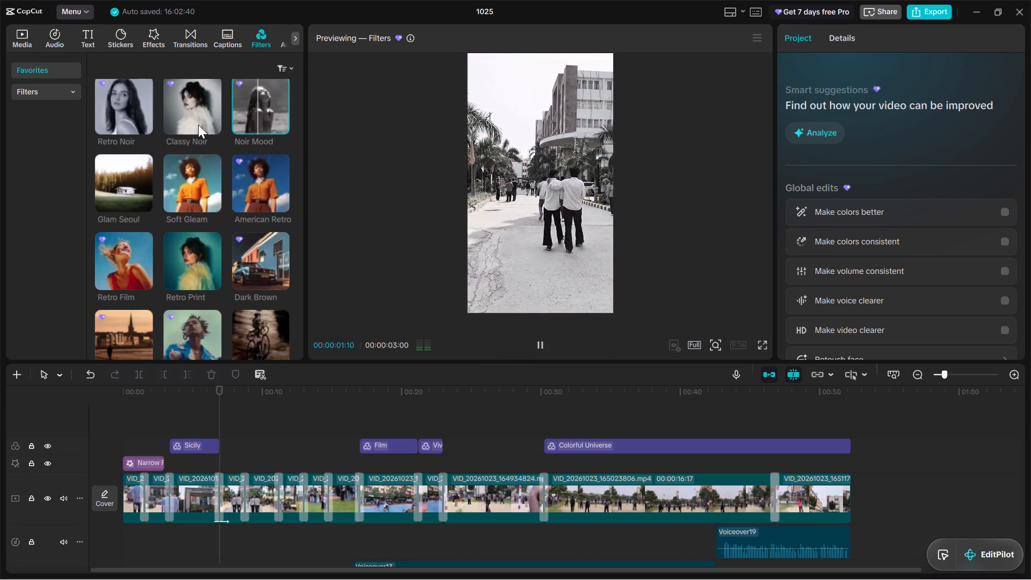
pyautogui.click(186, 108)
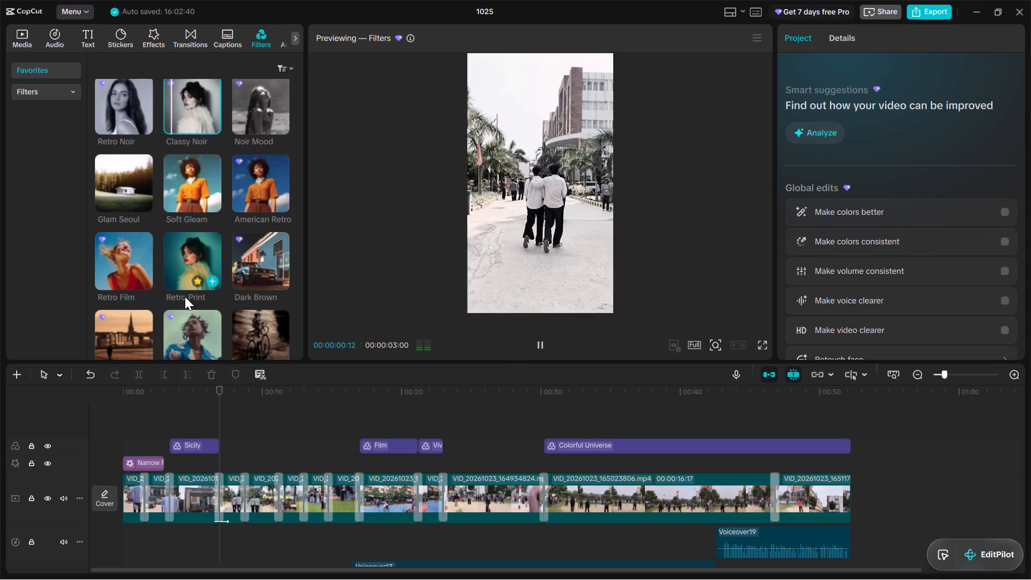
pyautogui.click(124, 108)
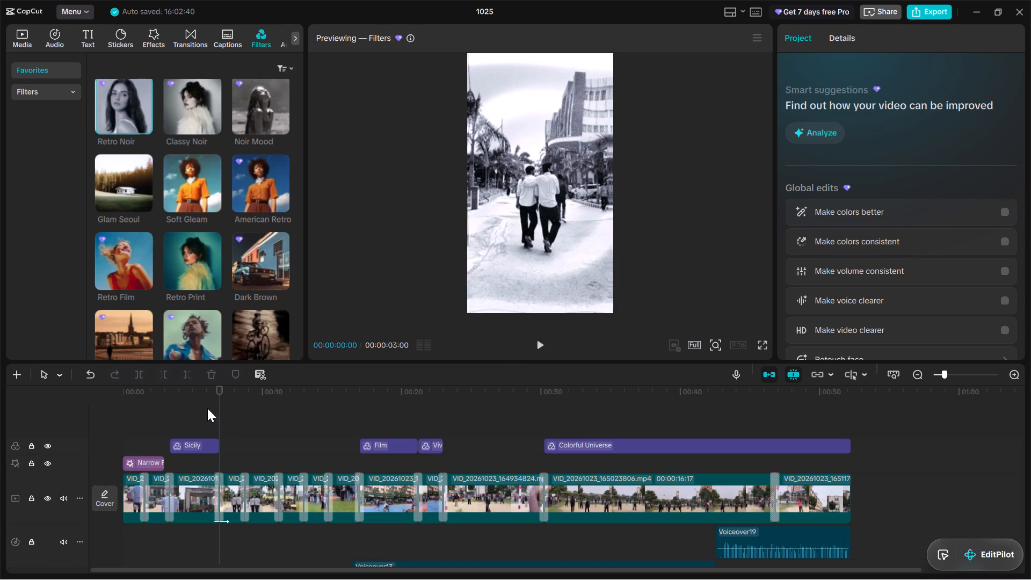
pyautogui.scroll(-2, 221, 322)
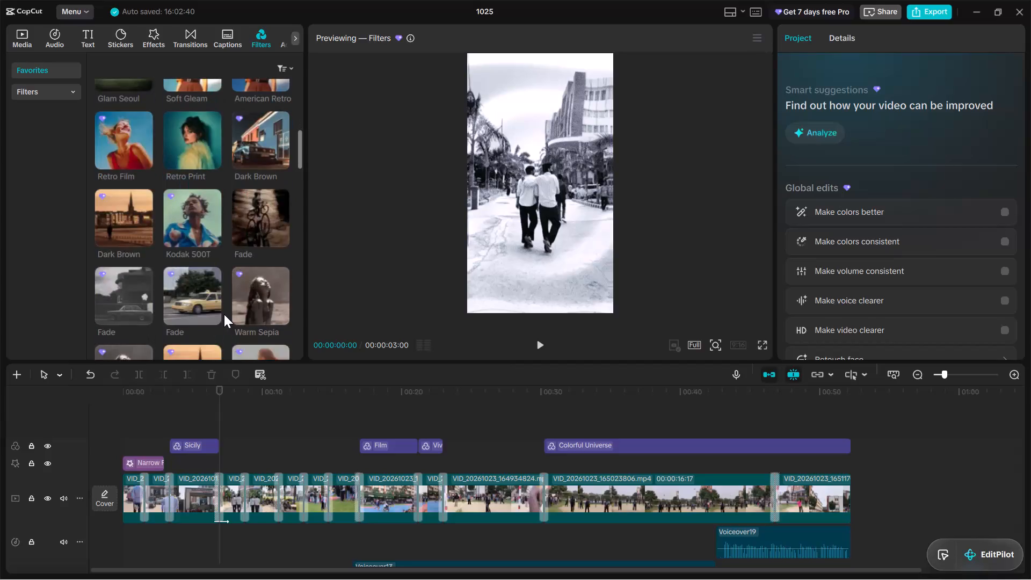
pyautogui.scroll(-1, 223, 313)
pyautogui.click(112, 227)
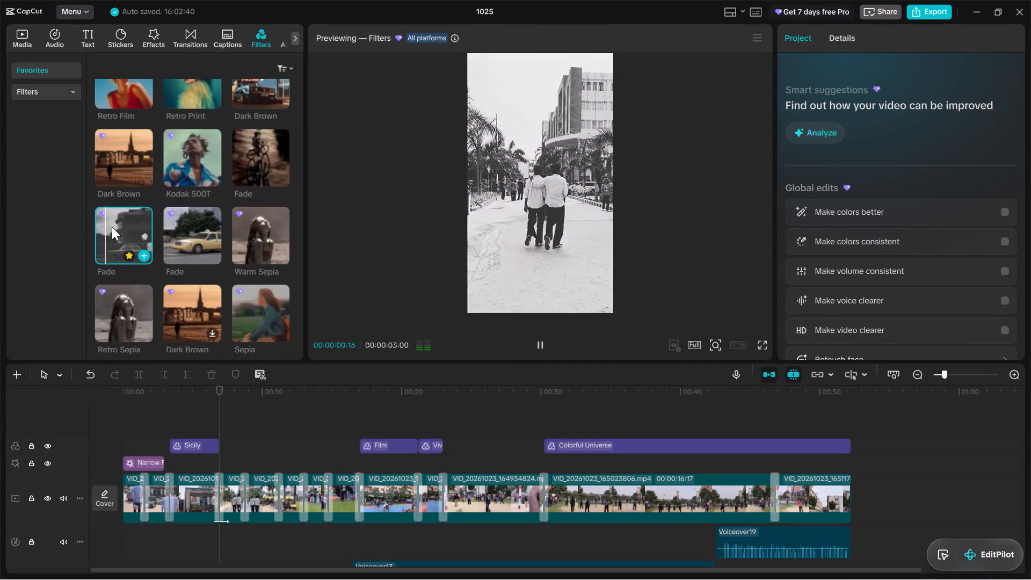
pyautogui.click(124, 317)
pyautogui.scroll(-3, 178, 310)
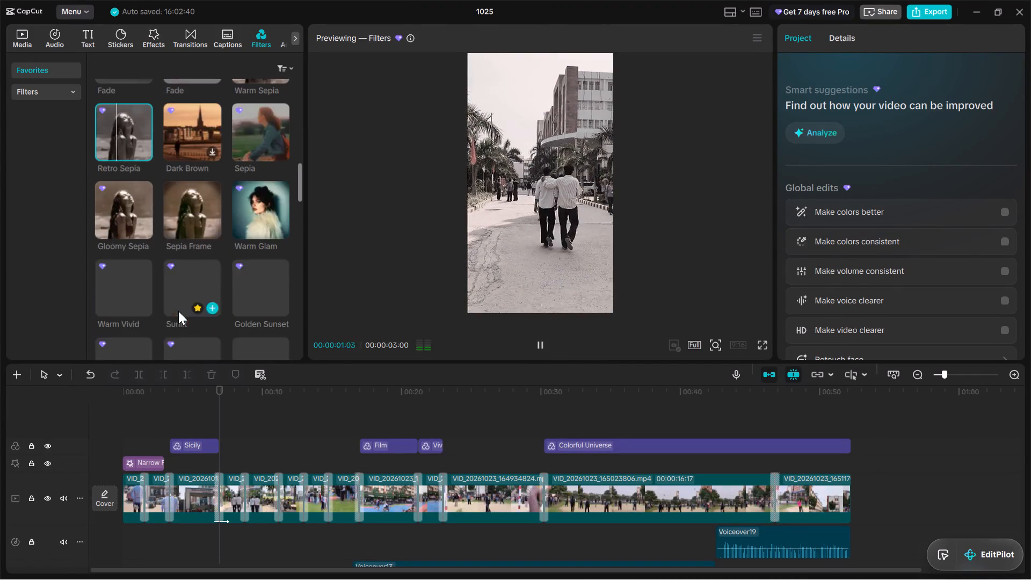
pyautogui.scroll(-3, 178, 311)
# Add the LA Classic filter directly after the Sicily filter and shorten it to the end of the short clip beneath it.
pyautogui.click(106, 270)
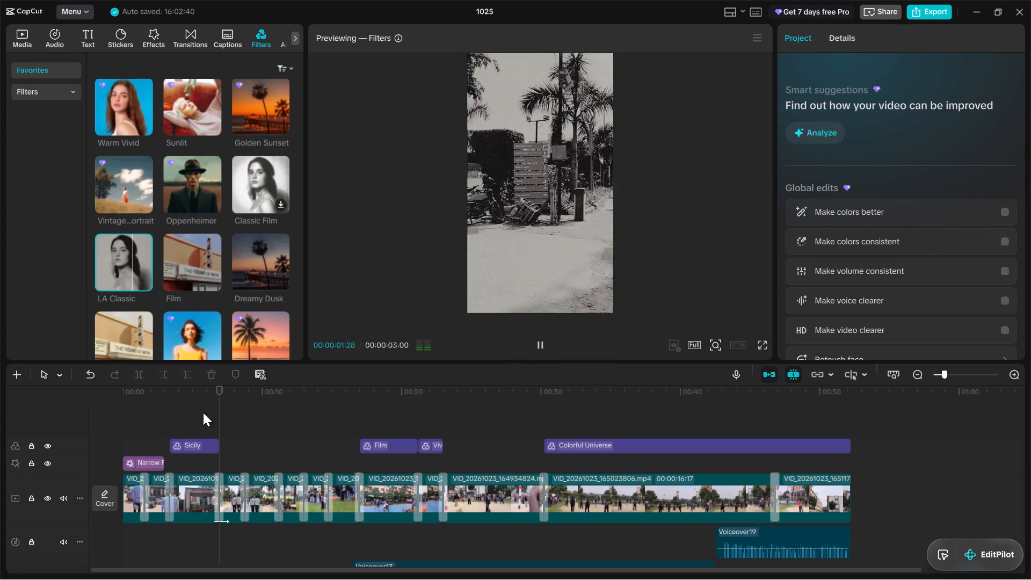
pyautogui.click(142, 281)
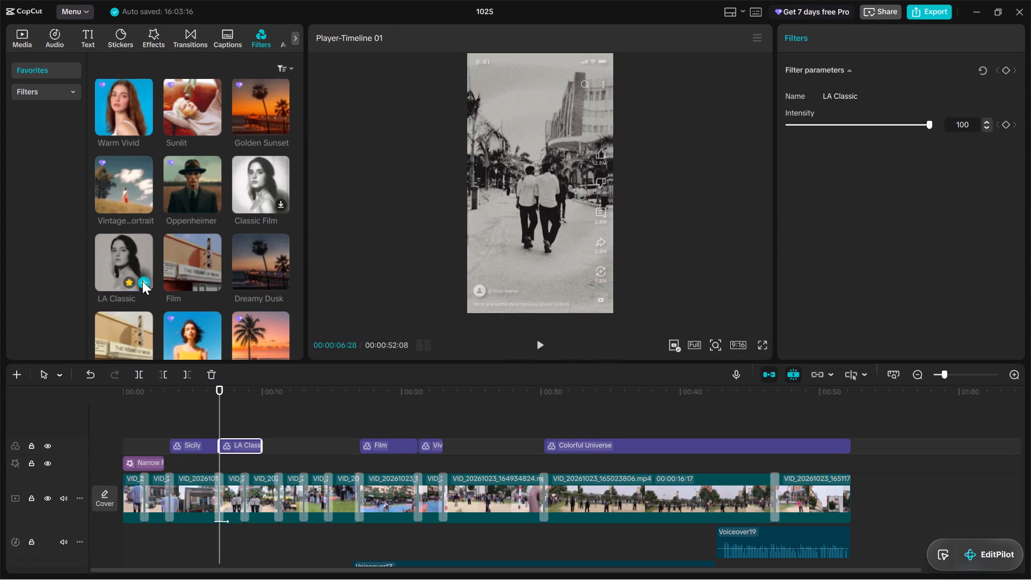
pyautogui.moveTo(262, 450); pyautogui.dragTo(252, 451)
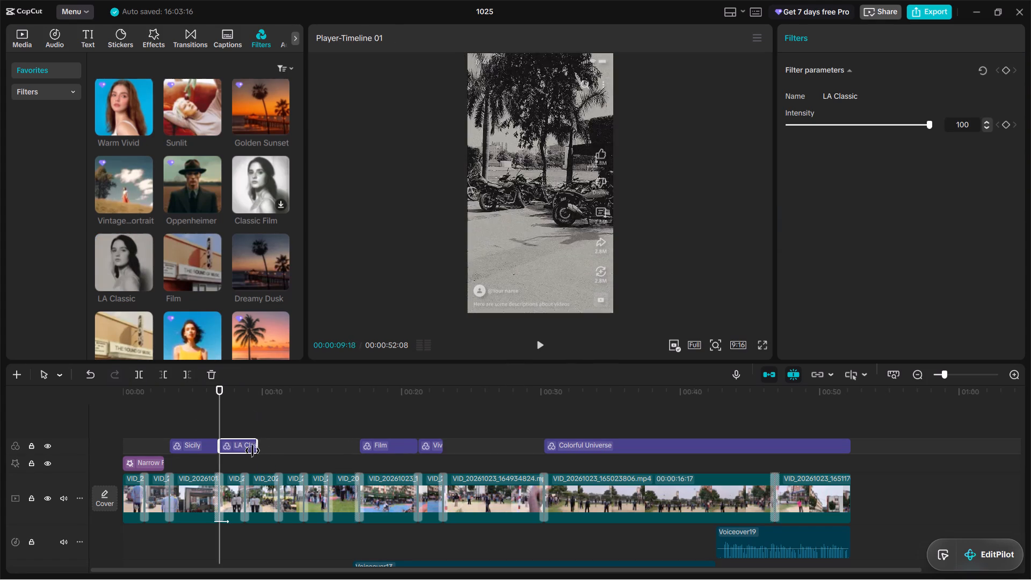
pyautogui.moveTo(252, 451); pyautogui.dragTo(241, 455)
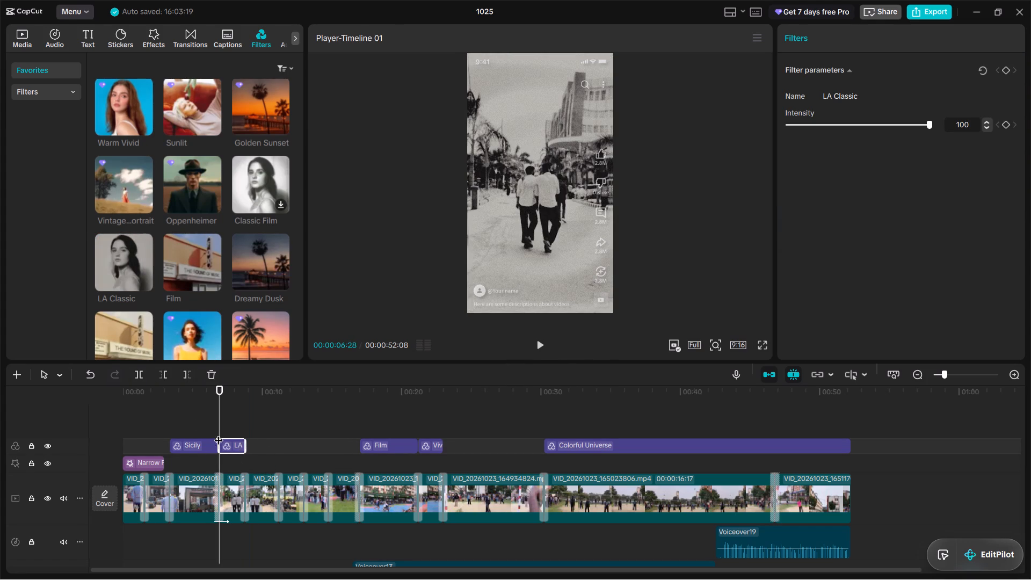
# Turn off timeline snapping and play the video from the start through the LA Classic section.
pyautogui.moveTo(221, 392); pyautogui.dragTo(107, 400)
pyautogui.press('n')
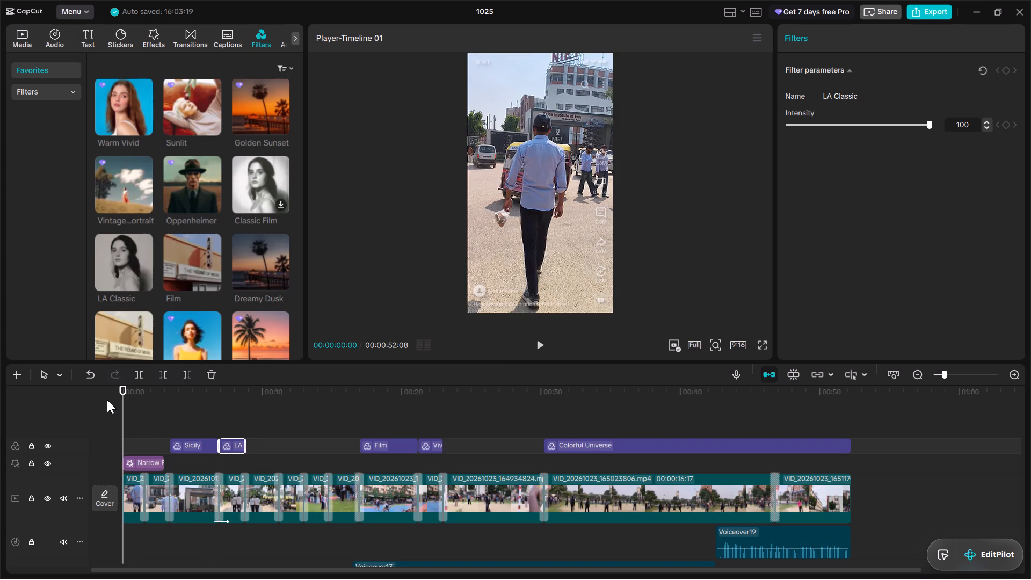
pyautogui.press('space')
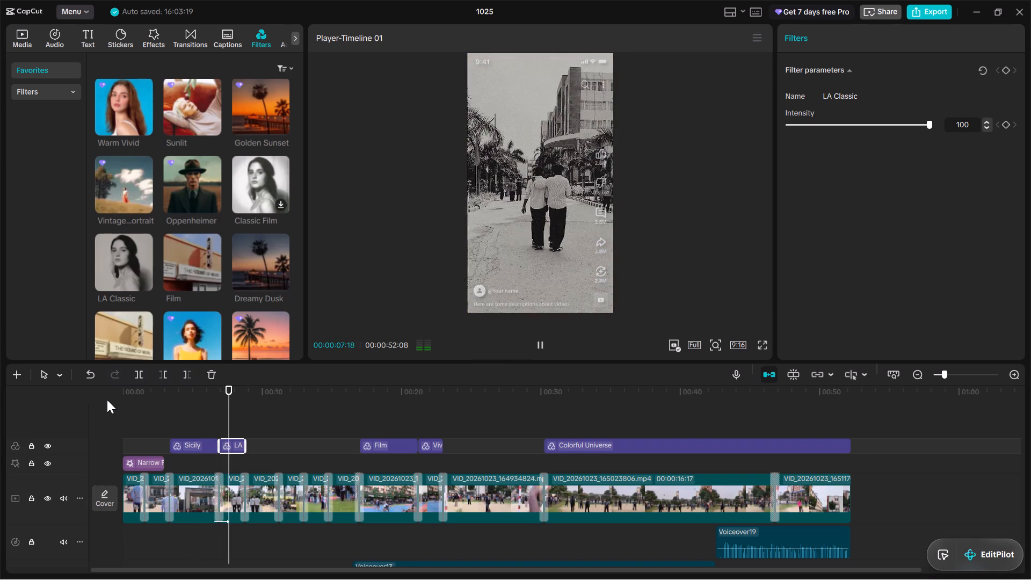
pyautogui.press('space')
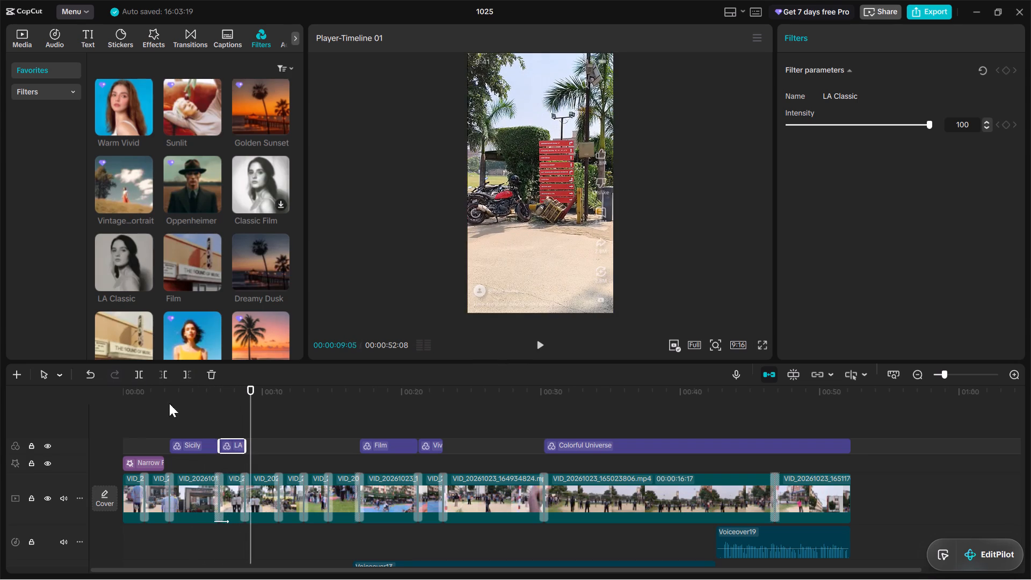
# Apply the Ripple in-animation to the second video clip and scrub back through its start.
pyautogui.moveTo(251, 394); pyautogui.dragTo(141, 428)
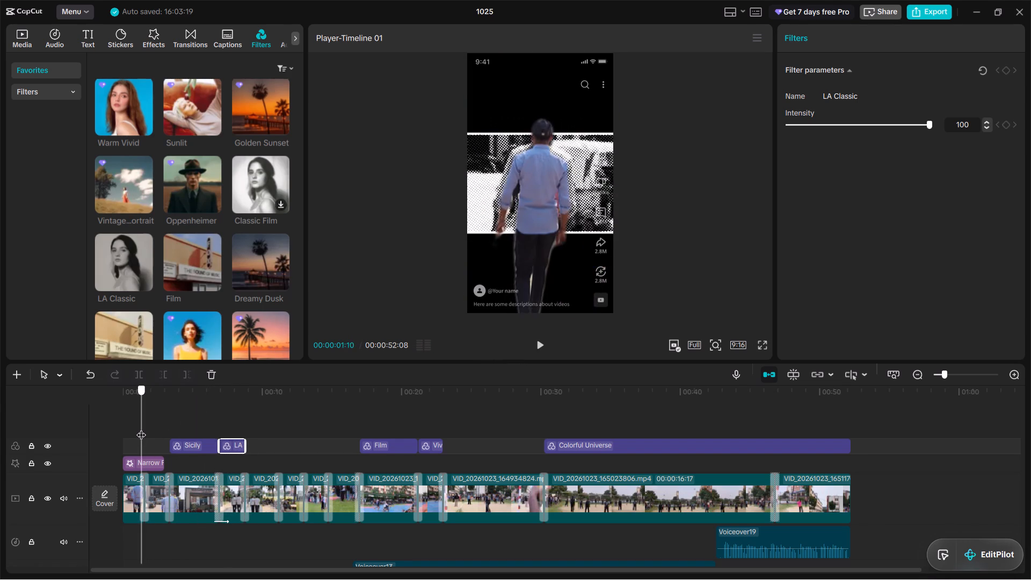
pyautogui.moveTo(141, 428); pyautogui.dragTo(141, 428)
pyautogui.click(155, 499)
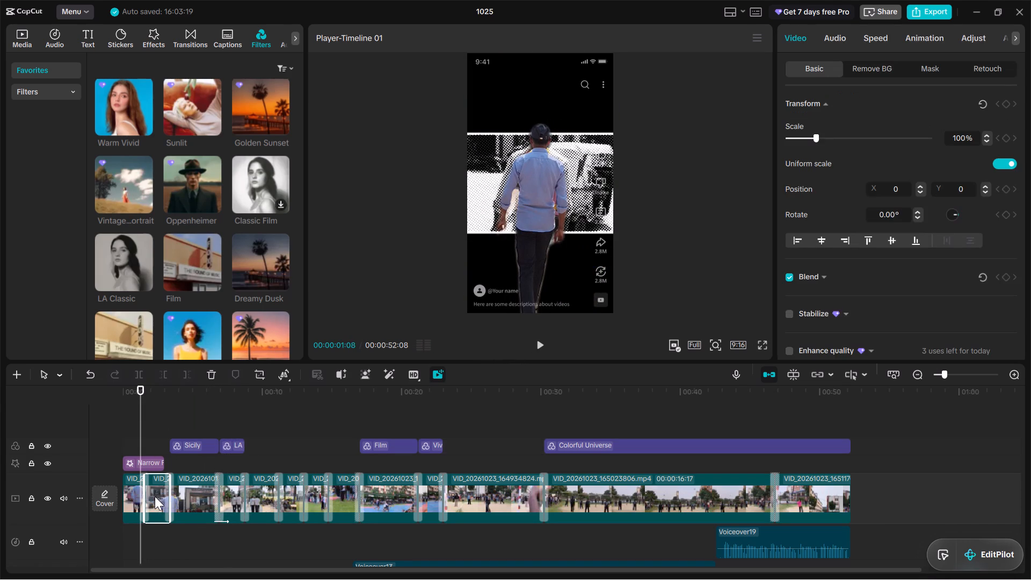
pyautogui.click(932, 38)
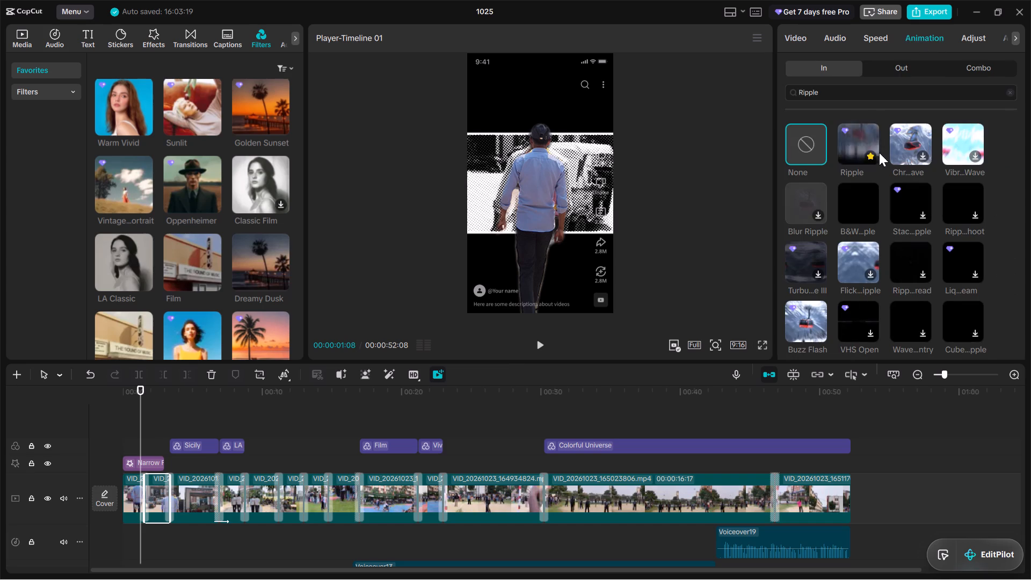
pyautogui.click(859, 137)
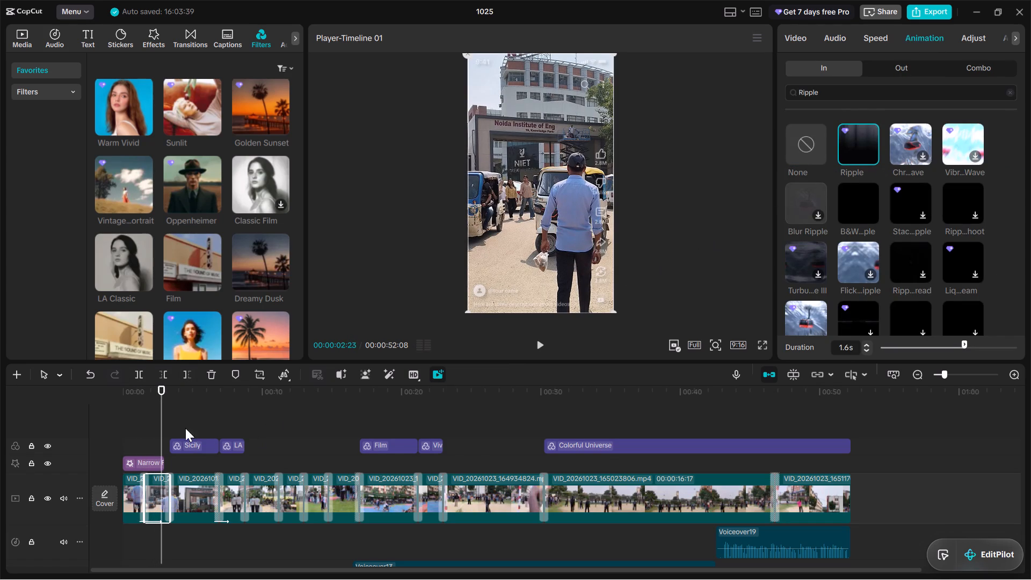
pyautogui.moveTo(159, 395); pyautogui.dragTo(165, 405)
pyautogui.moveTo(168, 398); pyautogui.dragTo(151, 403)
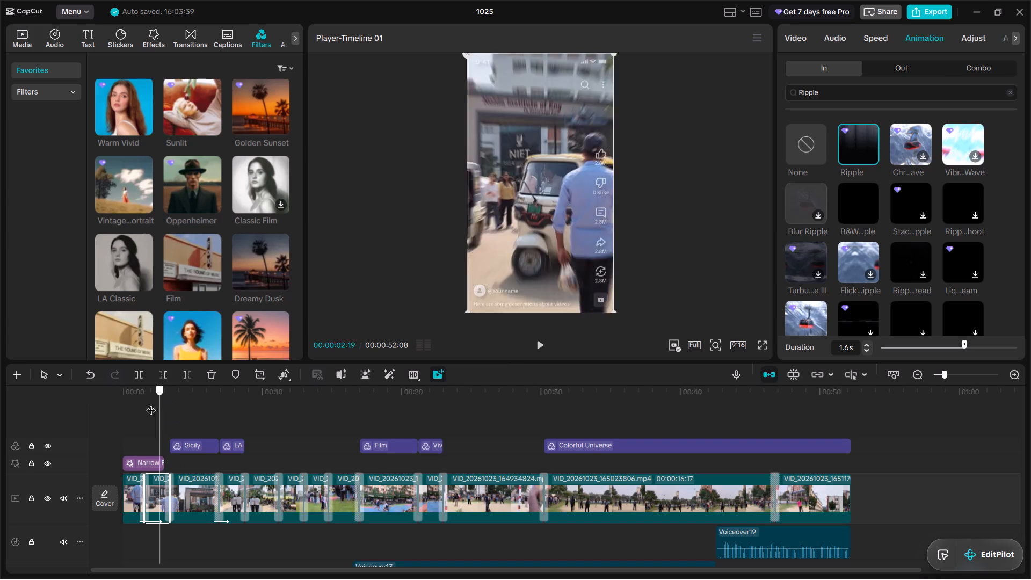
pyautogui.moveTo(151, 403); pyautogui.dragTo(140, 409)
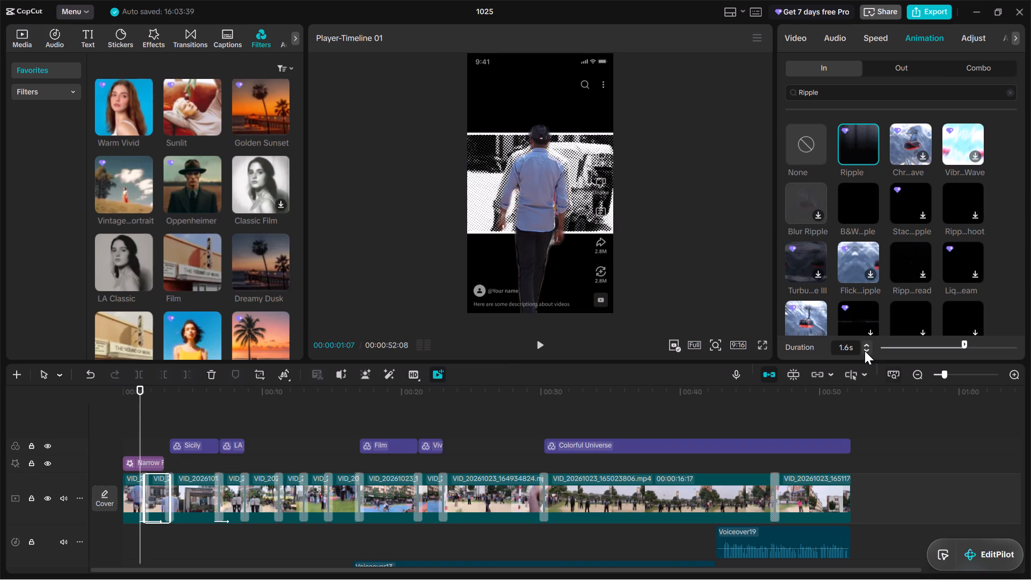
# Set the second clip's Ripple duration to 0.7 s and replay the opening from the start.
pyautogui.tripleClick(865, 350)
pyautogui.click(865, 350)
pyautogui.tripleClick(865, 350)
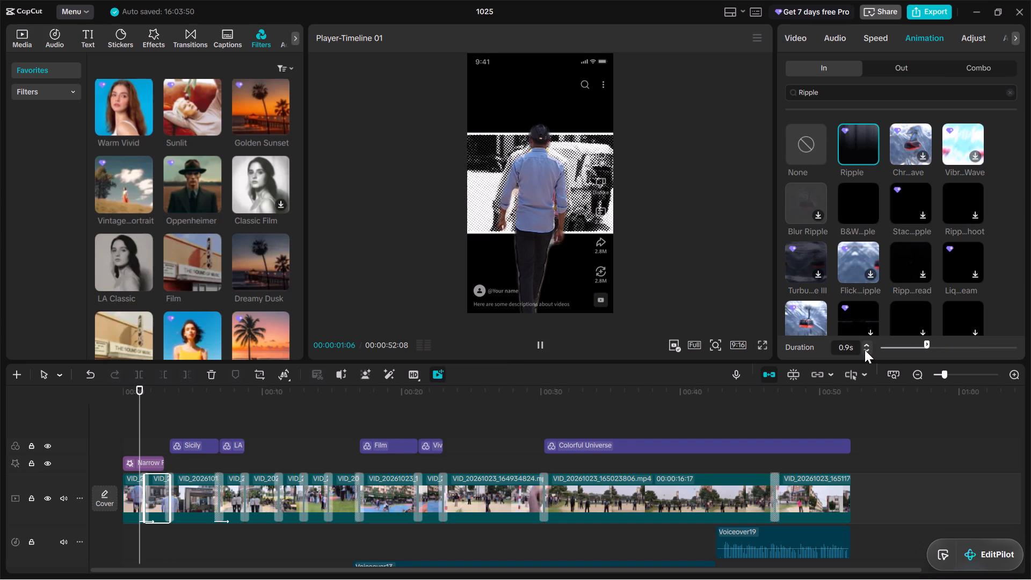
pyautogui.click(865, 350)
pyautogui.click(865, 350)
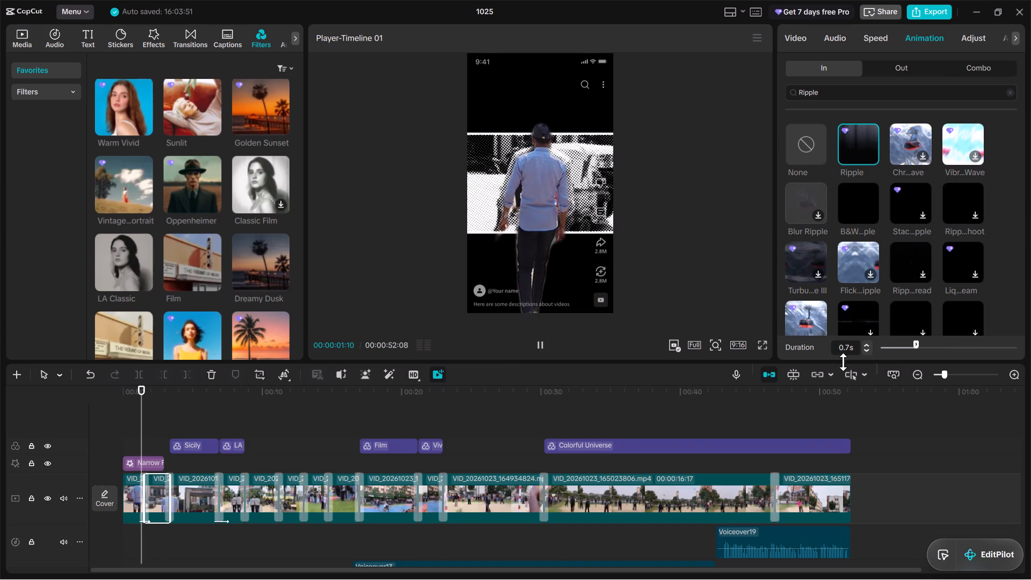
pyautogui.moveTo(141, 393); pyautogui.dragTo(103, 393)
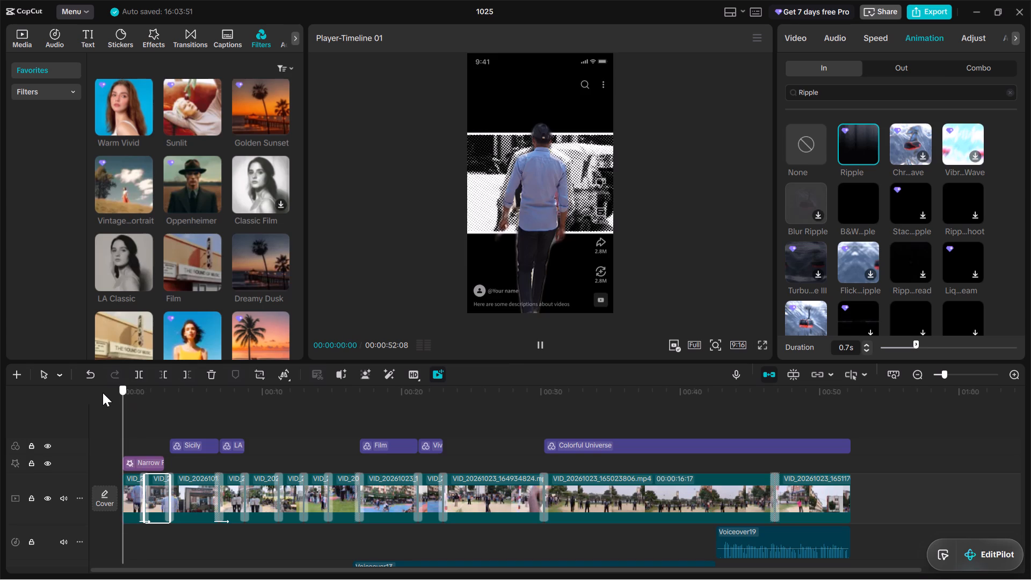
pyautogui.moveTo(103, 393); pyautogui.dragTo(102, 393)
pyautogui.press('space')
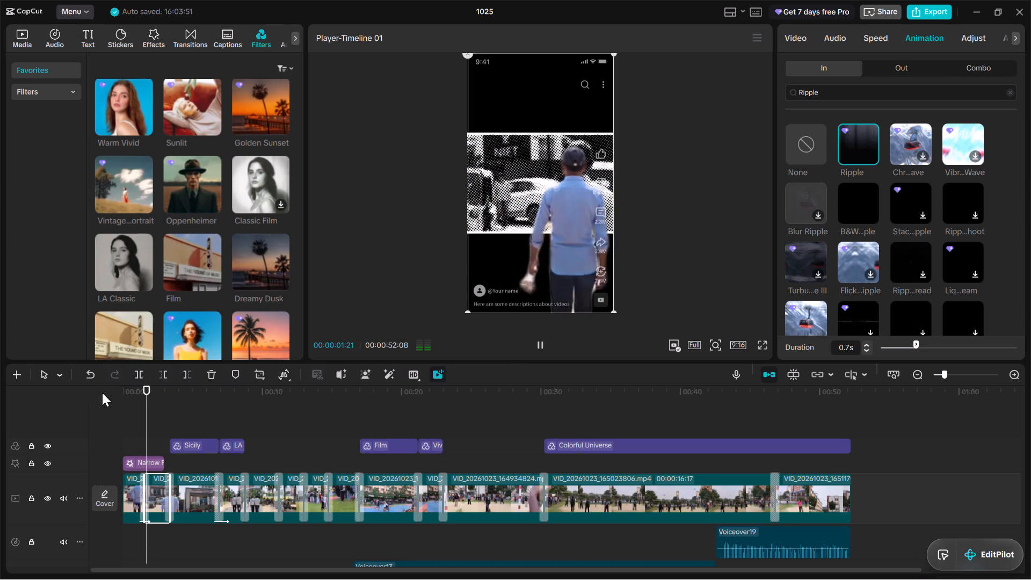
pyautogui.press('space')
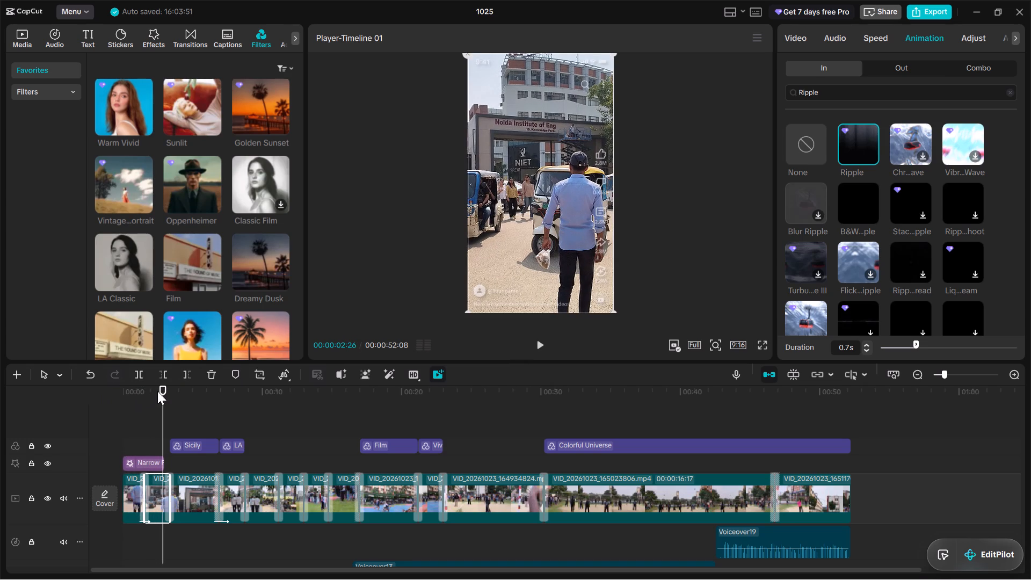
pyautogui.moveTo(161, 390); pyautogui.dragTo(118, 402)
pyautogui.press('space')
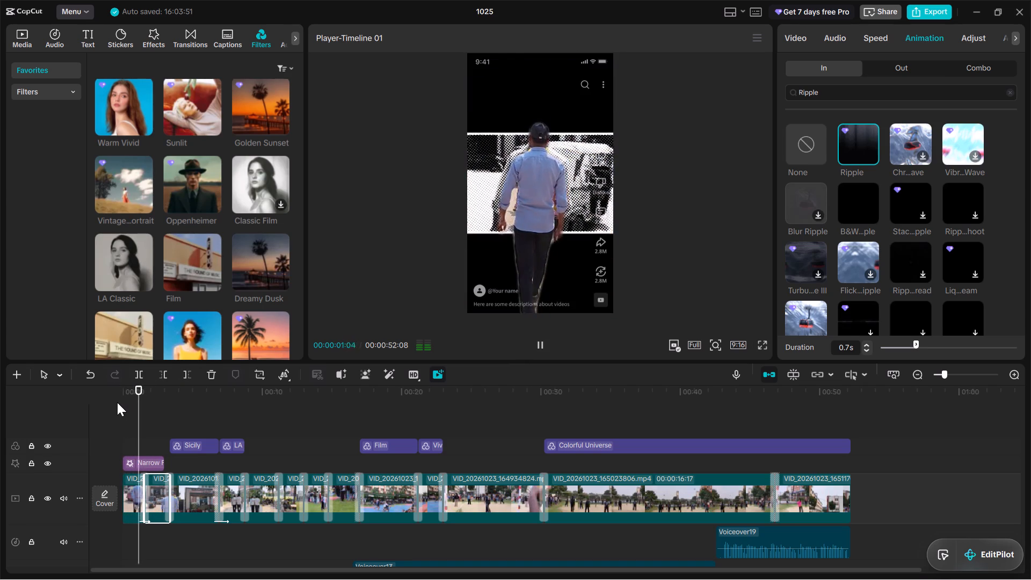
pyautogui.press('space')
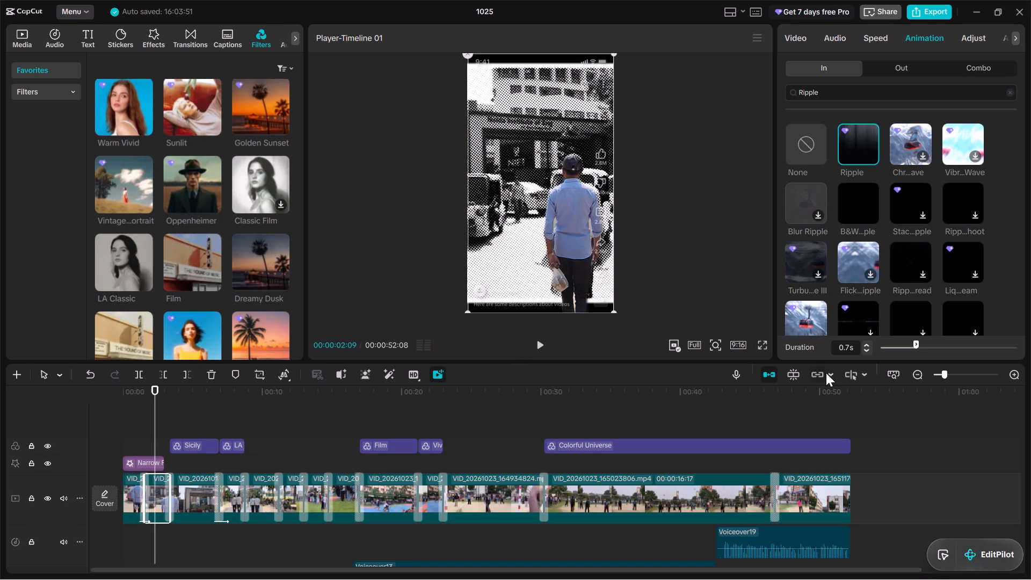
# Set the second clip's Ripple duration to 0.8 s and replay the opening up to the third clip.
pyautogui.click(867, 345)
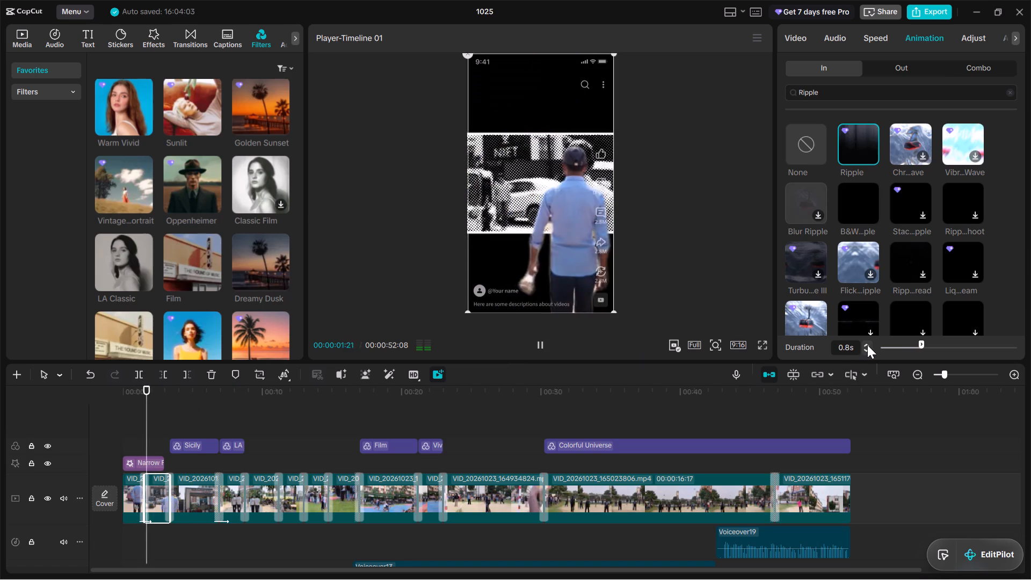
pyautogui.press('space')
pyautogui.moveTo(162, 387); pyautogui.dragTo(153, 390)
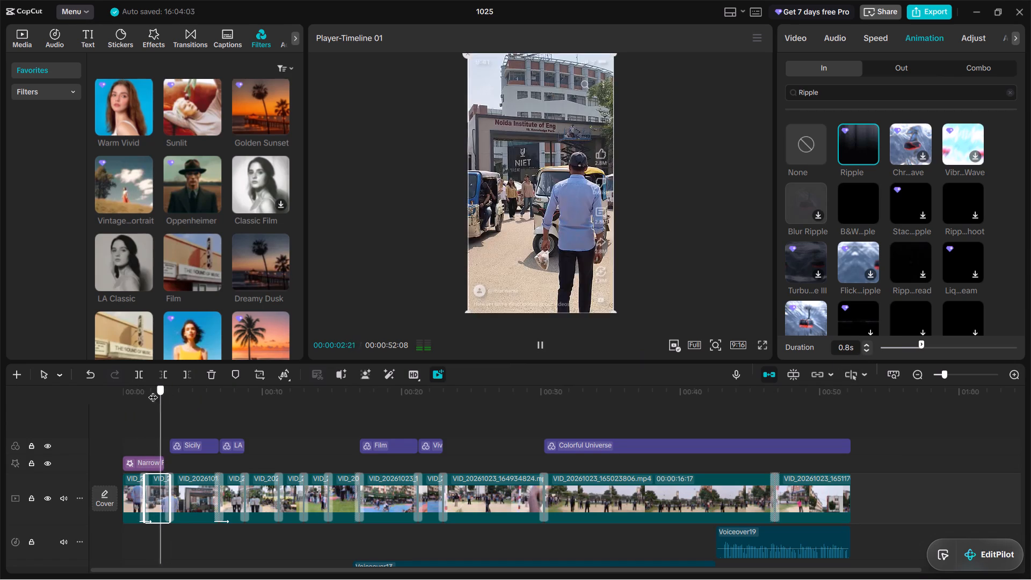
pyautogui.moveTo(153, 390); pyautogui.dragTo(91, 403)
pyautogui.press('space')
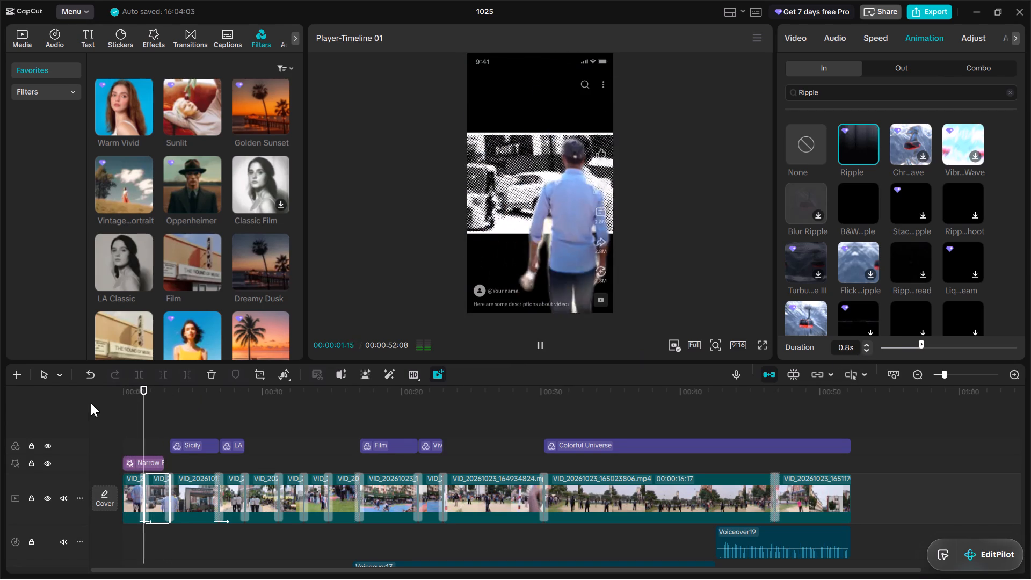
pyautogui.press('space')
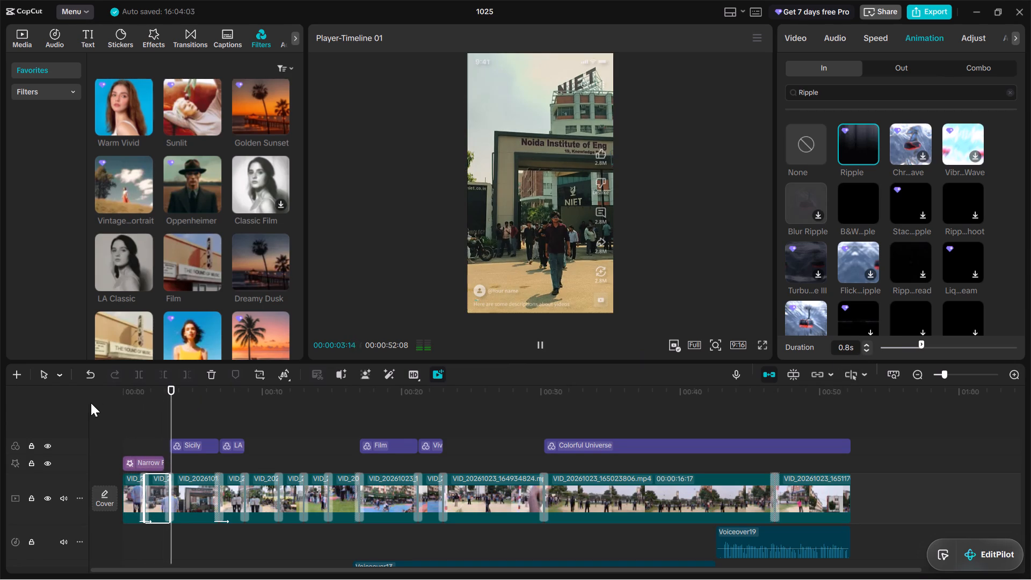
pyautogui.moveTo(172, 394); pyautogui.dragTo(165, 394)
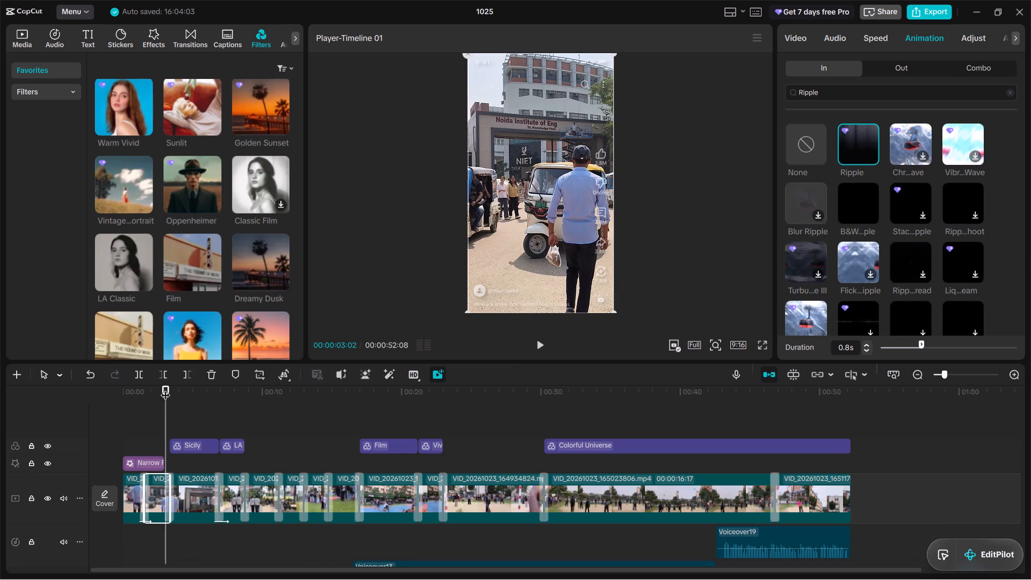
# Scrub back to the end of the first clip and undo the second clip's Ripple duration changes and its Ripple in-animation.
pyautogui.moveTo(165, 388); pyautogui.dragTo(141, 407)
pyautogui.click(96, 373)
pyautogui.click(96, 373)
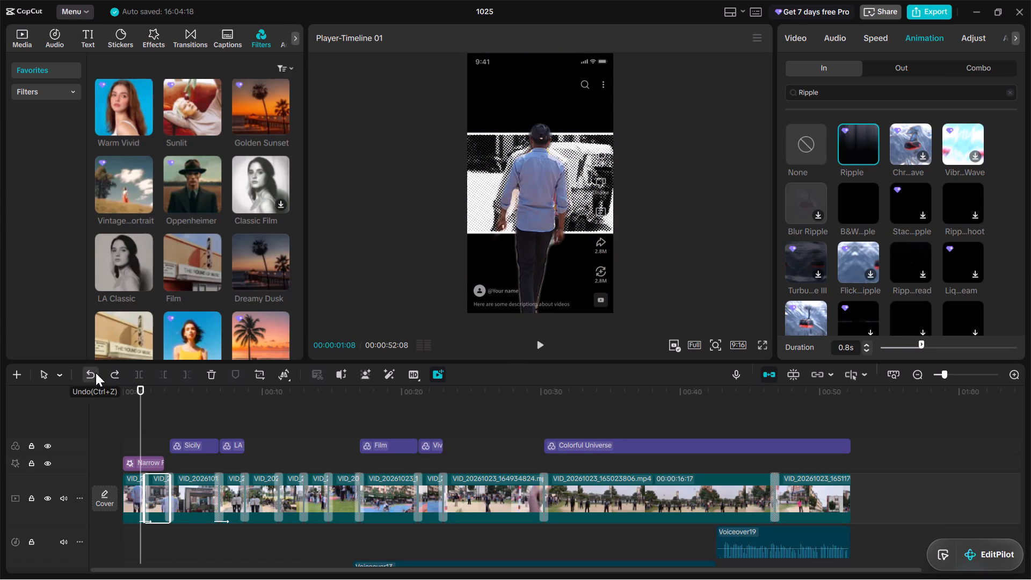
pyautogui.click(96, 373)
pyautogui.click(96, 373)
pyautogui.click(96, 373)
pyautogui.click(96, 373)
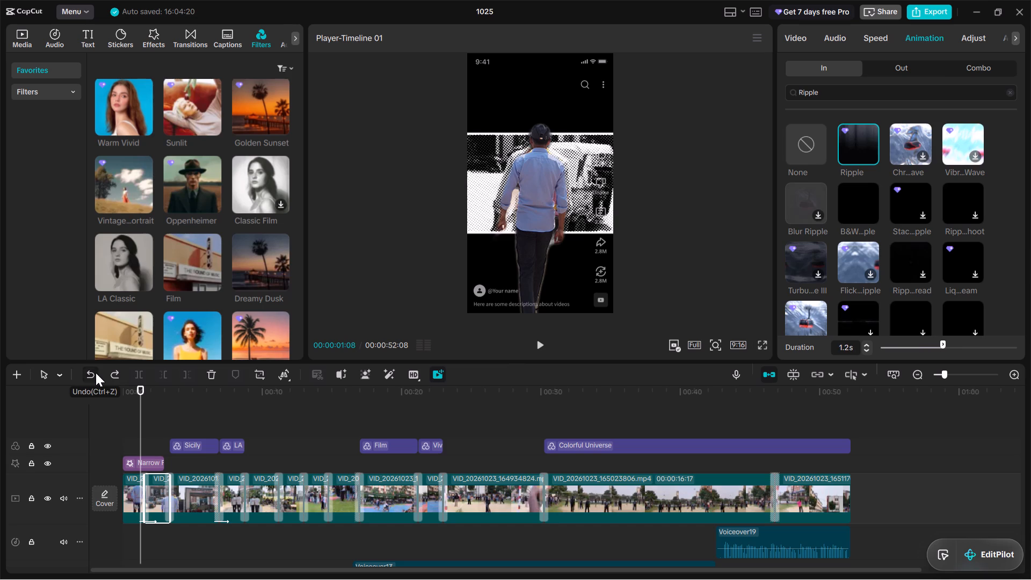
pyautogui.click(96, 373)
pyautogui.click(96, 373)
pyautogui.click(96, 373)
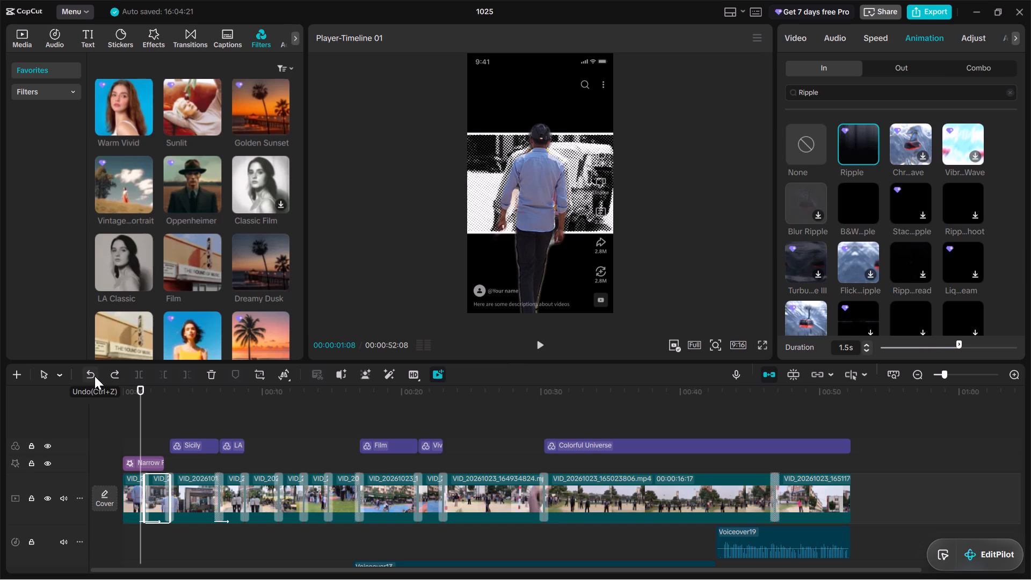
pyautogui.click(95, 376)
pyautogui.click(95, 376)
# Apply the Ripple in-animation to the third video clip with a 1.0 s duration and replay the lead-in to it.
pyautogui.moveTo(139, 396); pyautogui.dragTo(164, 392)
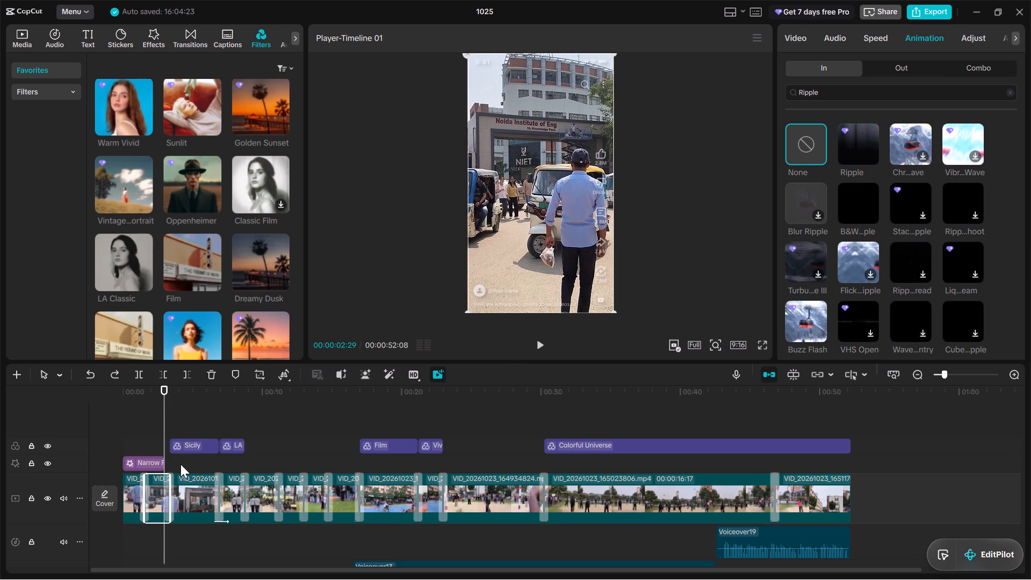
pyautogui.click(186, 481)
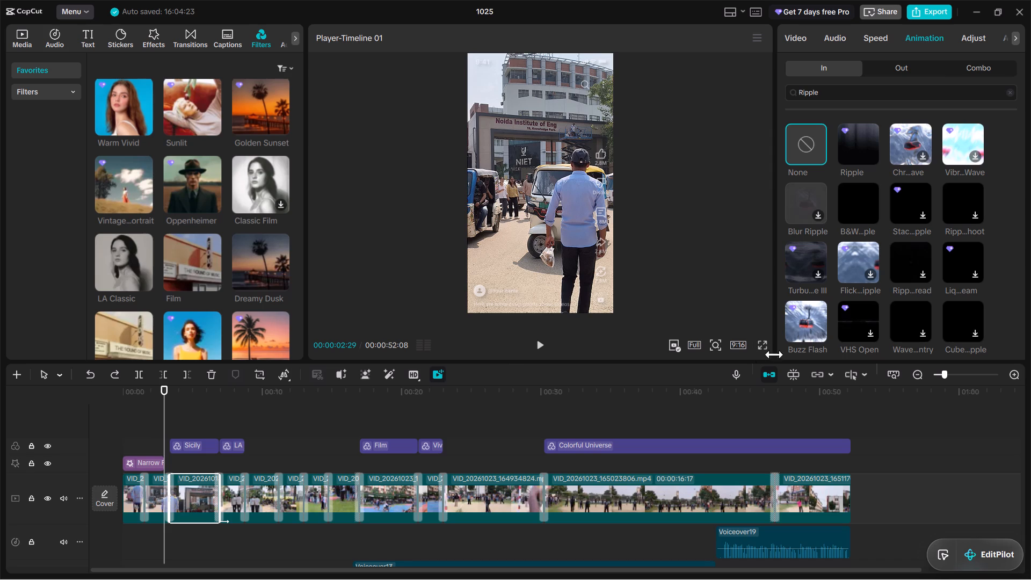
pyautogui.click(864, 151)
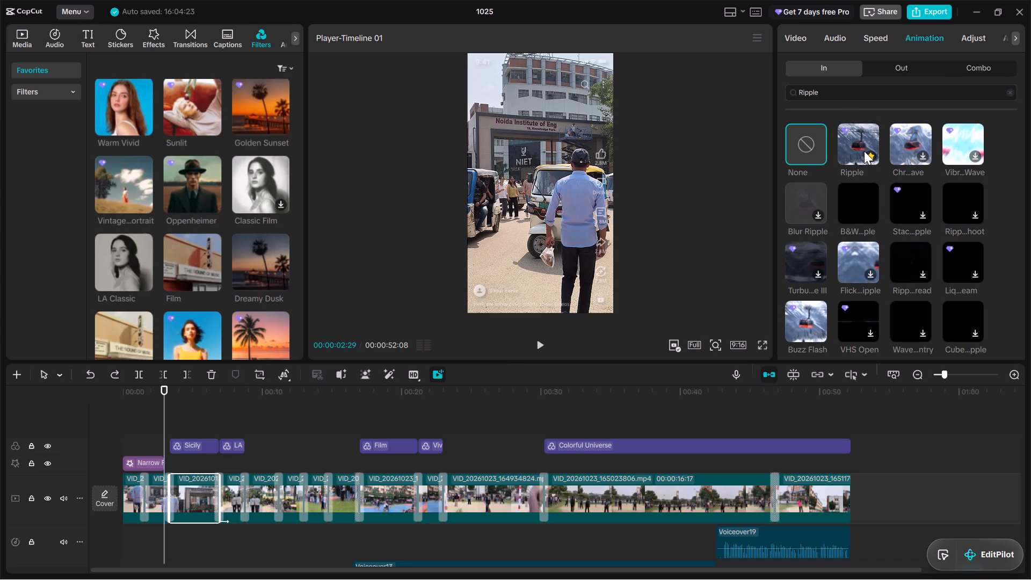
pyautogui.press('space')
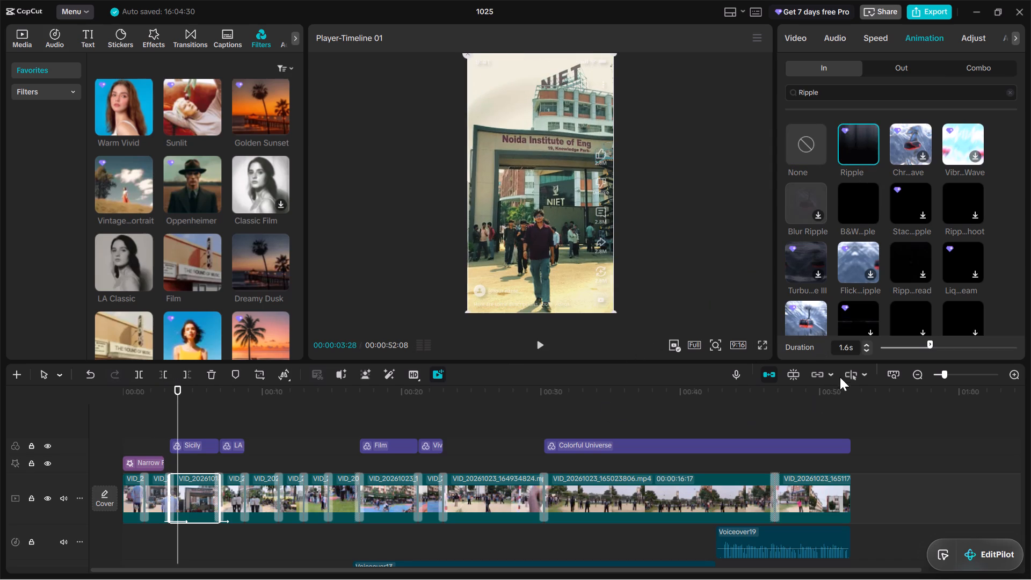
pyautogui.doubleClick(866, 351)
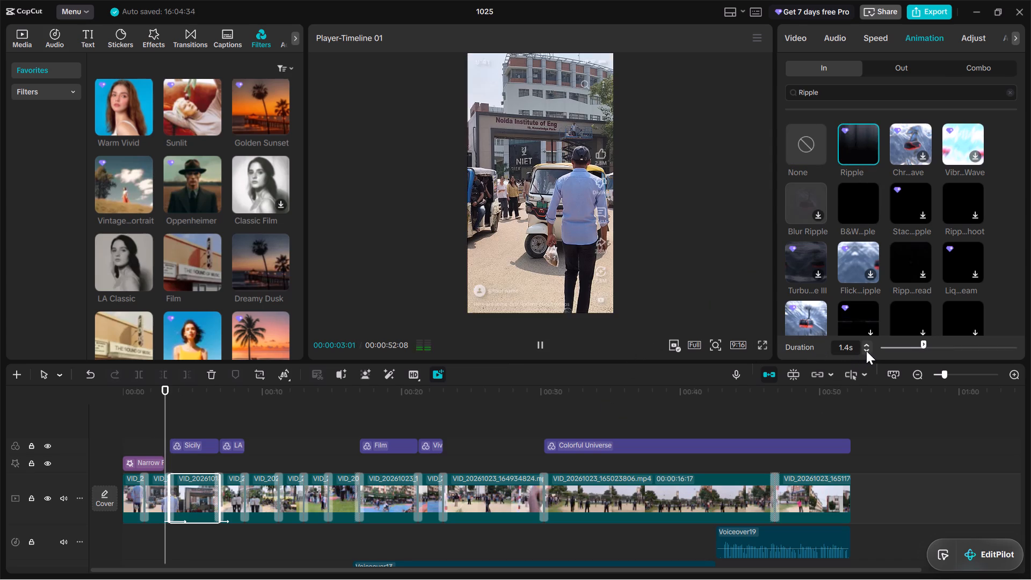
pyautogui.click(866, 351)
pyautogui.click(866, 351)
pyautogui.click(866, 351)
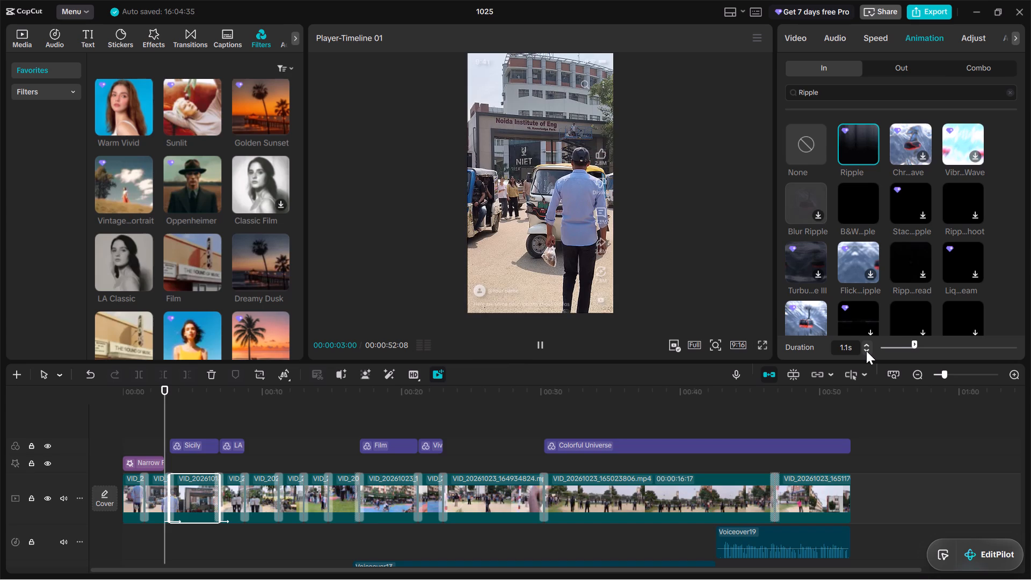
pyautogui.click(866, 351)
pyautogui.press('space')
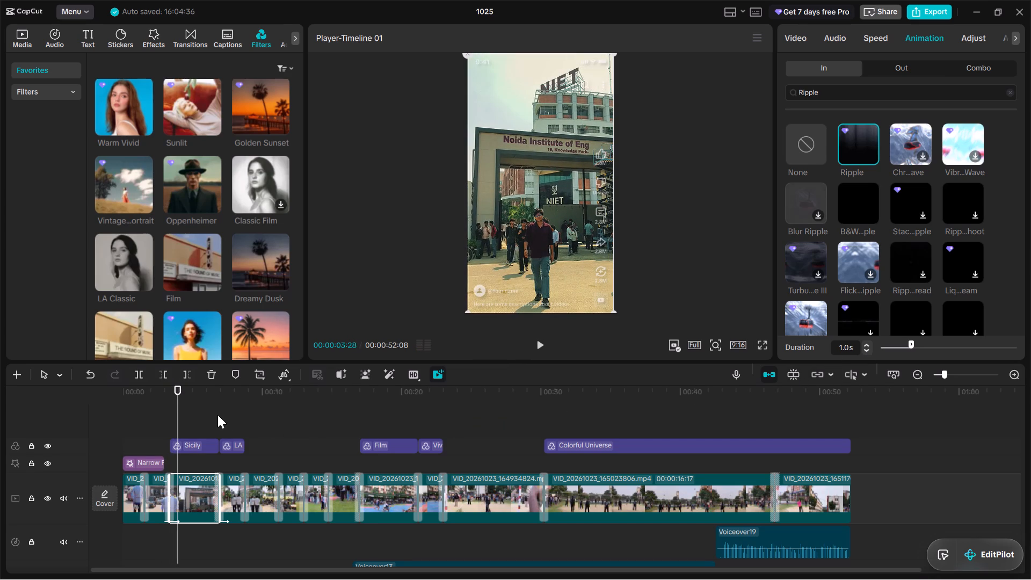
pyautogui.moveTo(179, 394); pyautogui.dragTo(151, 396)
pyautogui.press('space')
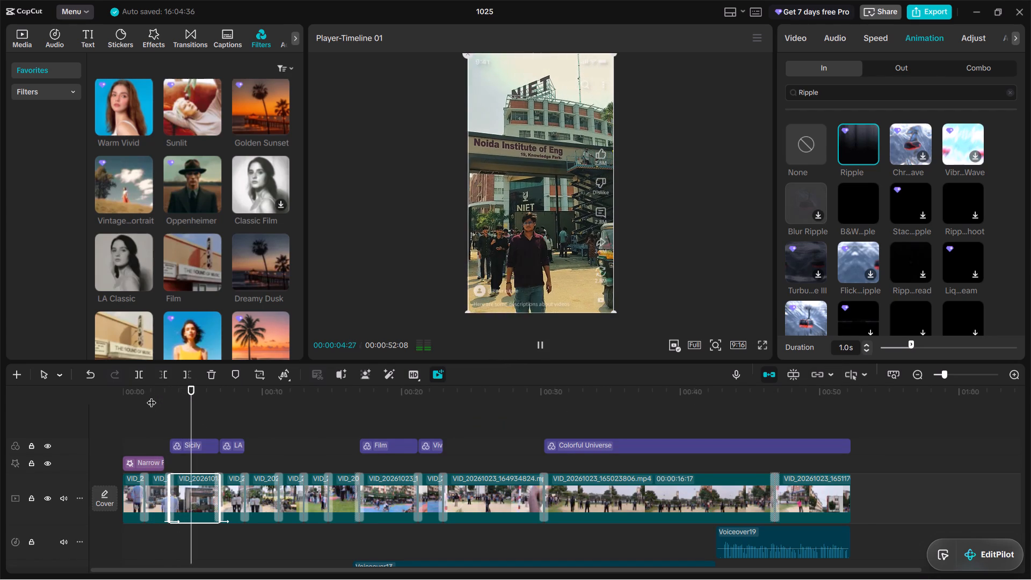
pyautogui.press('space')
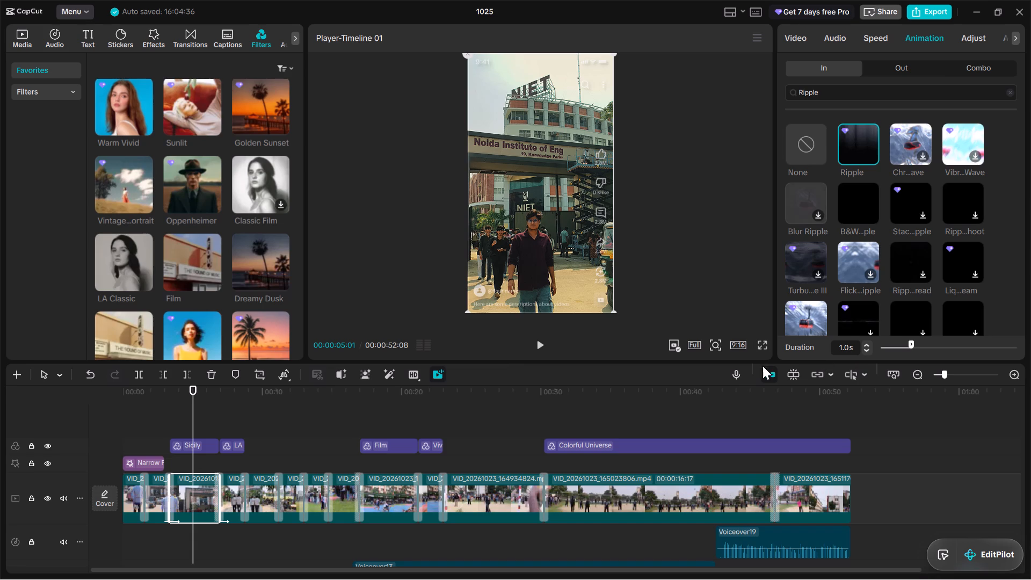
# Set the third clip's Ripple duration to 0.9 s and replay the opening from near the start into the LA Classic section.
pyautogui.click(869, 350)
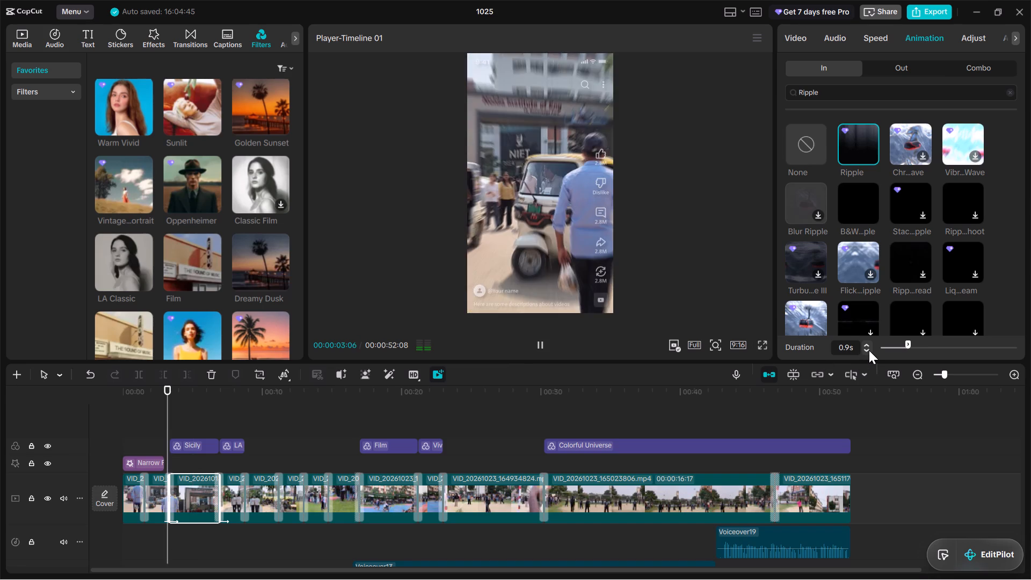
pyautogui.press('space')
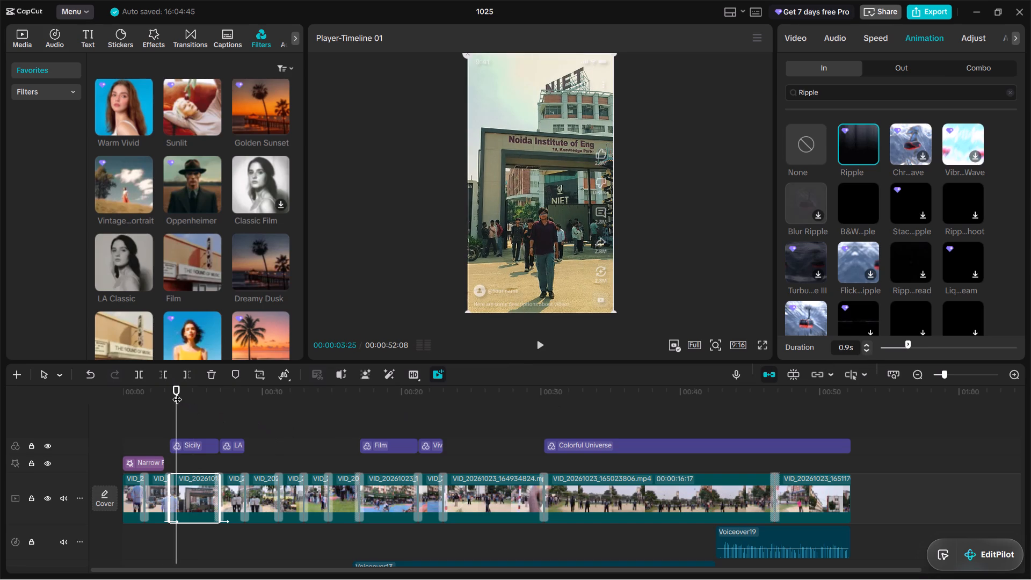
pyautogui.moveTo(177, 393); pyautogui.dragTo(130, 391)
pyautogui.press('space')
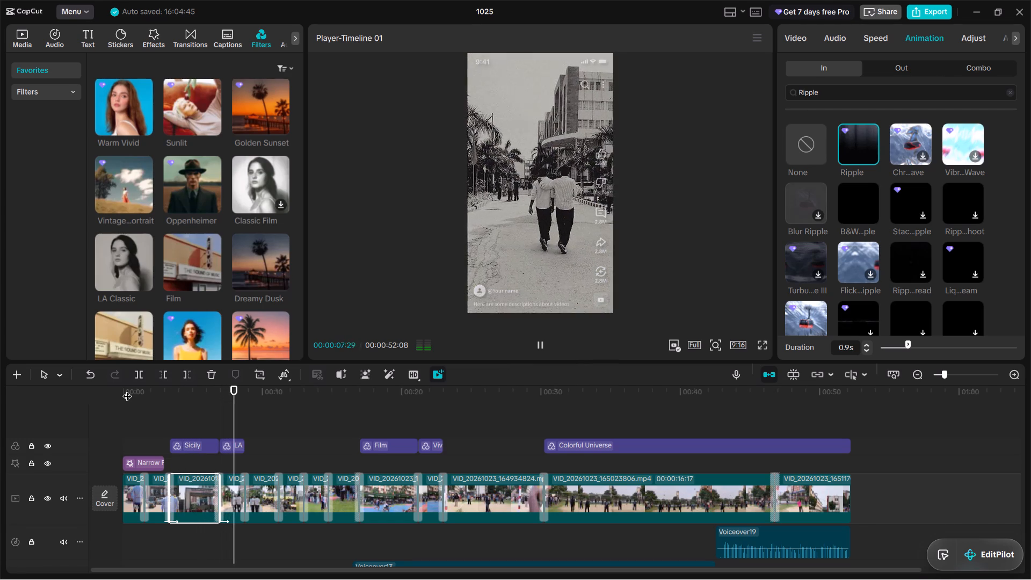
pyautogui.press('space')
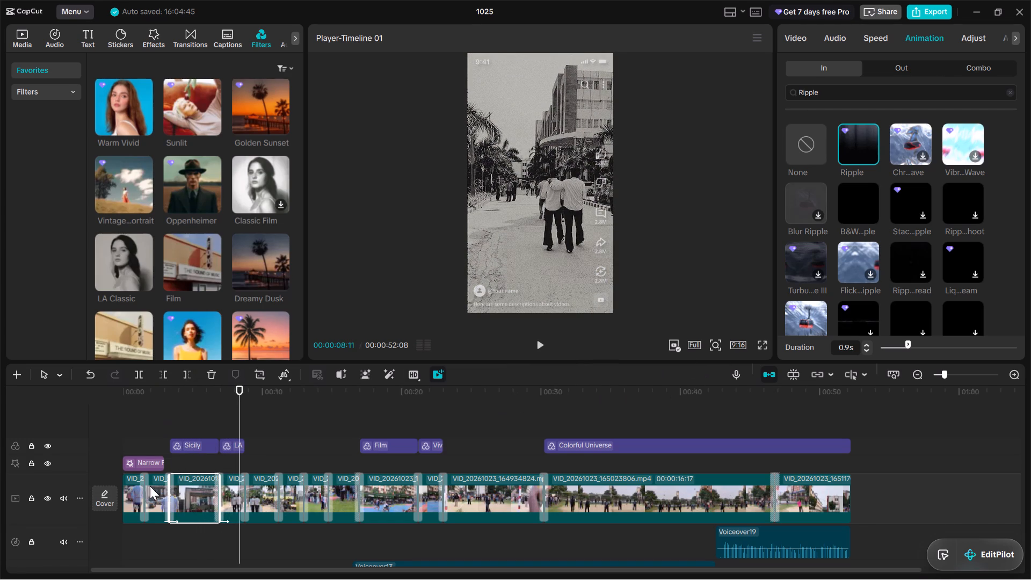
# Apply the Ripple in-animation to the fifth video clip with a 1.0 s duration and replay from the fourth clip.
pyautogui.click(230, 496)
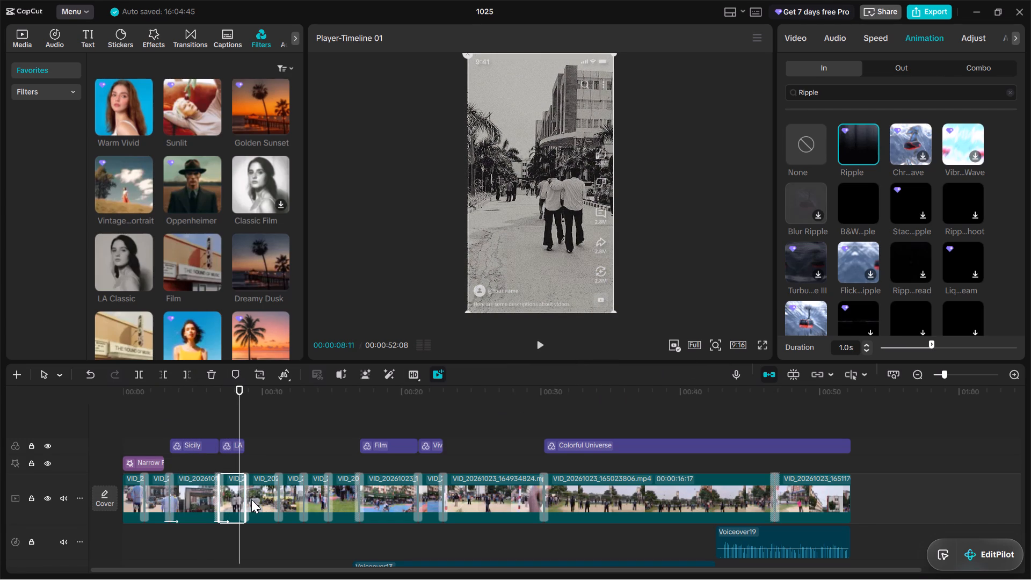
pyautogui.click(257, 500)
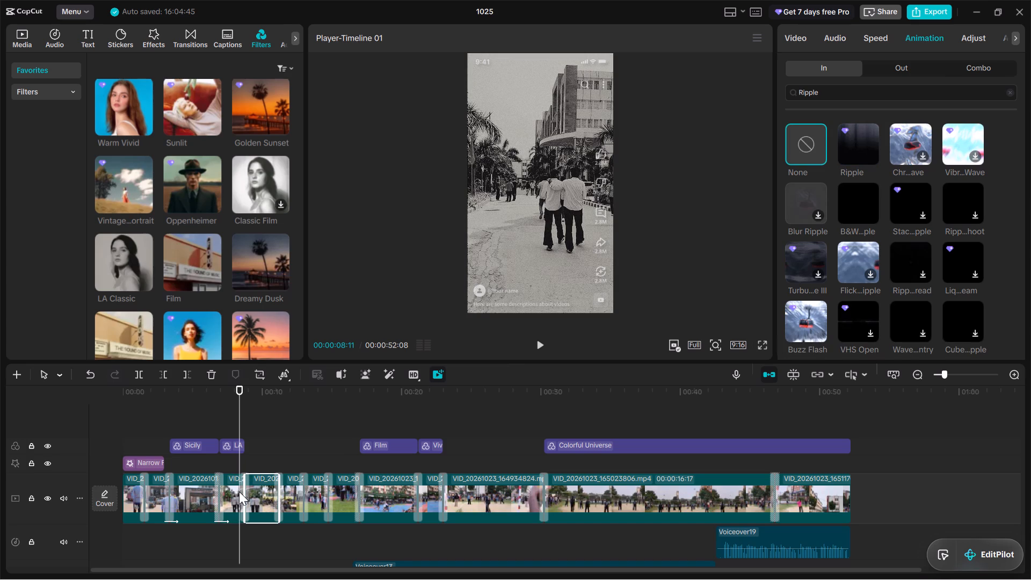
pyautogui.click(856, 149)
pyautogui.press('space')
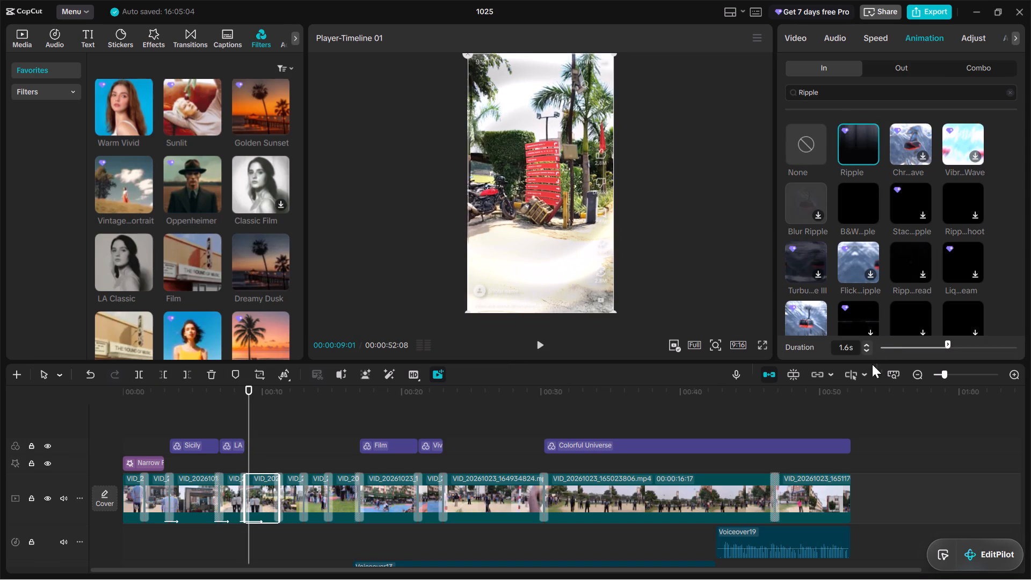
pyautogui.tripleClick(867, 350)
pyautogui.doubleClick(867, 350)
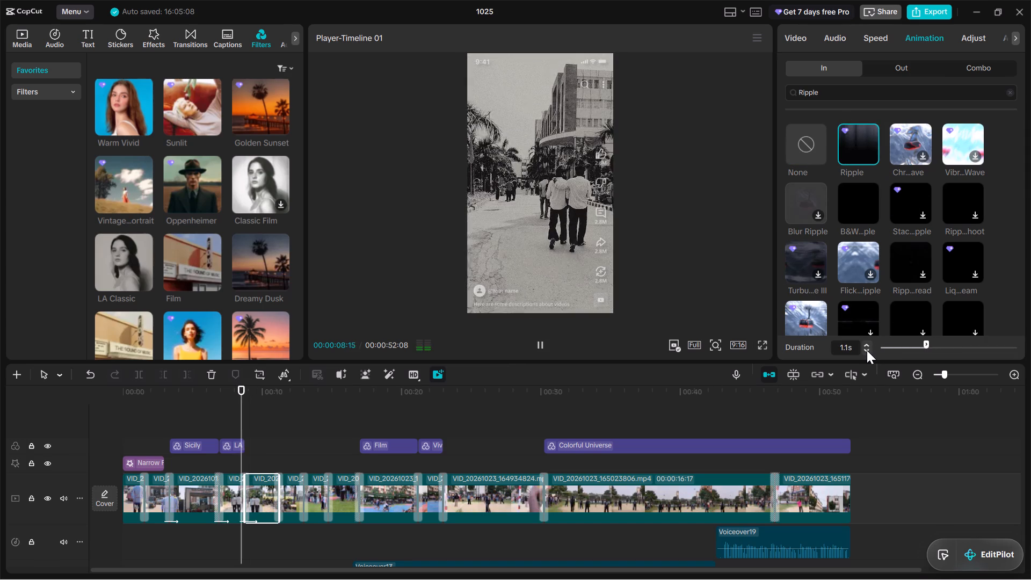
pyautogui.click(867, 350)
pyautogui.press('space')
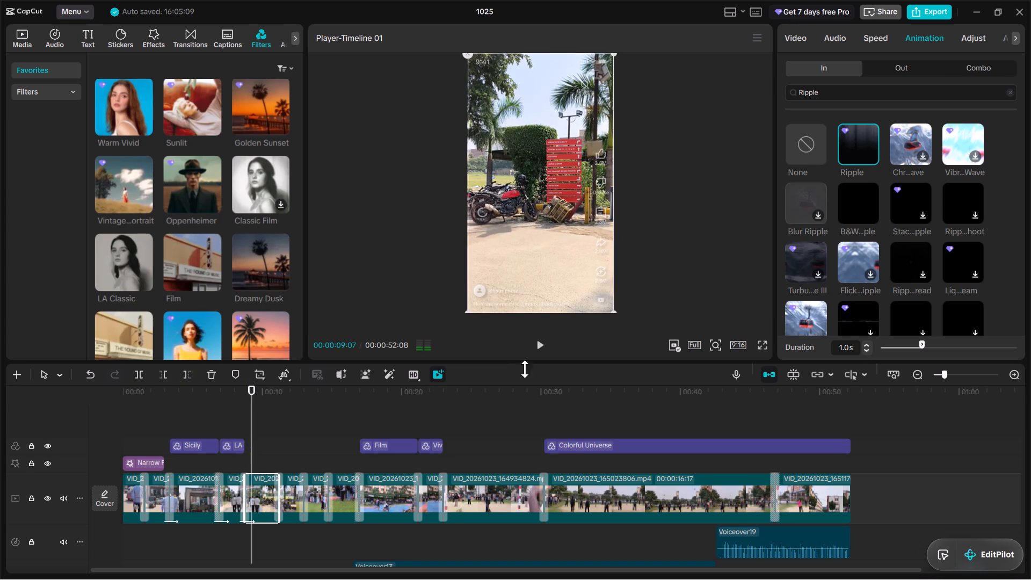
pyautogui.moveTo(249, 391); pyautogui.dragTo(218, 393)
pyautogui.press('space')
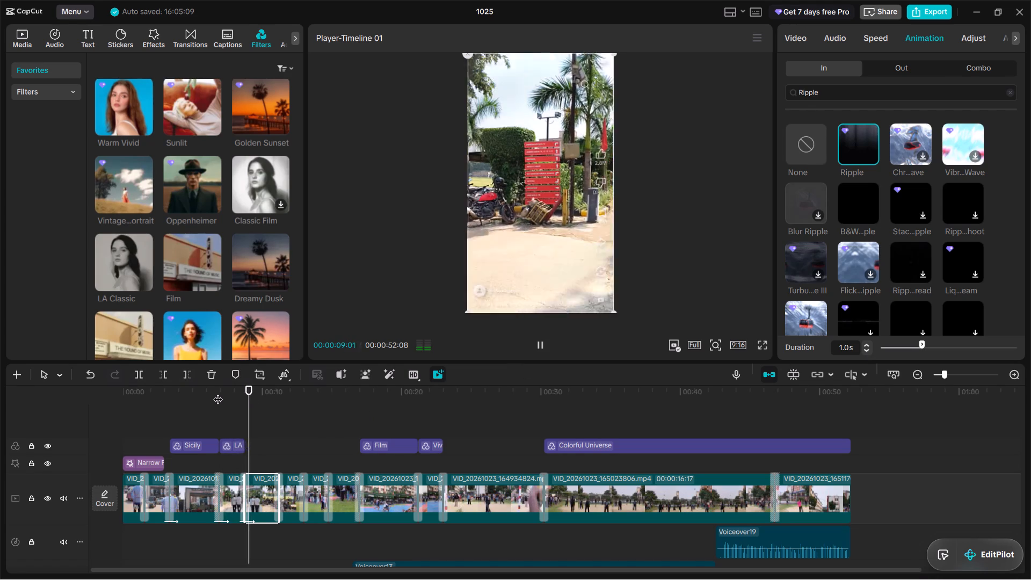
pyautogui.press('space')
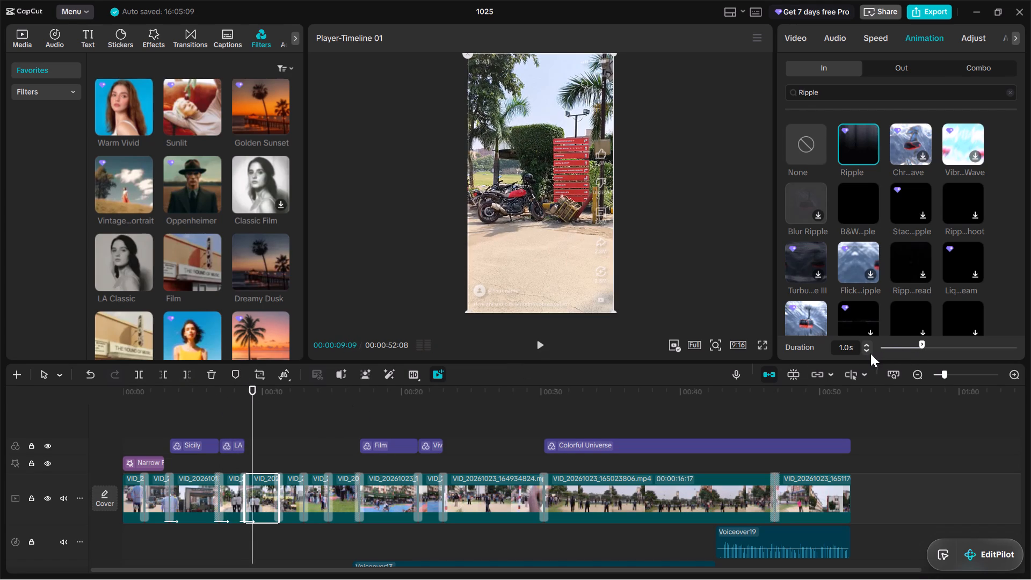
# Set the fifth clip's Ripple duration to 0.8 s.
pyautogui.click(867, 351)
pyautogui.click(867, 351)
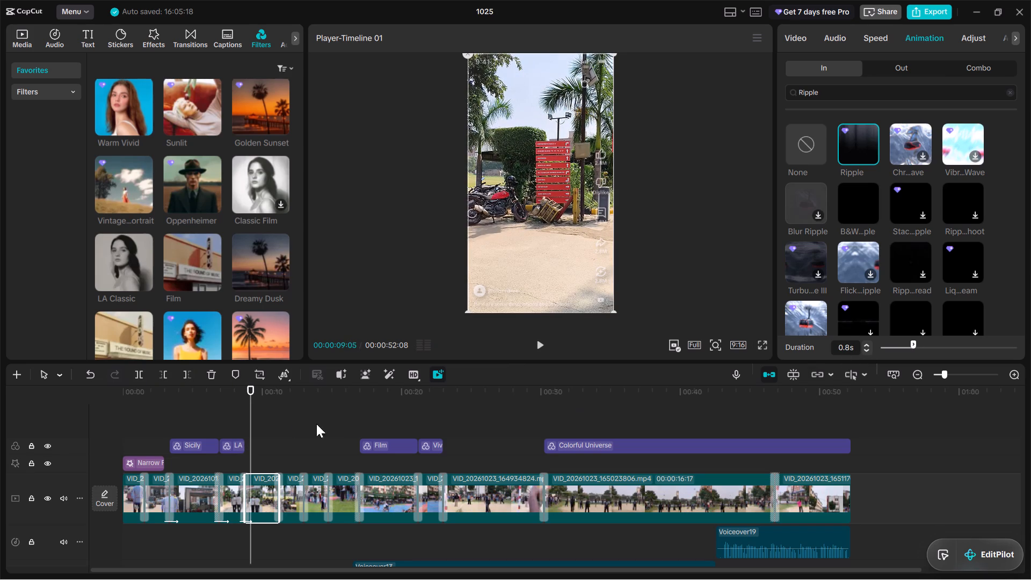
# Apply the Ripple in-animation to the sixth video clip with a 0.8 s duration and replay it from the fifth clip's end.
pyautogui.moveTo(251, 394); pyautogui.dragTo(272, 396)
pyautogui.click(272, 396)
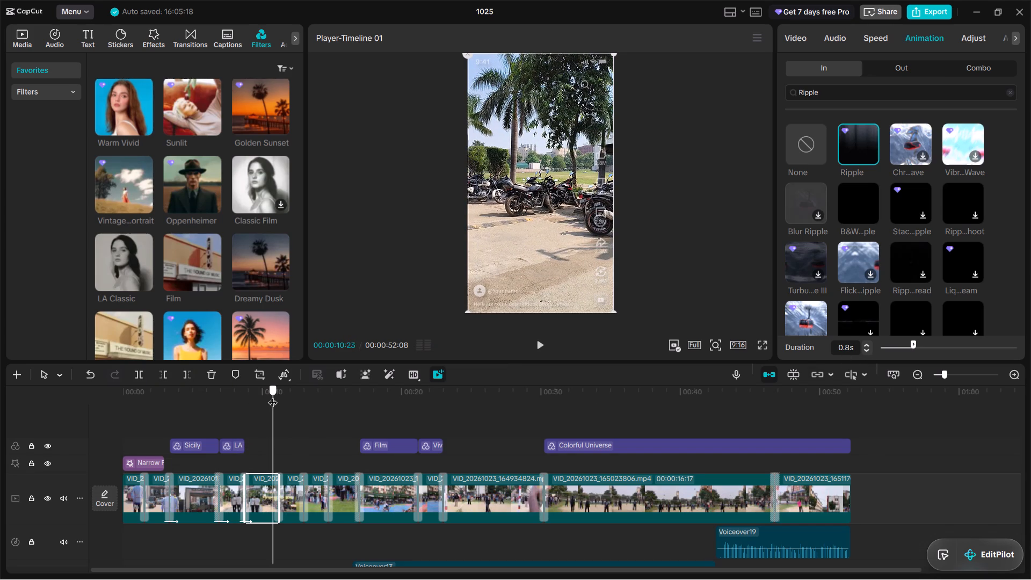
pyautogui.click(286, 489)
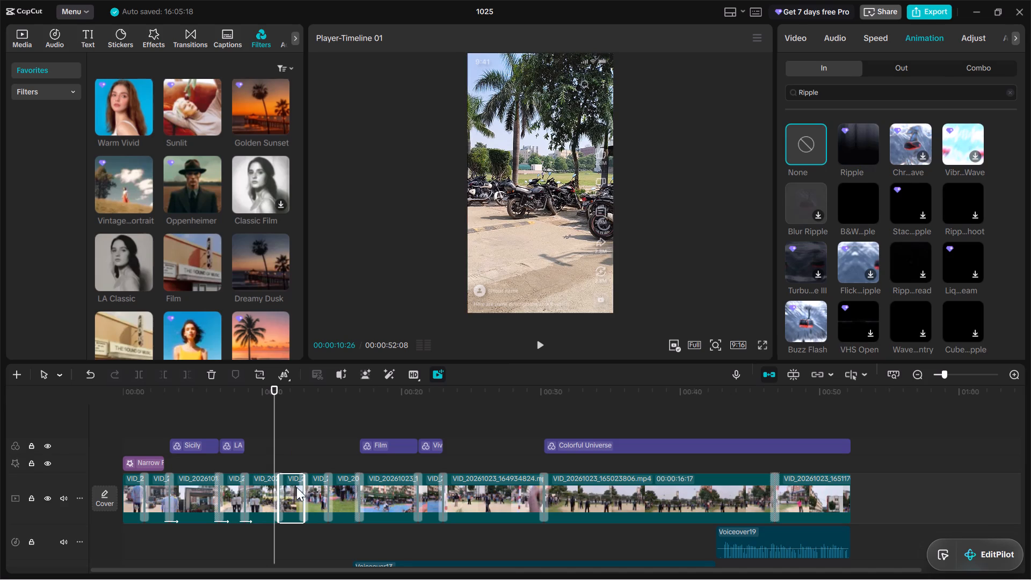
pyautogui.click(858, 147)
pyautogui.press('space')
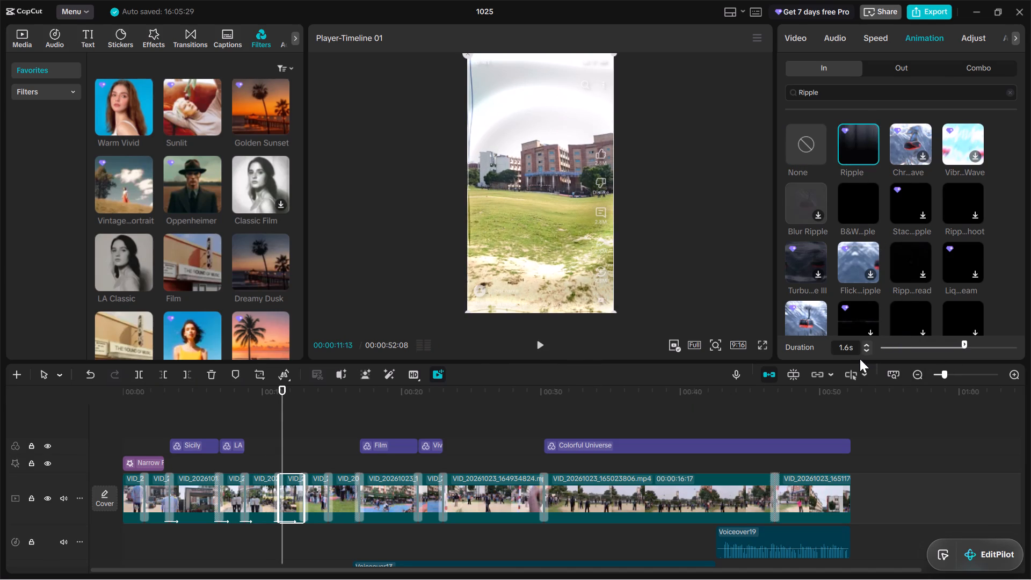
pyautogui.tripleClick(867, 349)
pyautogui.tripleClick(867, 349)
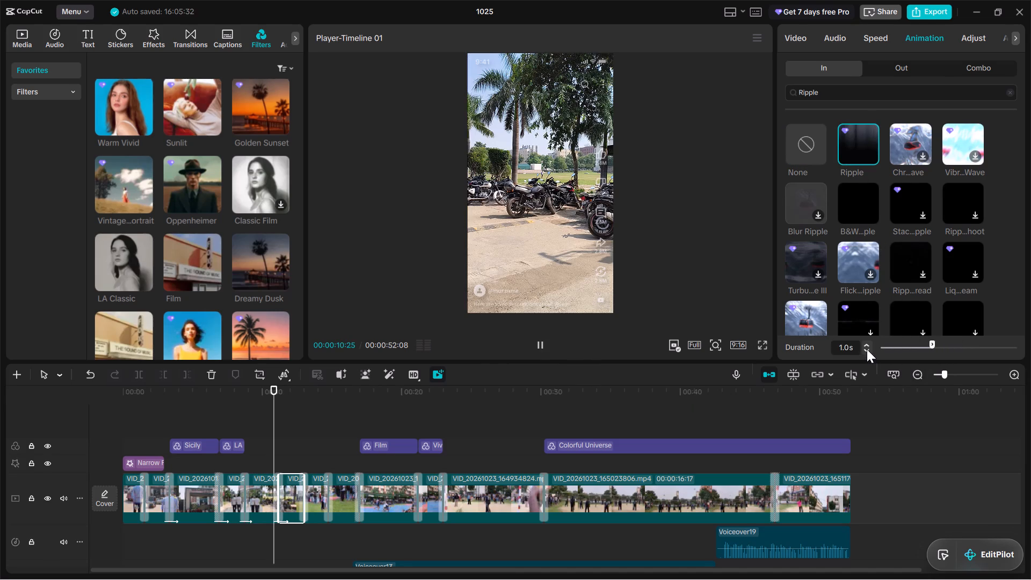
pyautogui.click(867, 349)
pyautogui.click(867, 349)
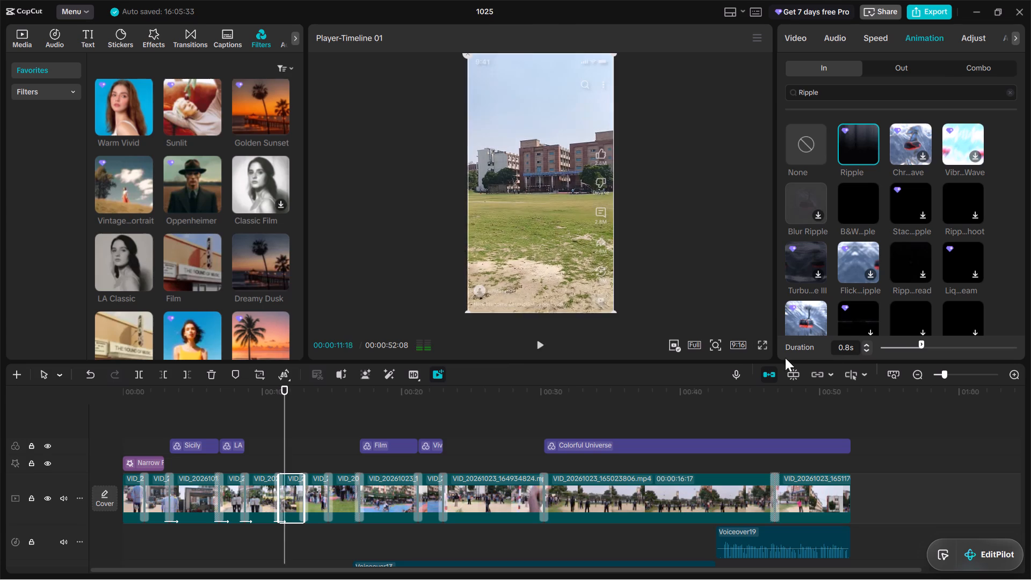
pyautogui.press('space')
pyautogui.moveTo(297, 398); pyautogui.dragTo(265, 402)
pyautogui.press('space')
pyautogui.press('space')
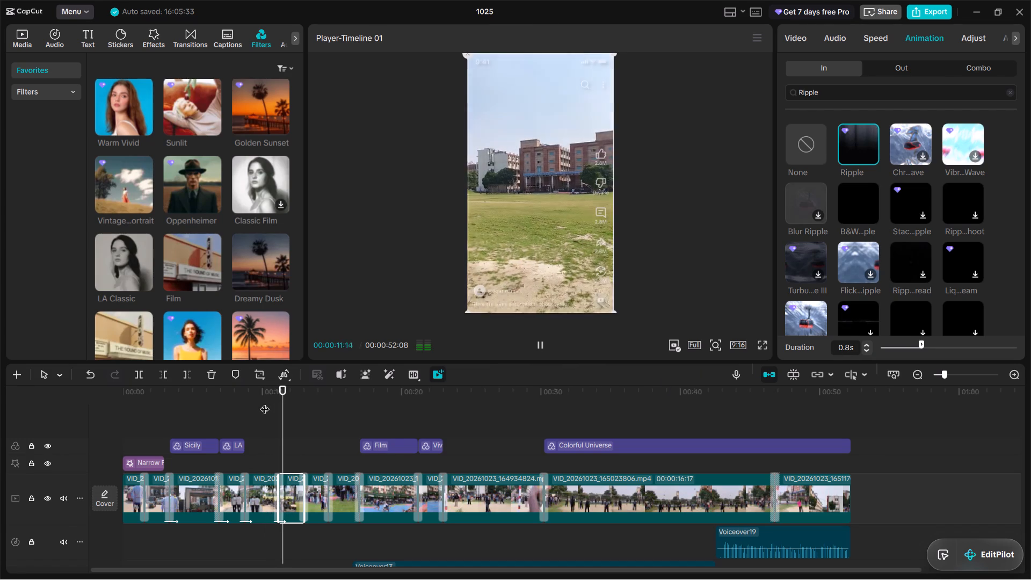
pyautogui.press('space')
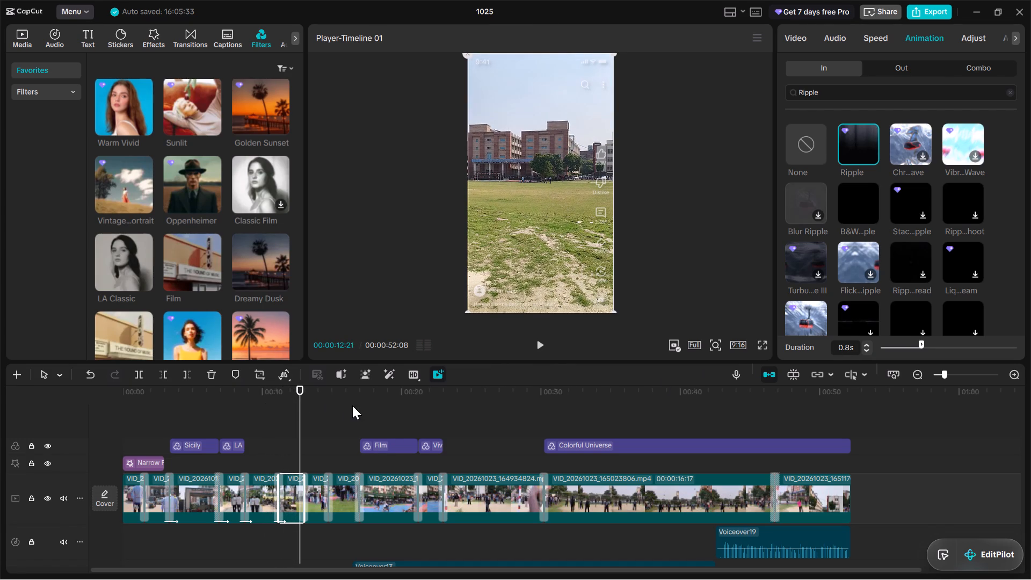
# Apply the Ripple in-animation to the seventh video clip with a 0.7 s duration.
pyautogui.click(319, 497)
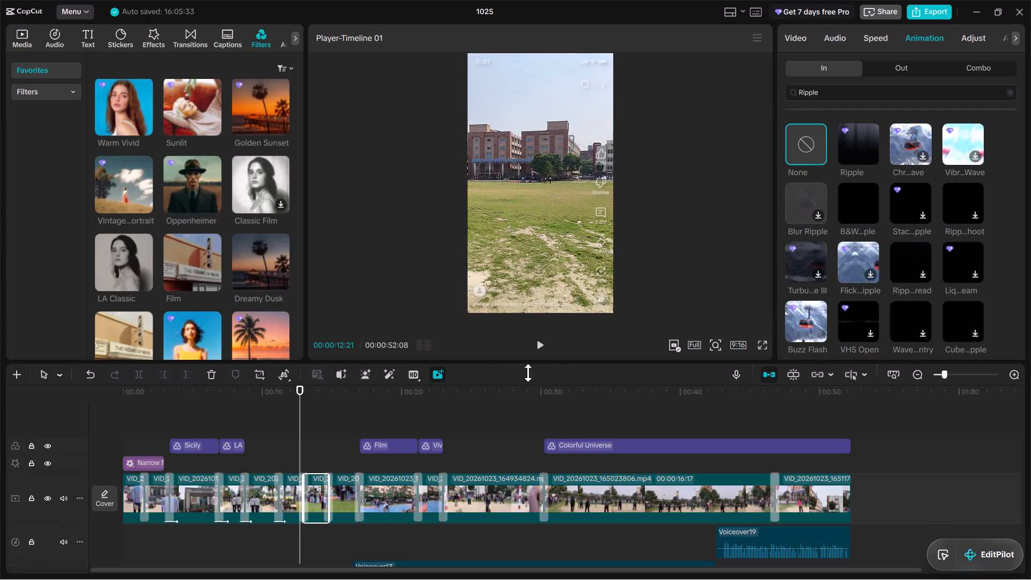
pyautogui.click(858, 151)
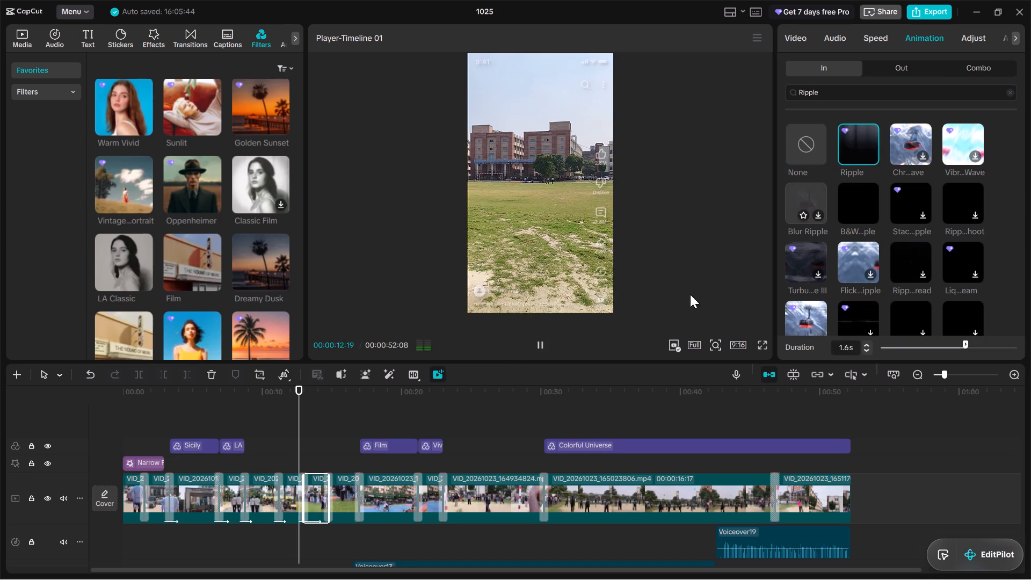
pyautogui.press('space')
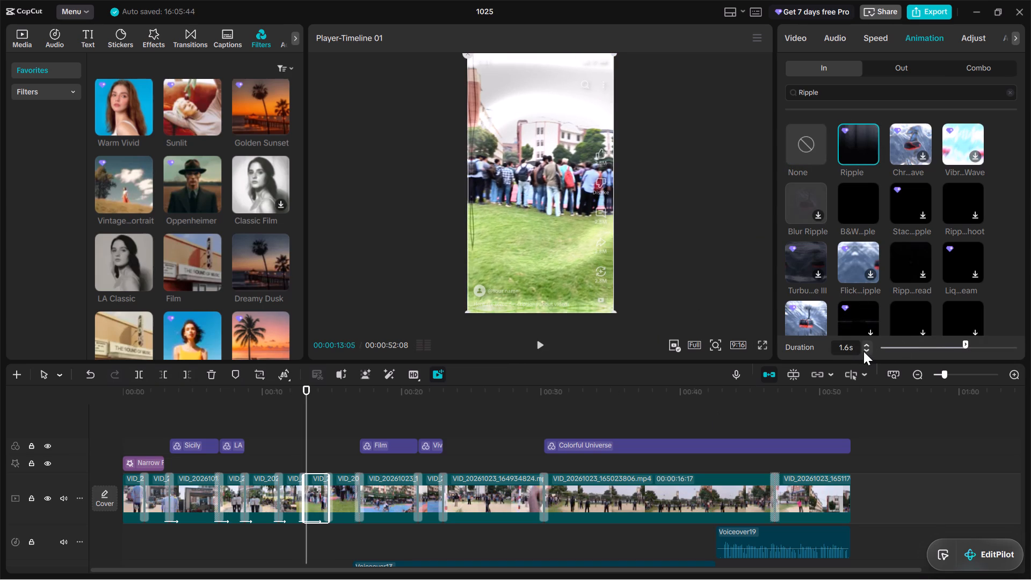
pyautogui.tripleClick(863, 351)
pyautogui.tripleClick(863, 351)
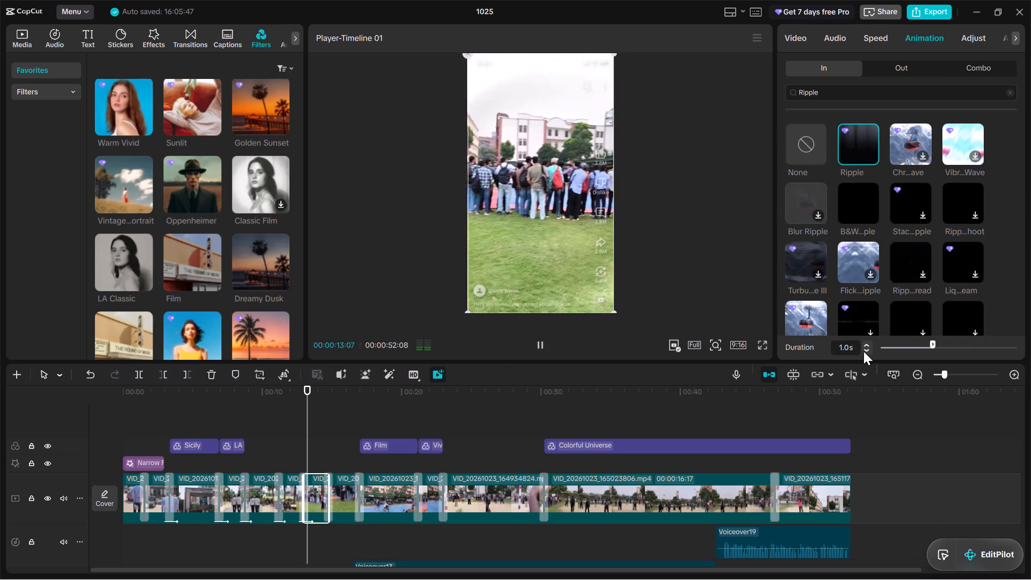
pyautogui.tripleClick(863, 351)
pyautogui.press('space')
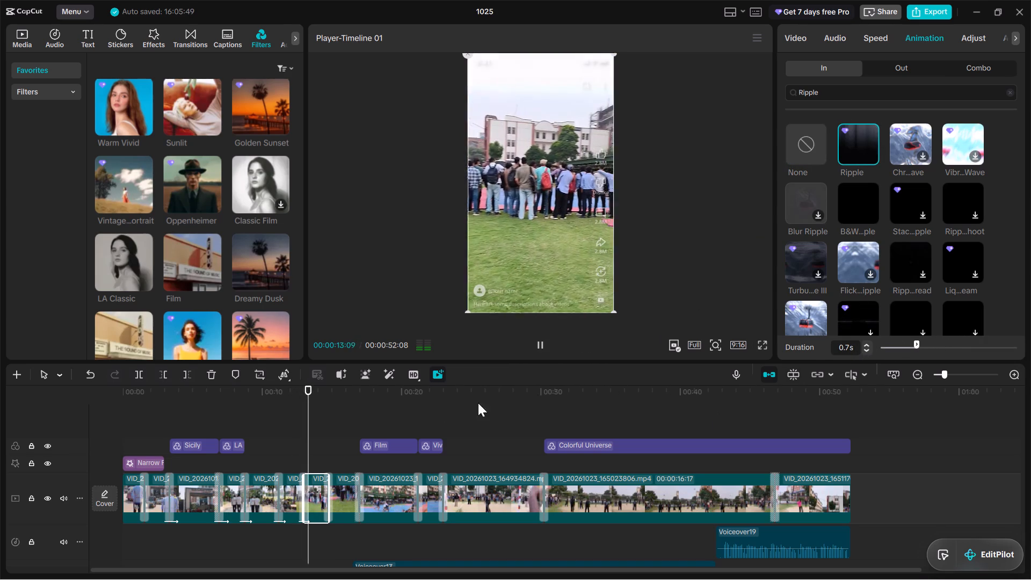
# Replay the seventh clip's Ripple animation several times, starting from within the sixth clip, to check its timing.
pyautogui.press('space')
pyautogui.moveTo(322, 391); pyautogui.dragTo(298, 392)
pyautogui.press('space')
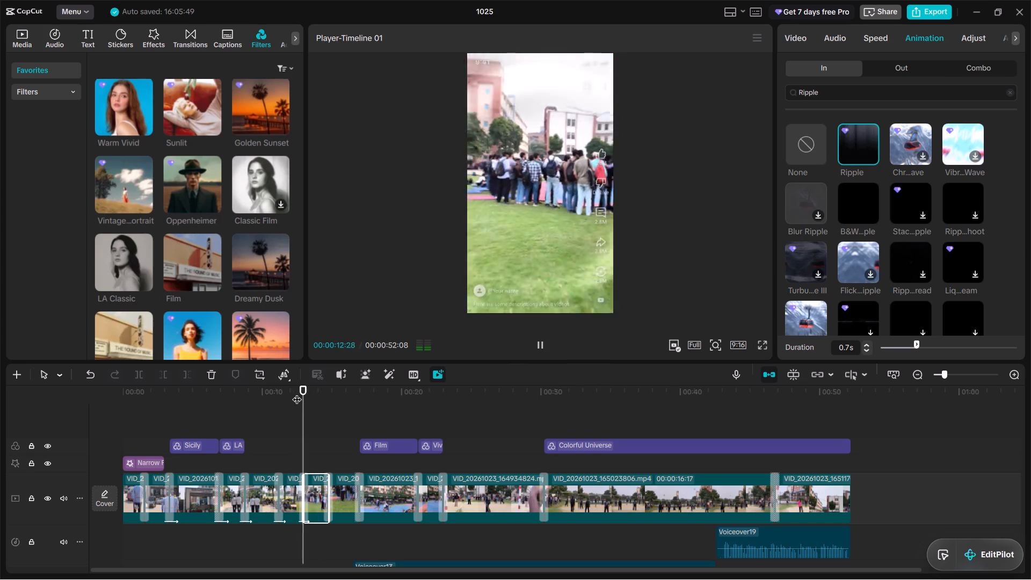
pyautogui.press('space')
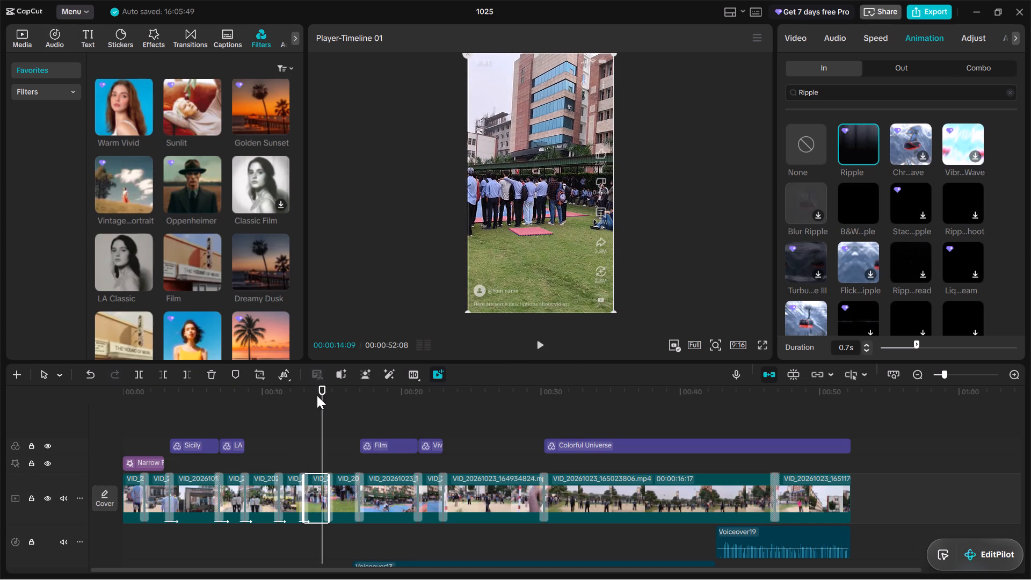
pyautogui.moveTo(323, 390); pyautogui.dragTo(283, 401)
pyautogui.press('space')
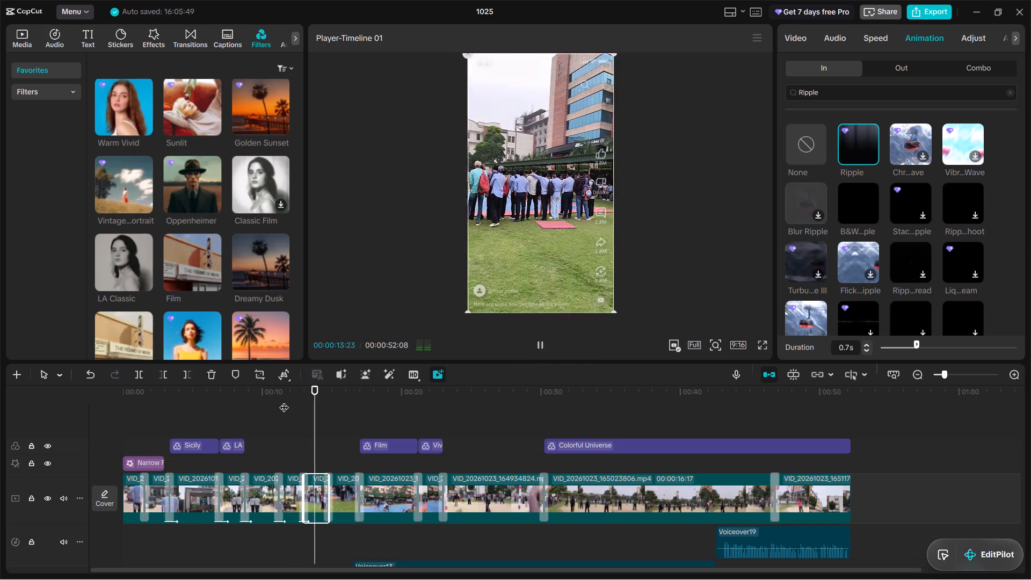
pyautogui.press('space')
pyautogui.press('space')
pyautogui.press('space')
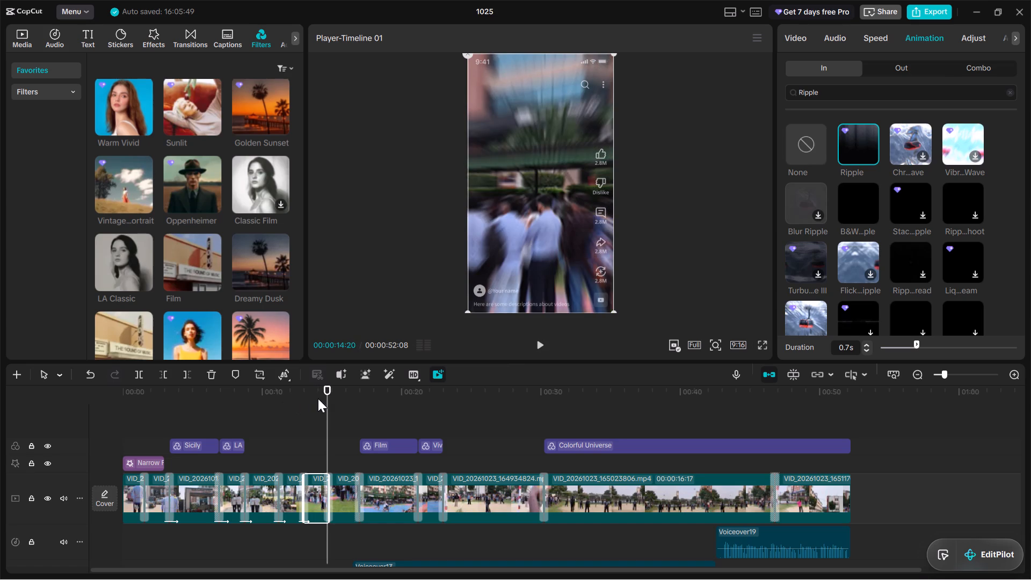
pyautogui.click(325, 390)
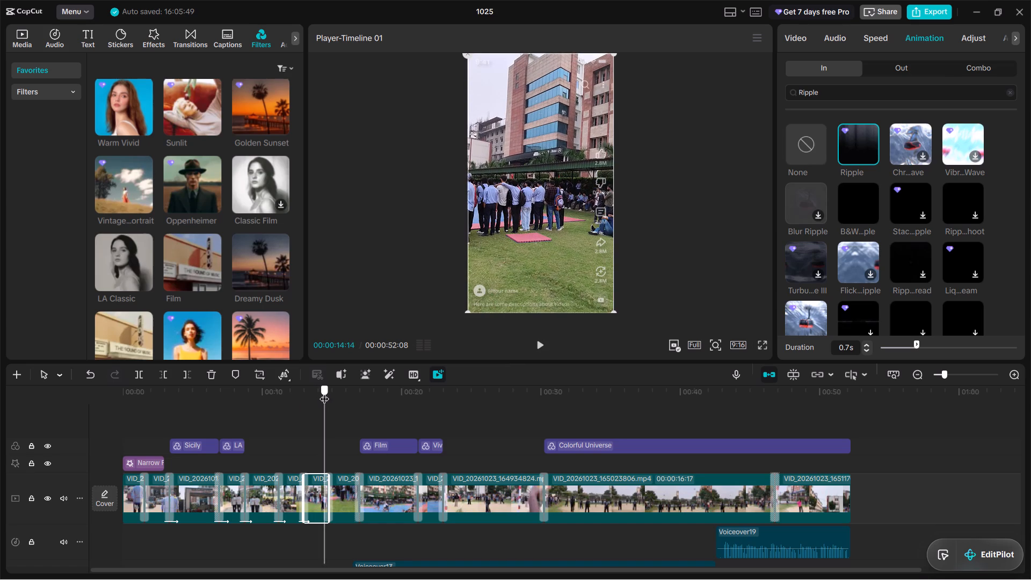
pyautogui.click(861, 139)
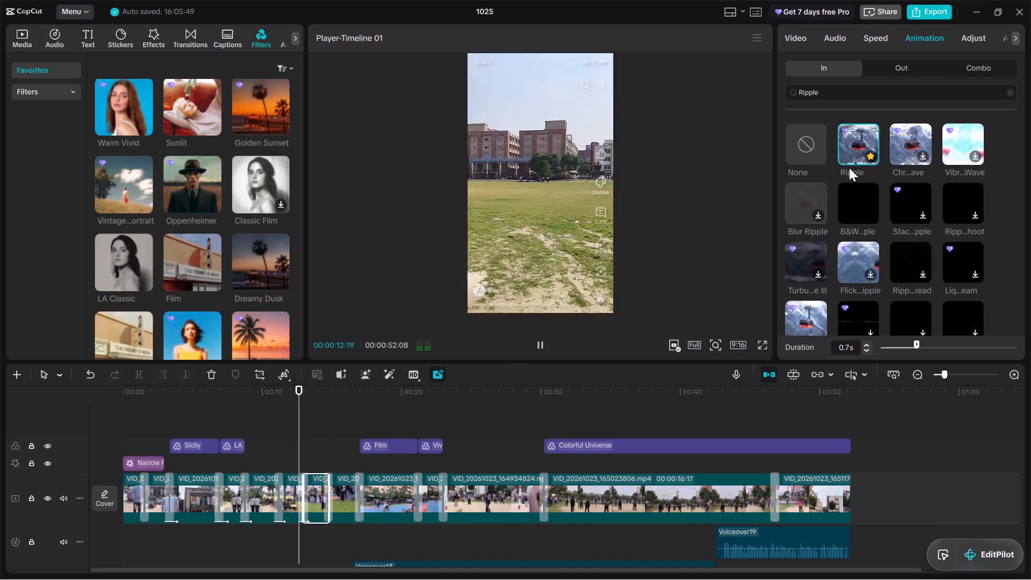
pyautogui.press('space')
pyautogui.press('space')
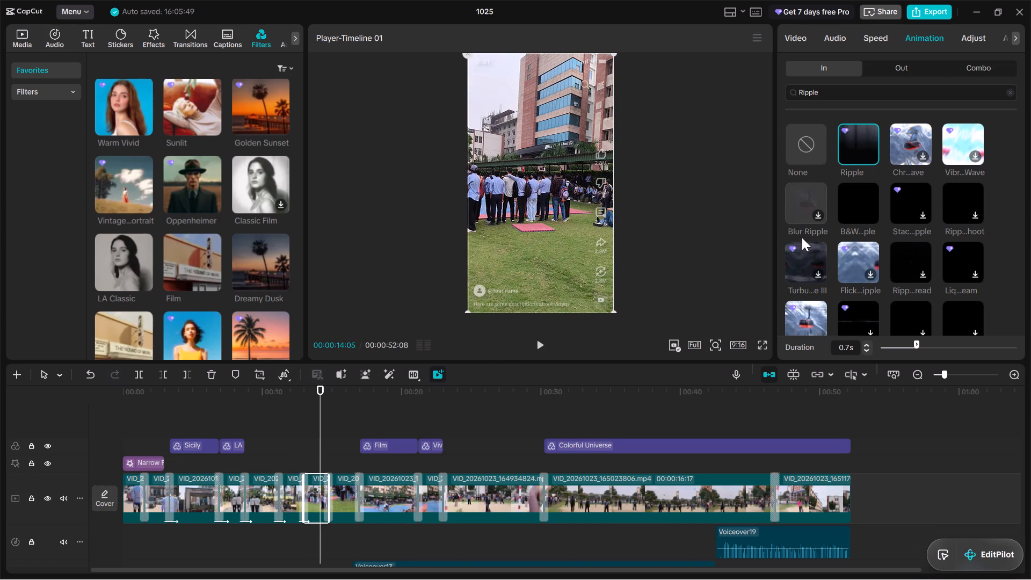
# Apply the Ripple in-animation to the eighth video clip with a 0.8 s duration and play through the clip.
pyautogui.click(350, 493)
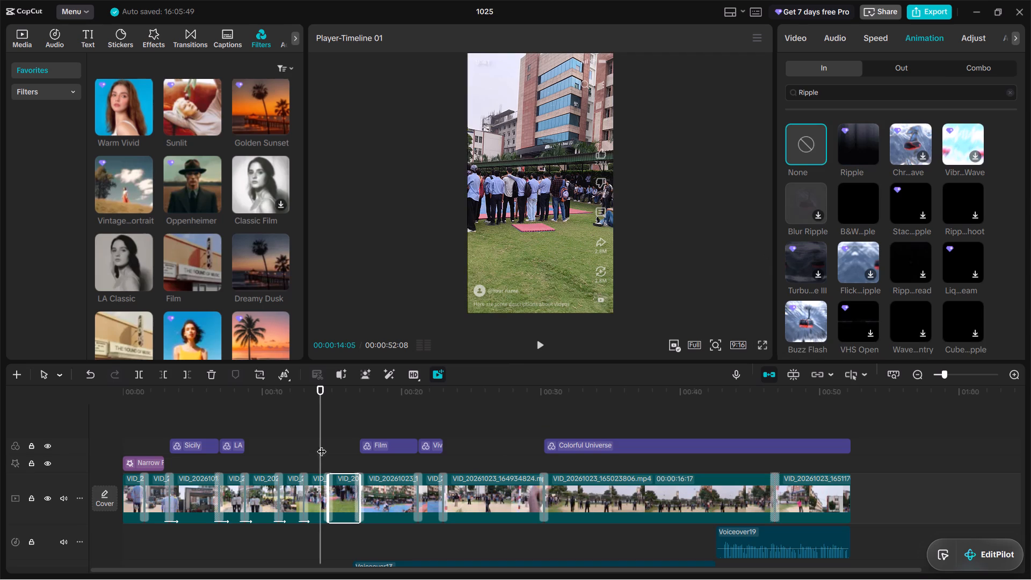
pyautogui.click(324, 389)
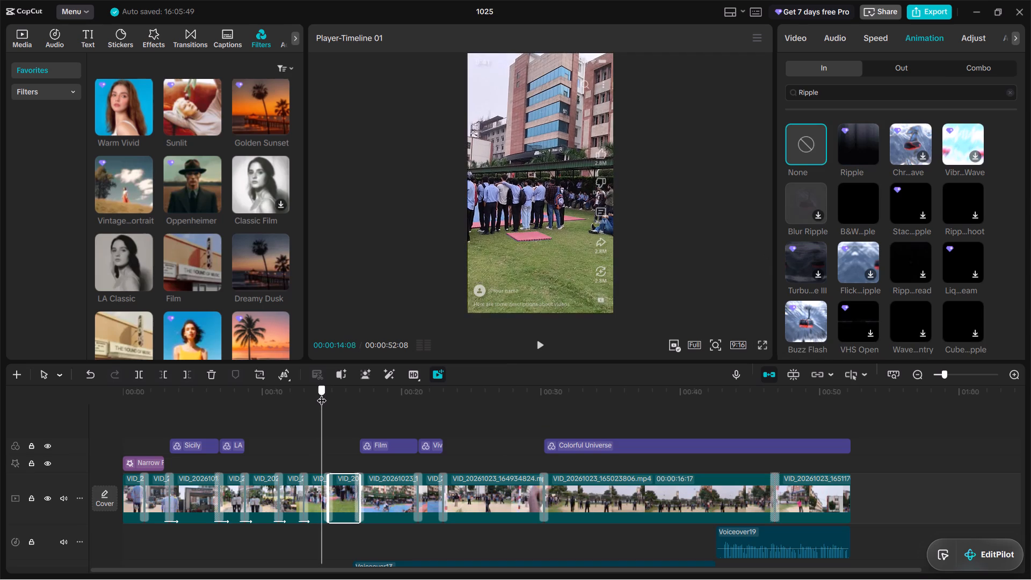
pyautogui.click(863, 142)
pyautogui.press('space')
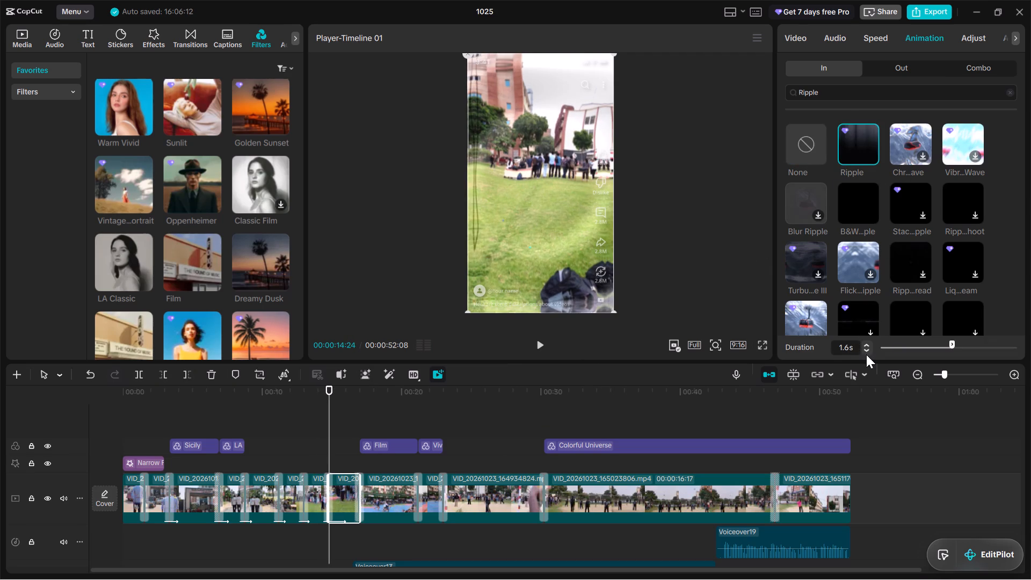
pyautogui.click(866, 355)
pyautogui.tripleClick(867, 351)
pyautogui.tripleClick(867, 351)
pyautogui.click(867, 351)
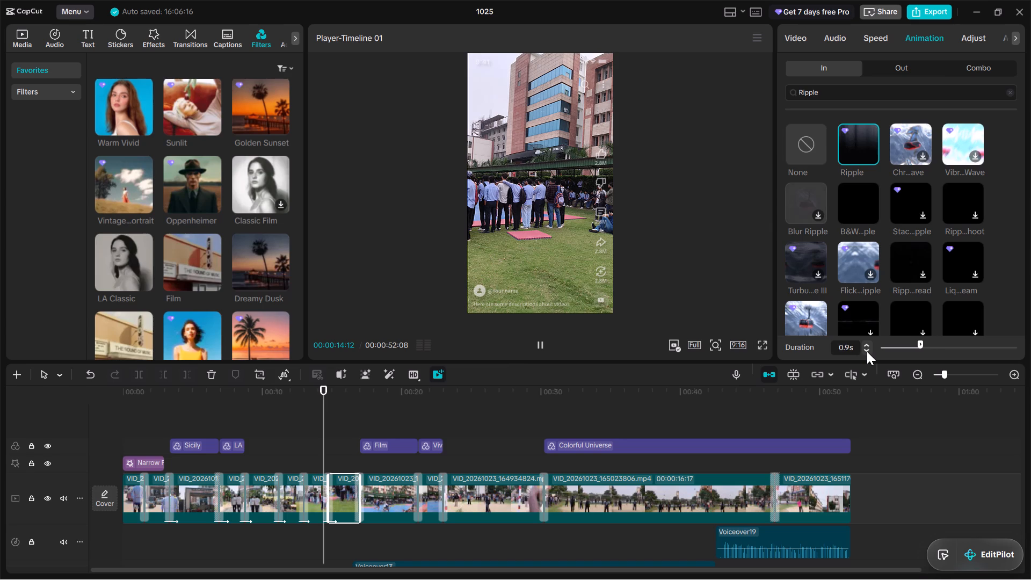
pyautogui.click(867, 351)
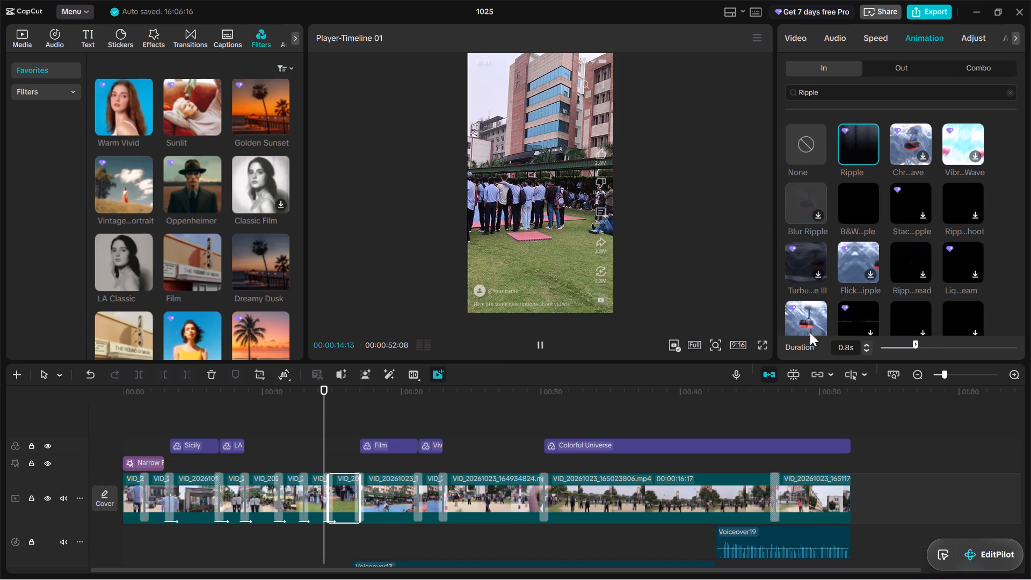
pyautogui.press('space')
pyautogui.press('space')
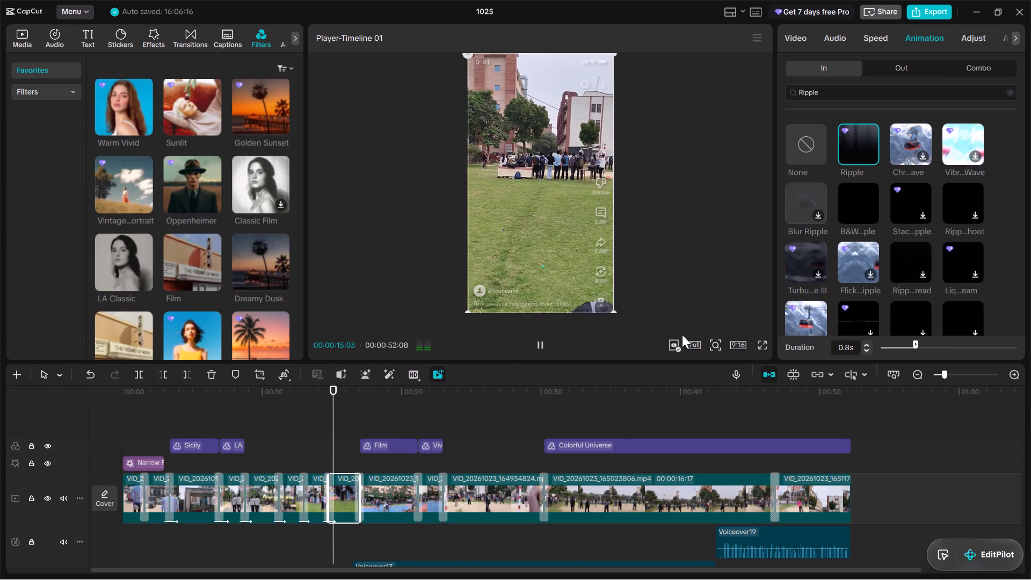
pyautogui.press('space')
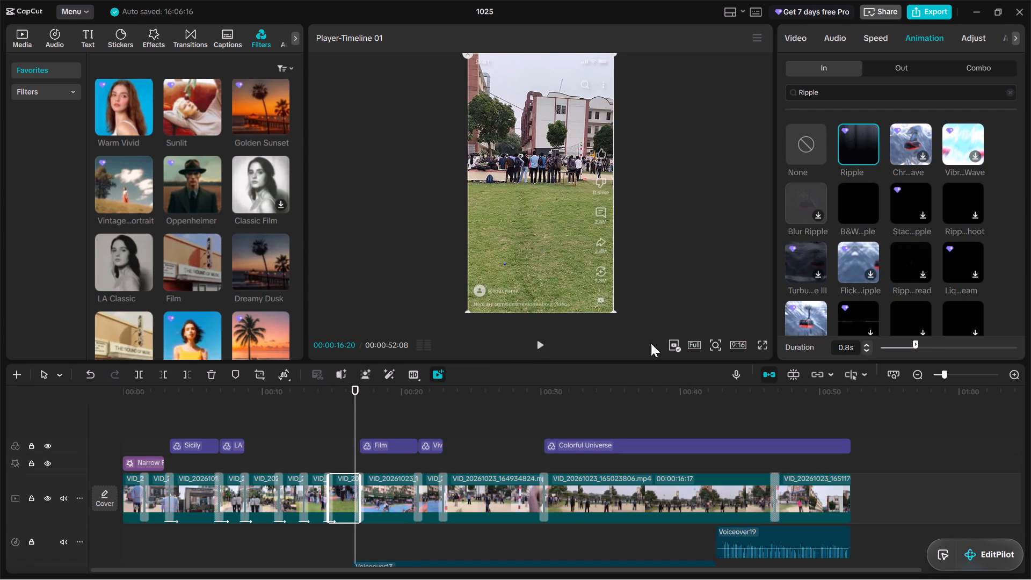
# Apply the Ripple in-animation to the ninth video clip, under the Film filter, with a 0.8 s duration and replay from the eighth clip.
pyautogui.click(391, 503)
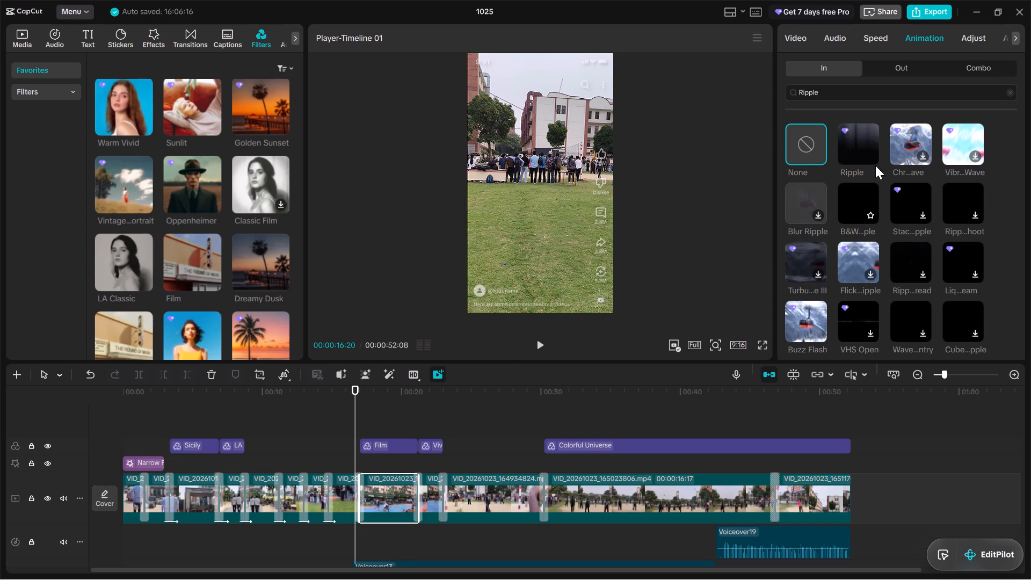
pyautogui.click(858, 143)
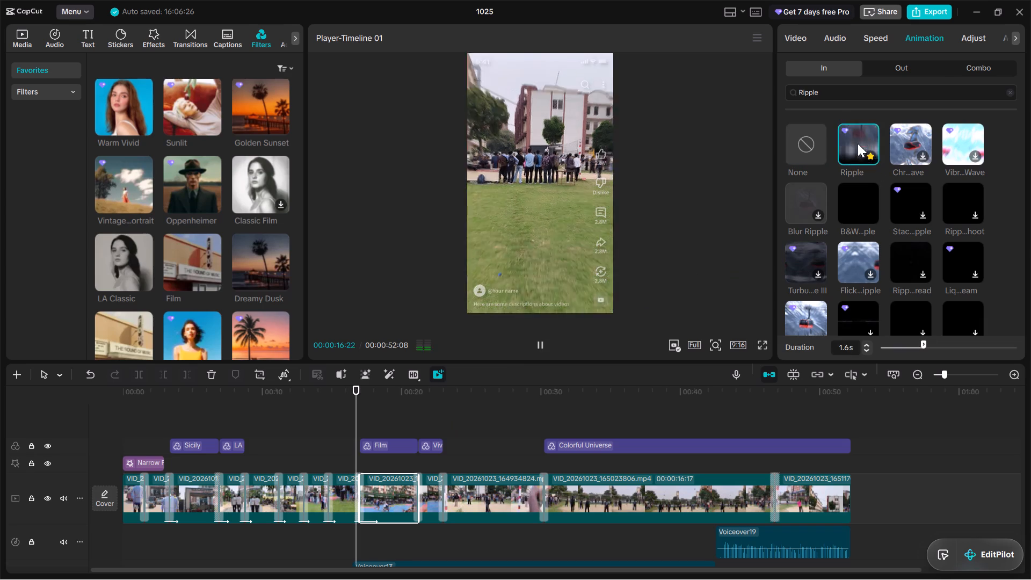
pyautogui.press('space')
pyautogui.tripleClick(868, 351)
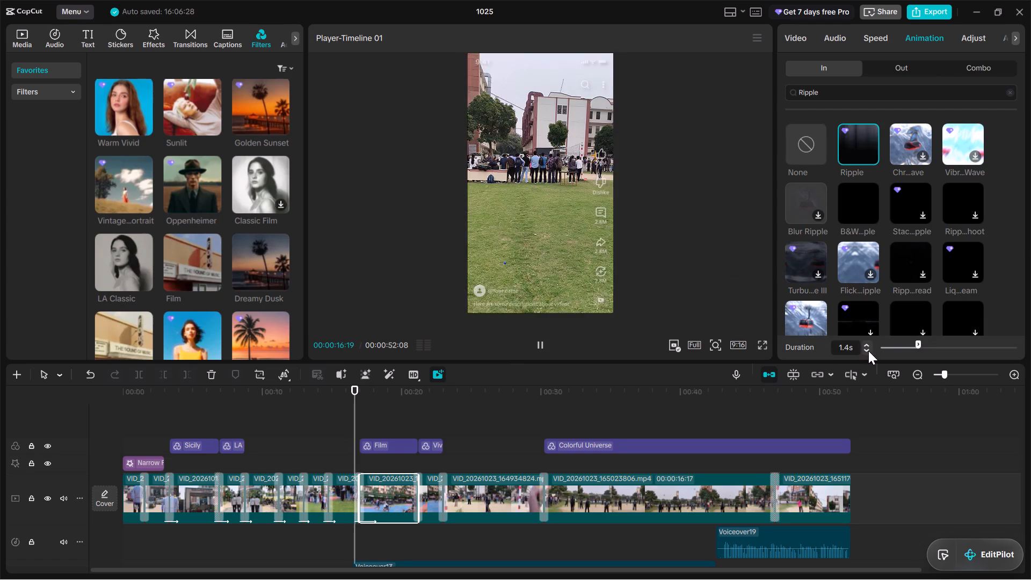
pyautogui.doubleClick(869, 351)
pyautogui.click(869, 351)
pyautogui.click(869, 351)
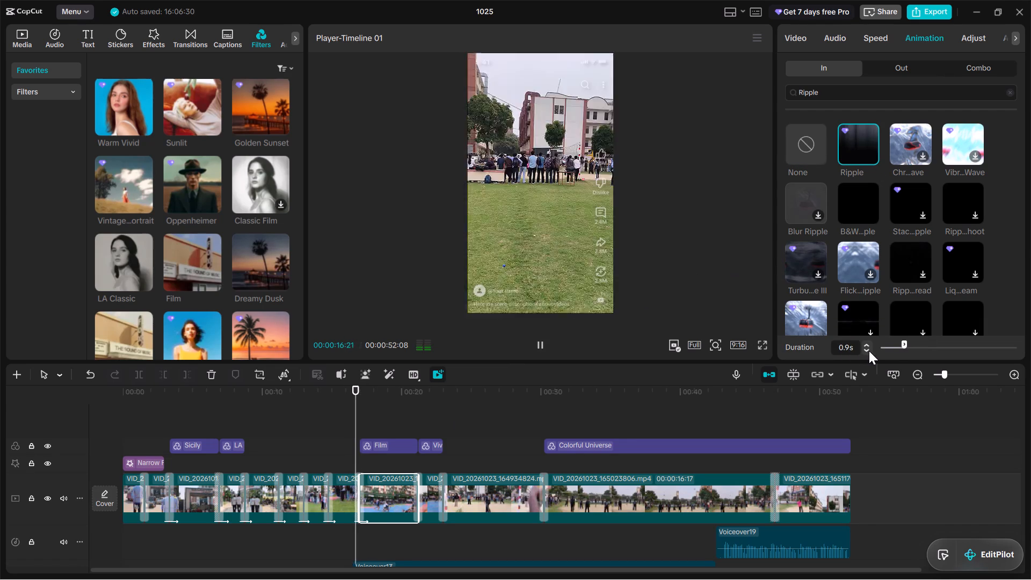
pyautogui.click(869, 351)
pyautogui.press('space')
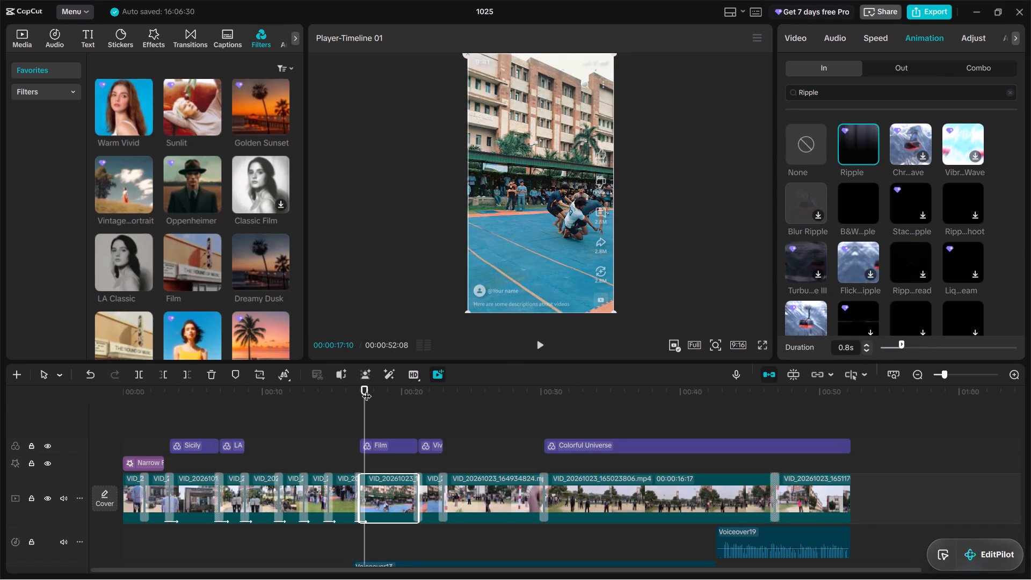
pyautogui.moveTo(367, 389); pyautogui.dragTo(337, 398)
pyautogui.press('space')
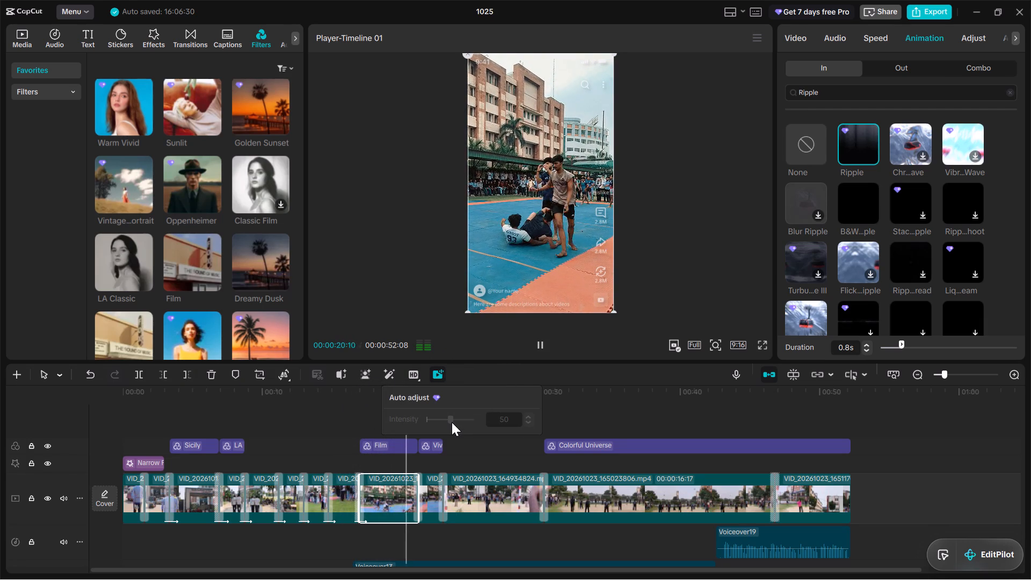
pyautogui.press('space')
pyautogui.press('space')
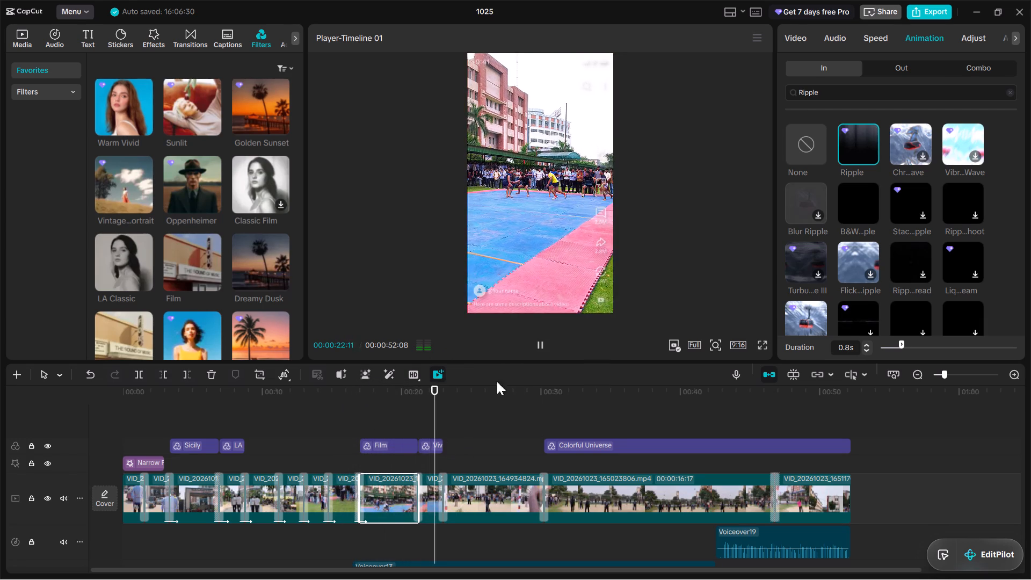
# Apply the Ripple in-animation to the tenth video clip with a 0.7 s duration and replay it from the ninth clip's end.
pyautogui.moveTo(446, 392); pyautogui.dragTo(413, 401)
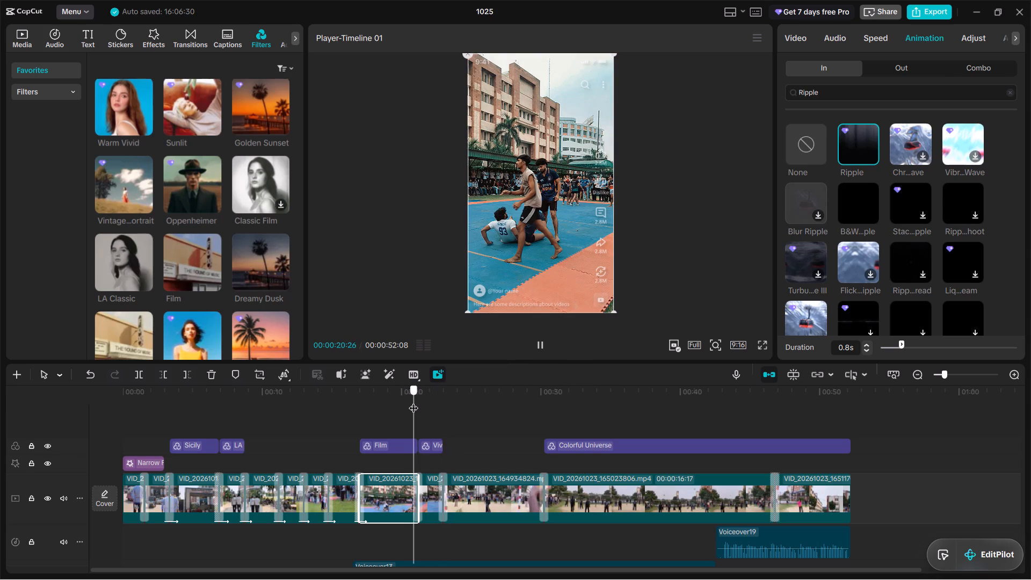
pyautogui.moveTo(413, 401); pyautogui.dragTo(413, 405)
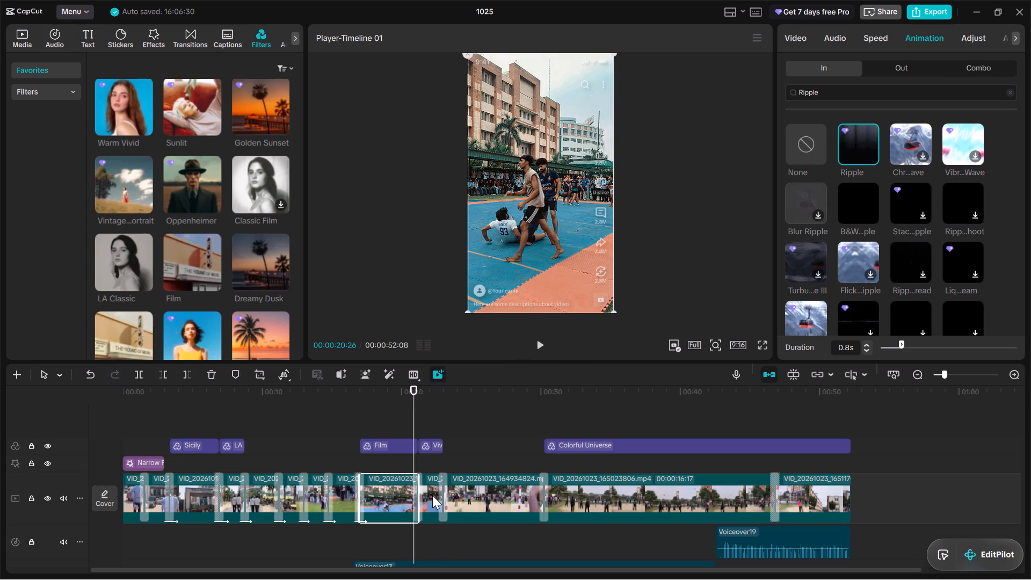
pyautogui.click(432, 495)
pyautogui.click(863, 142)
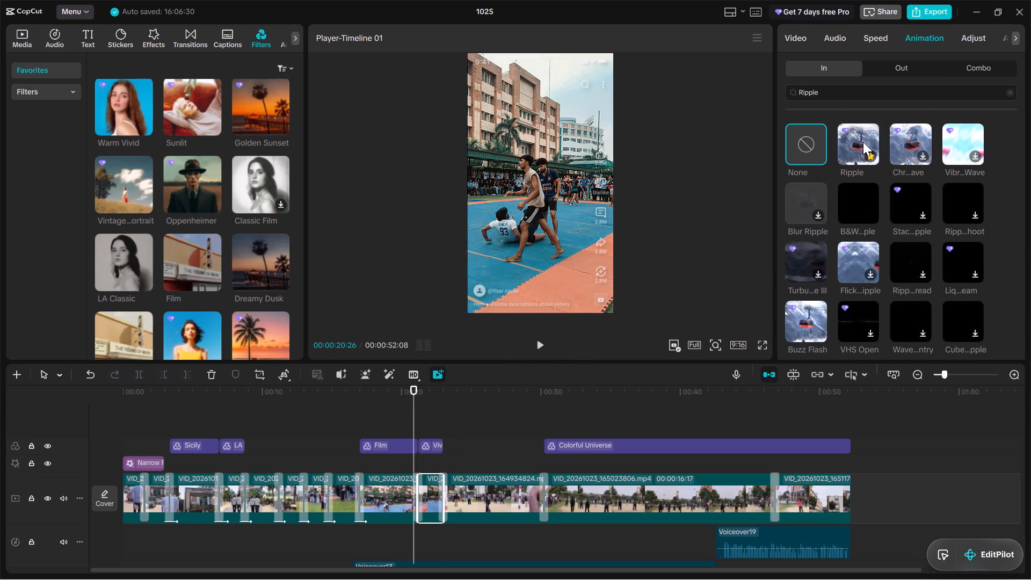
pyautogui.press('space')
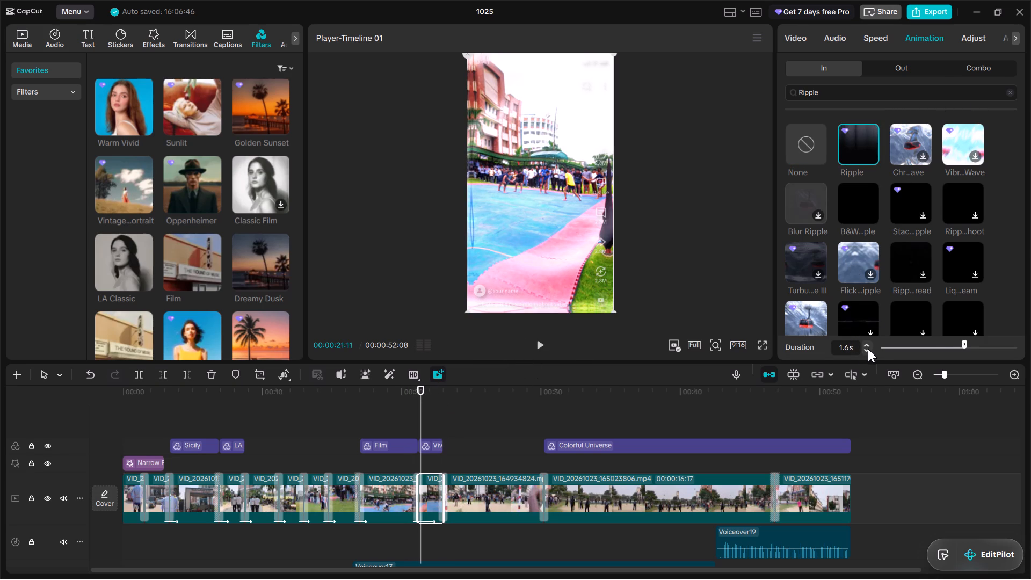
pyautogui.tripleClick(868, 350)
pyautogui.tripleClick(868, 353)
pyautogui.click(868, 353)
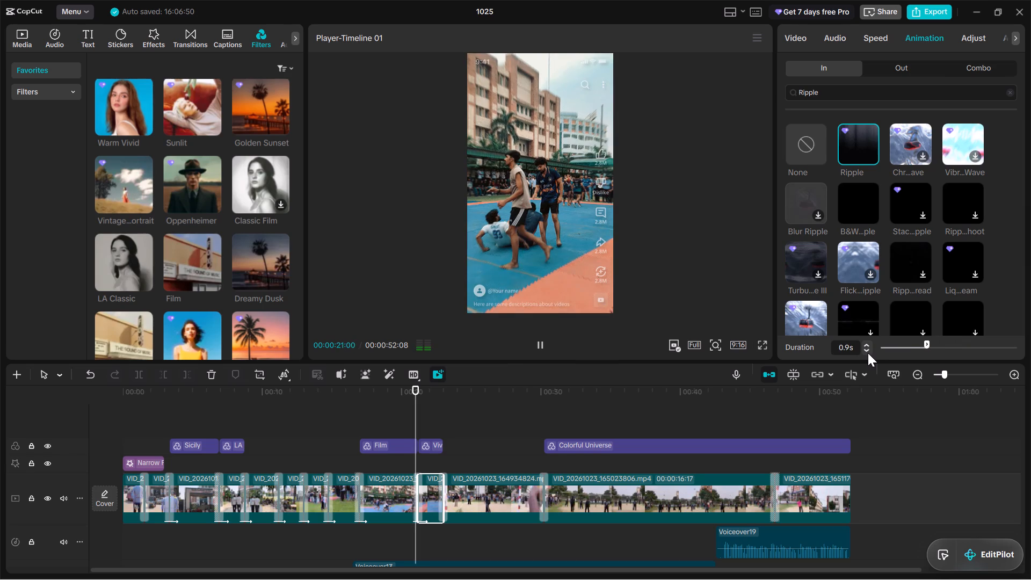
pyautogui.click(868, 353)
pyautogui.click(868, 353)
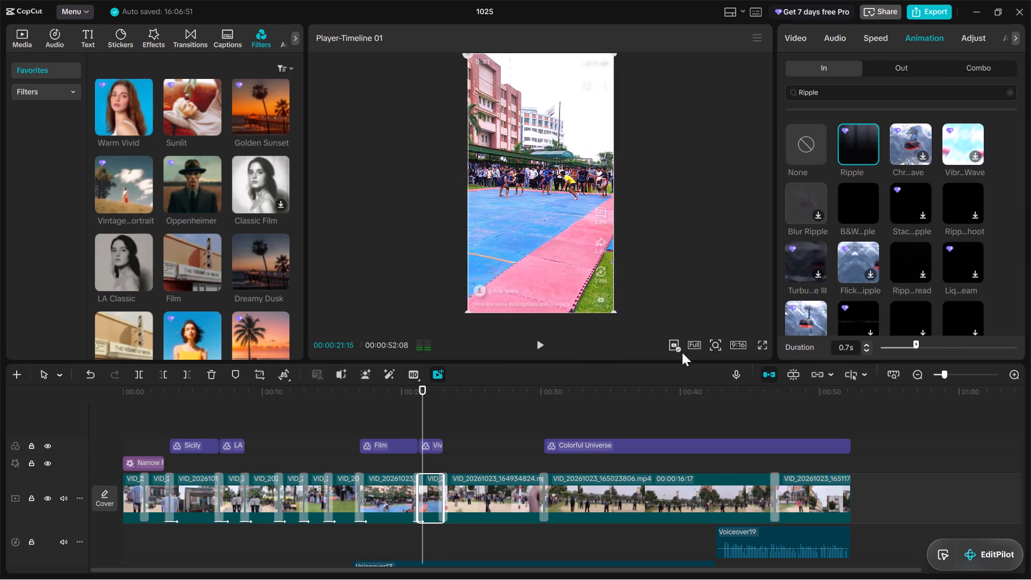
pyautogui.press('space')
pyautogui.moveTo(447, 400); pyautogui.dragTo(402, 400)
pyautogui.press('space')
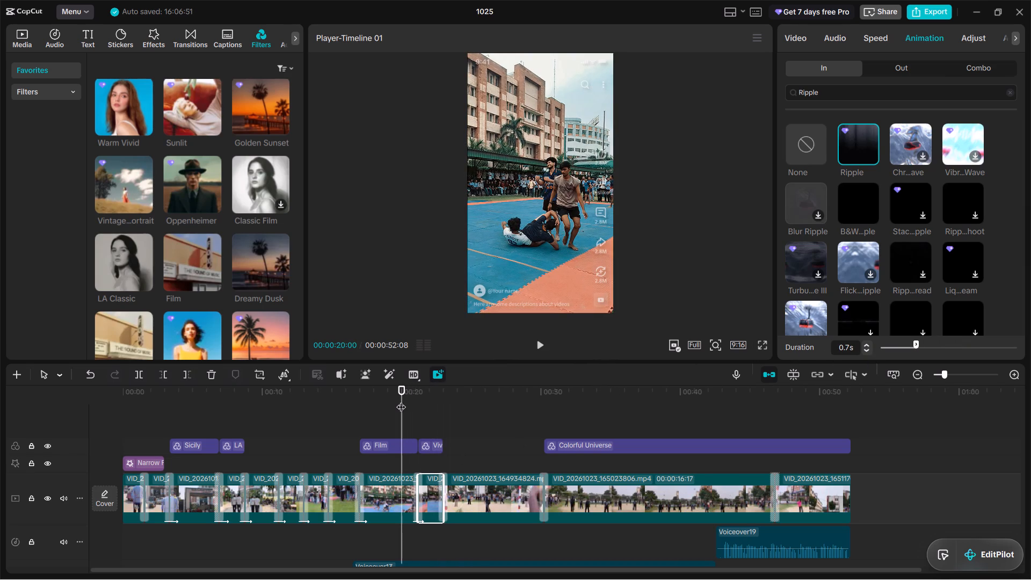
pyautogui.press('space')
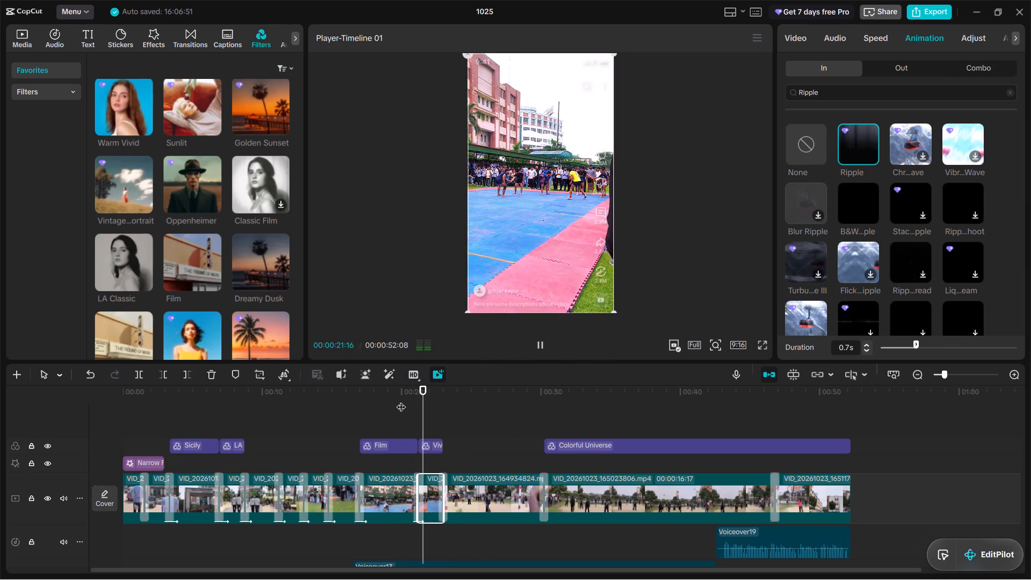
pyautogui.press('space')
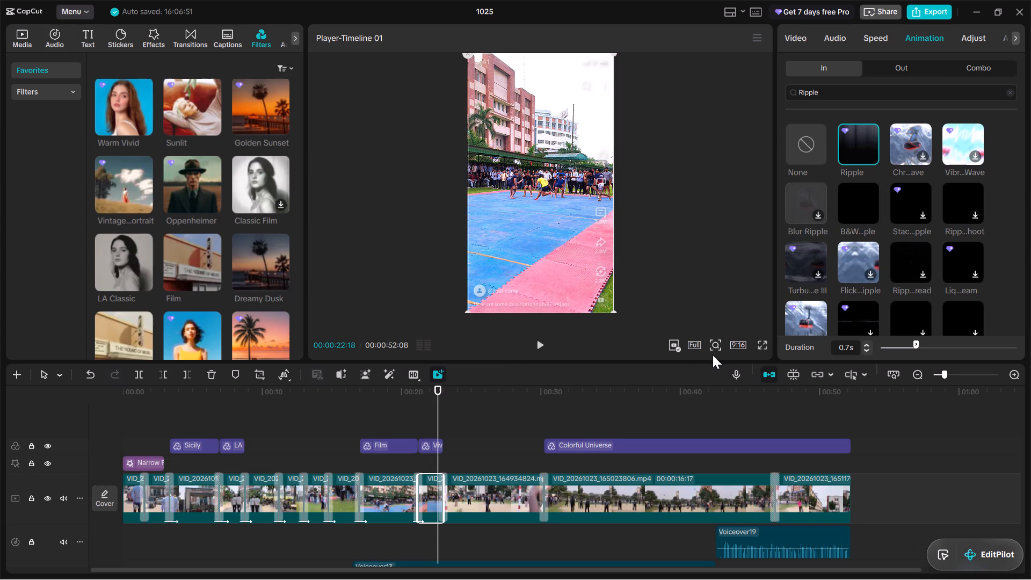
# Apply the Ripple in-animation to the eleventh video clip with a 1.0 s duration and replay it from the tenth clip's end.
pyautogui.click(461, 506)
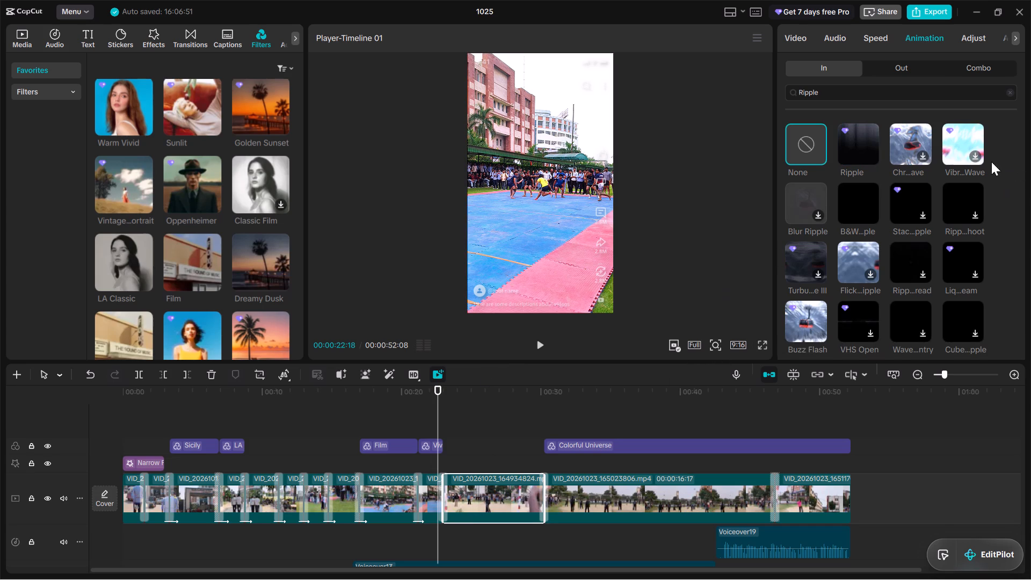
pyautogui.click(858, 149)
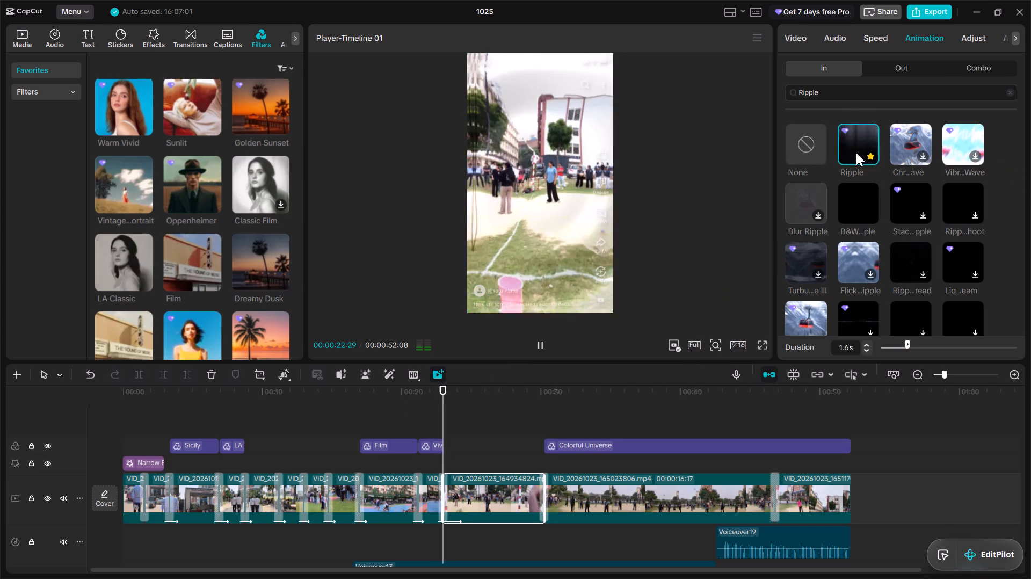
pyautogui.press('space')
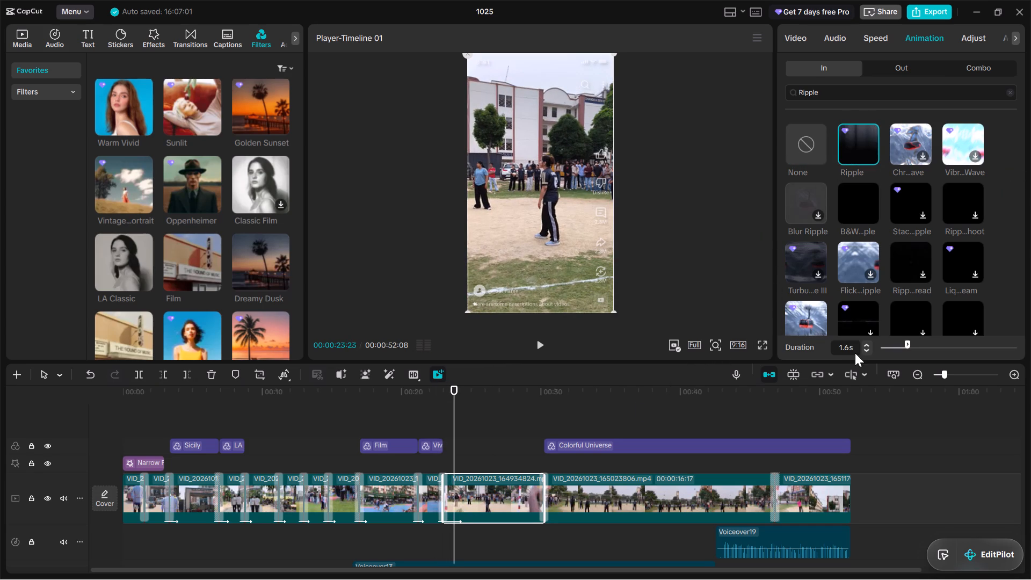
pyautogui.doubleClick(865, 353)
pyautogui.click(865, 353)
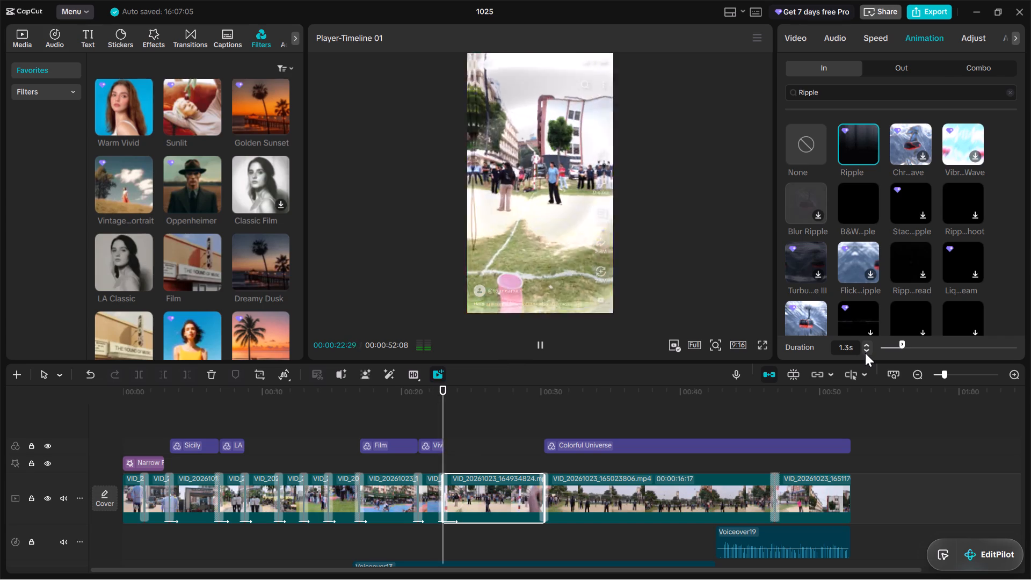
pyautogui.tripleClick(865, 353)
pyautogui.press('space')
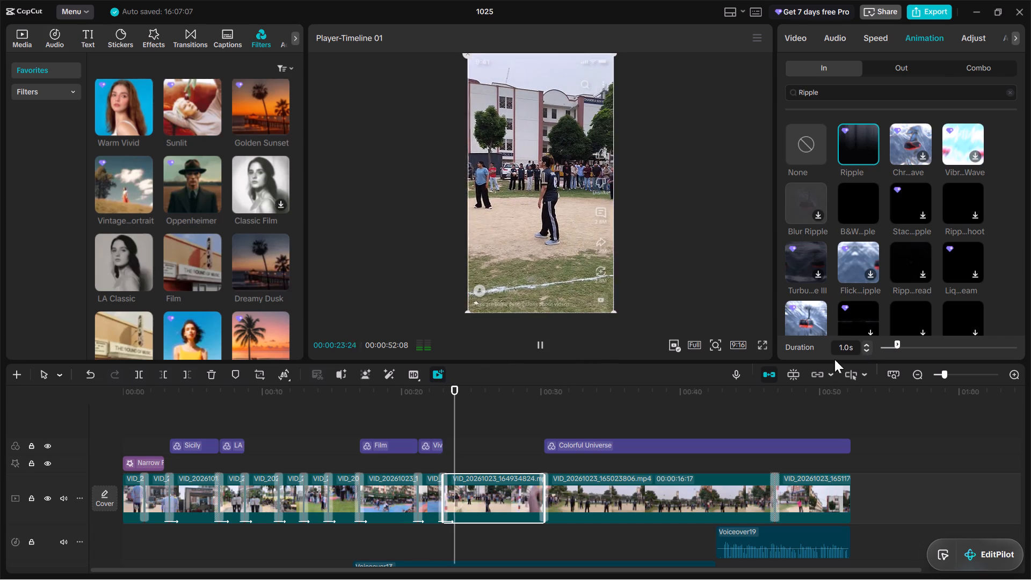
pyautogui.press('space')
pyautogui.moveTo(464, 393); pyautogui.dragTo(437, 393)
pyautogui.press('space')
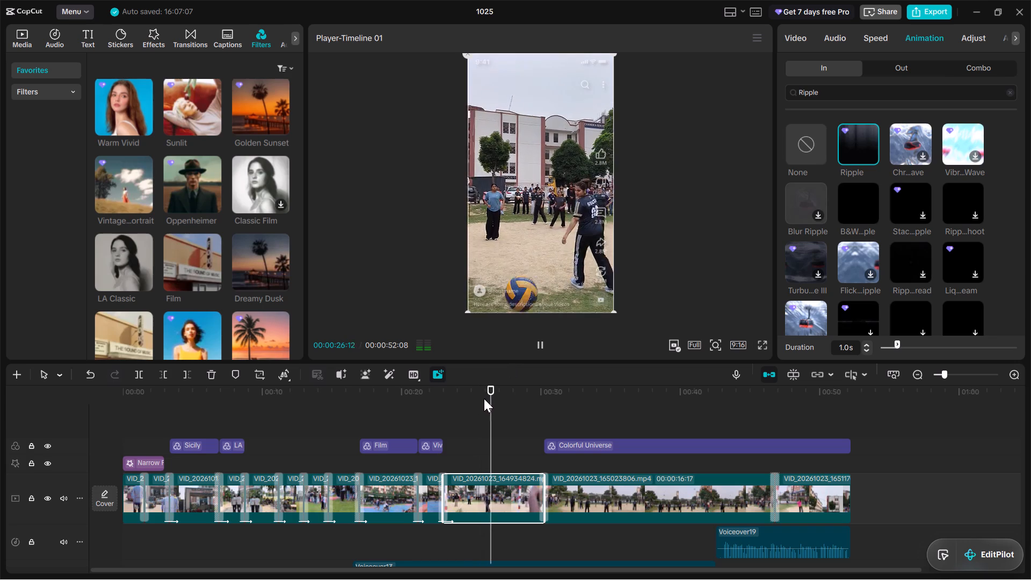
# Apply the Ripple in-animation to the last video clip with a 1.0 s duration and replay its opening.
pyautogui.scroll(-2, 492, 413)
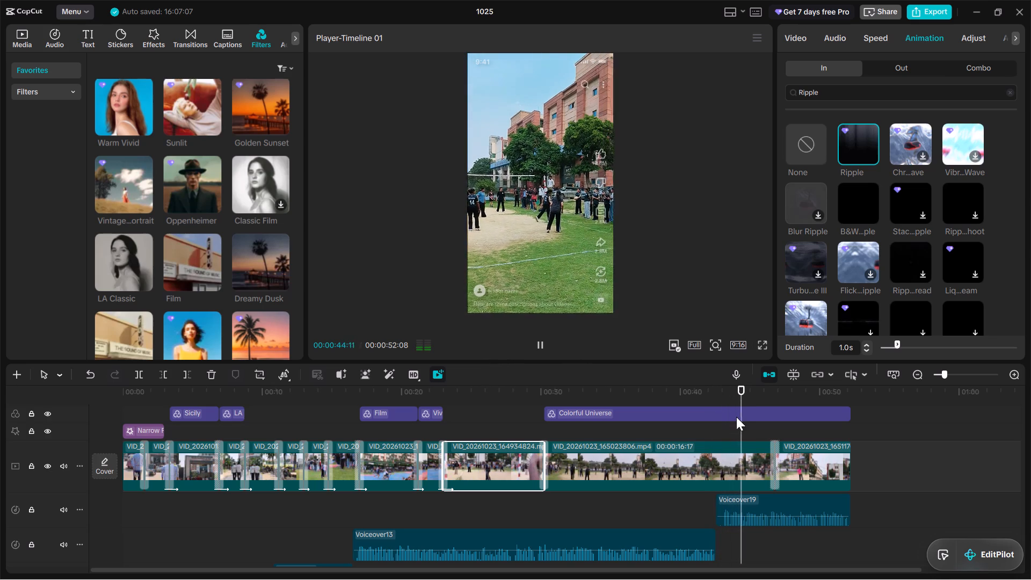
pyautogui.scroll(1, 761, 466)
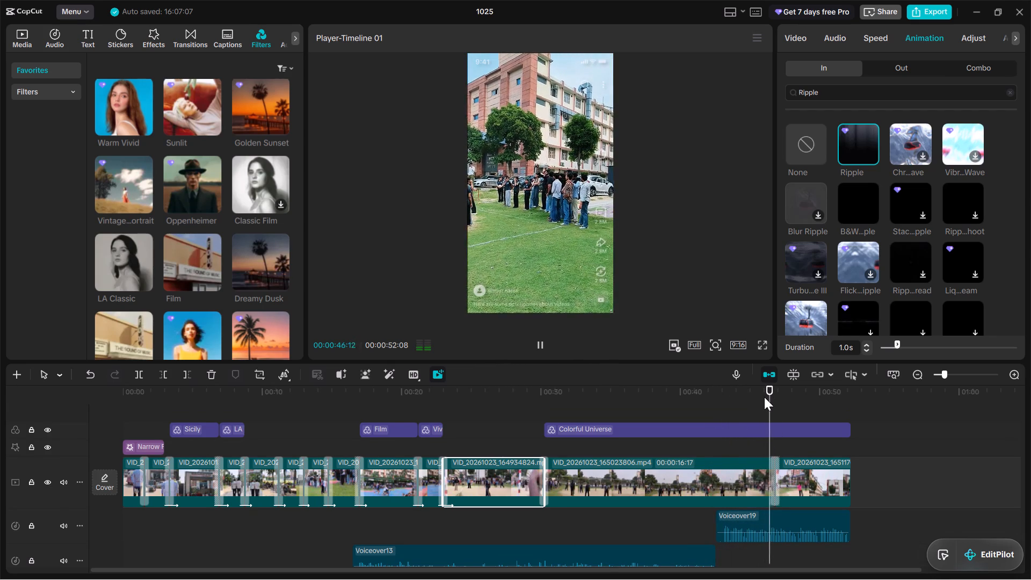
pyautogui.moveTo(778, 392); pyautogui.dragTo(768, 396)
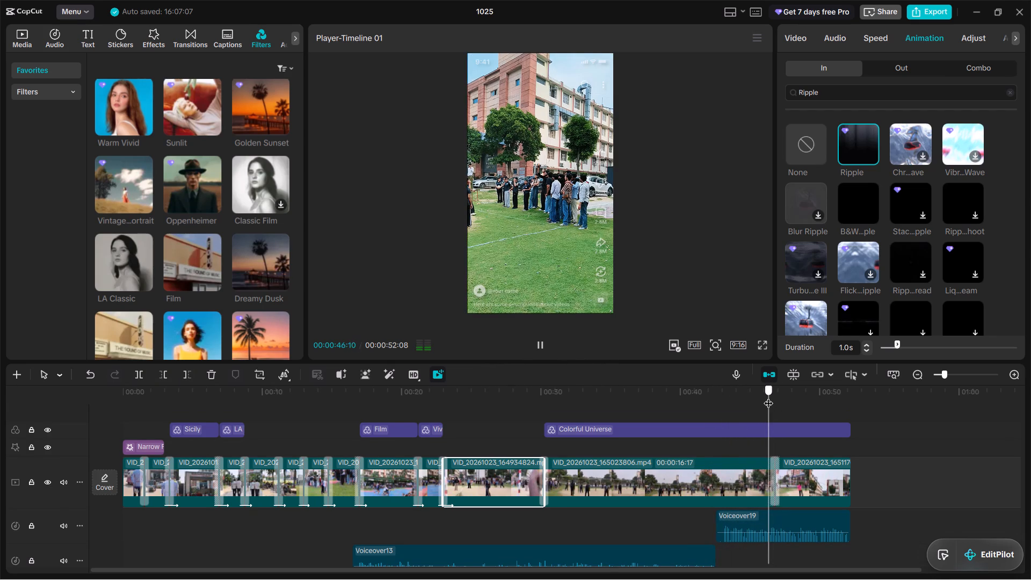
pyautogui.moveTo(768, 396); pyautogui.dragTo(770, 397)
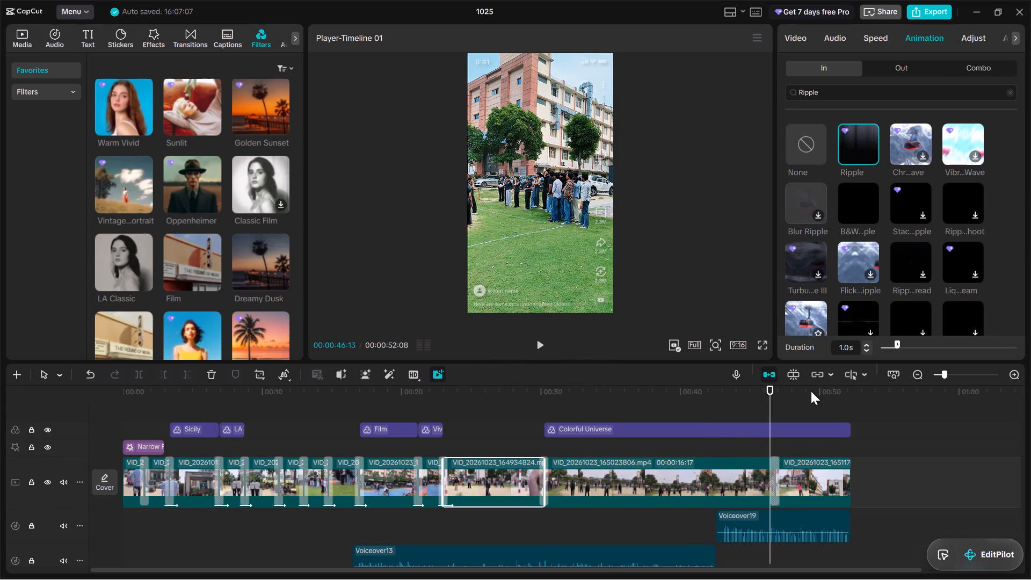
pyautogui.click(793, 486)
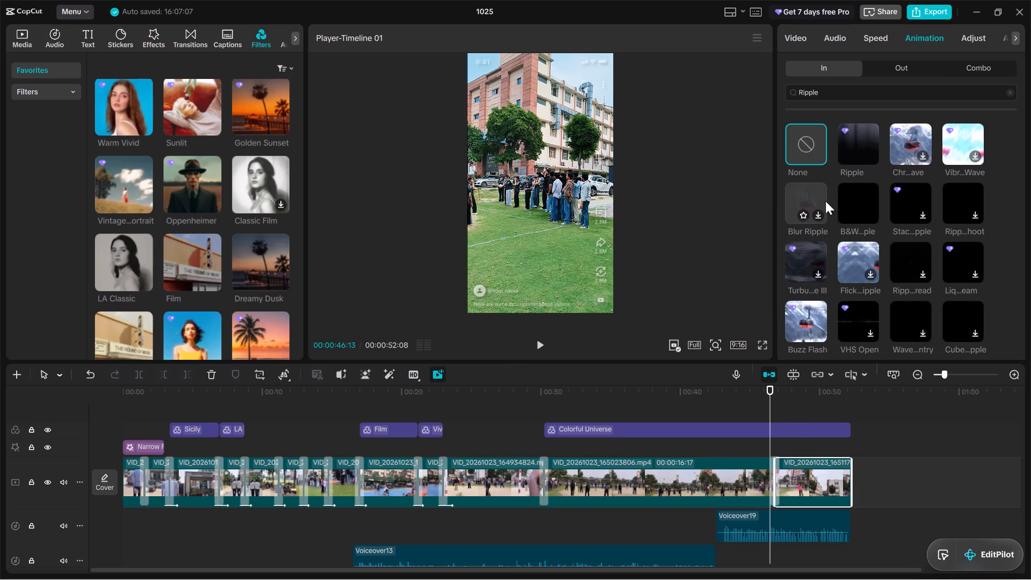
pyautogui.click(855, 148)
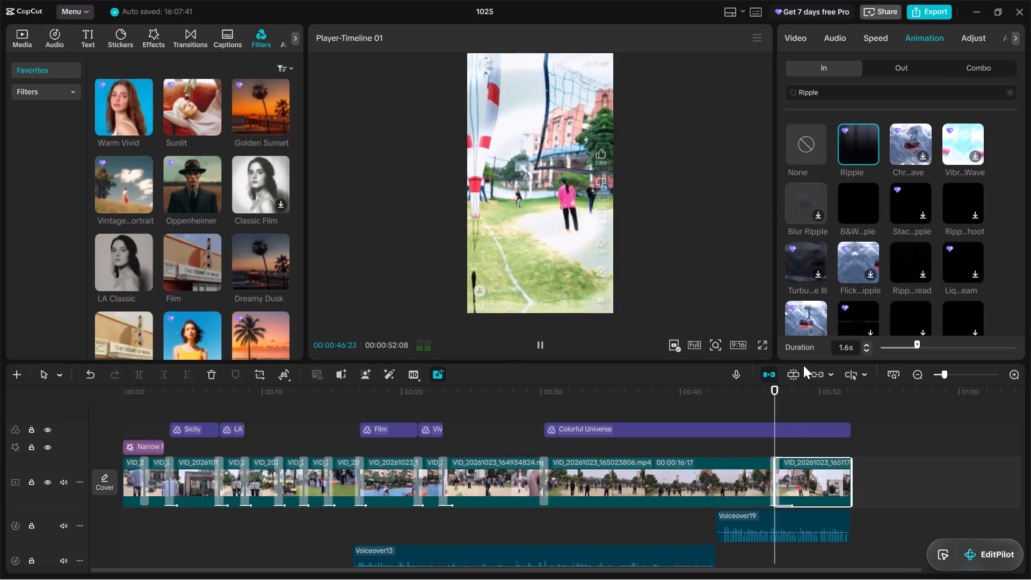
pyautogui.press('space')
pyautogui.tripleClick(866, 351)
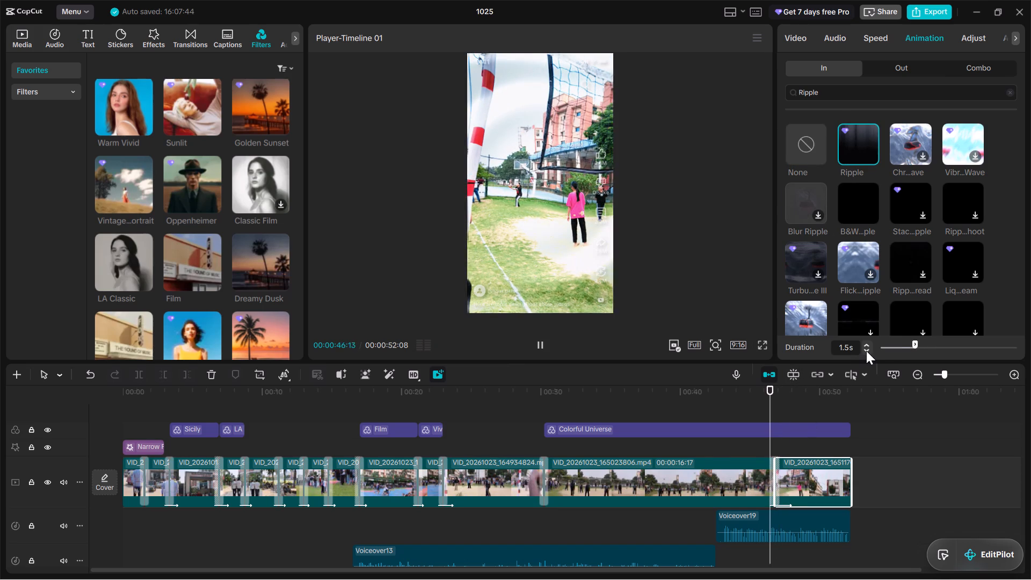
pyautogui.doubleClick(866, 351)
pyautogui.click(866, 351)
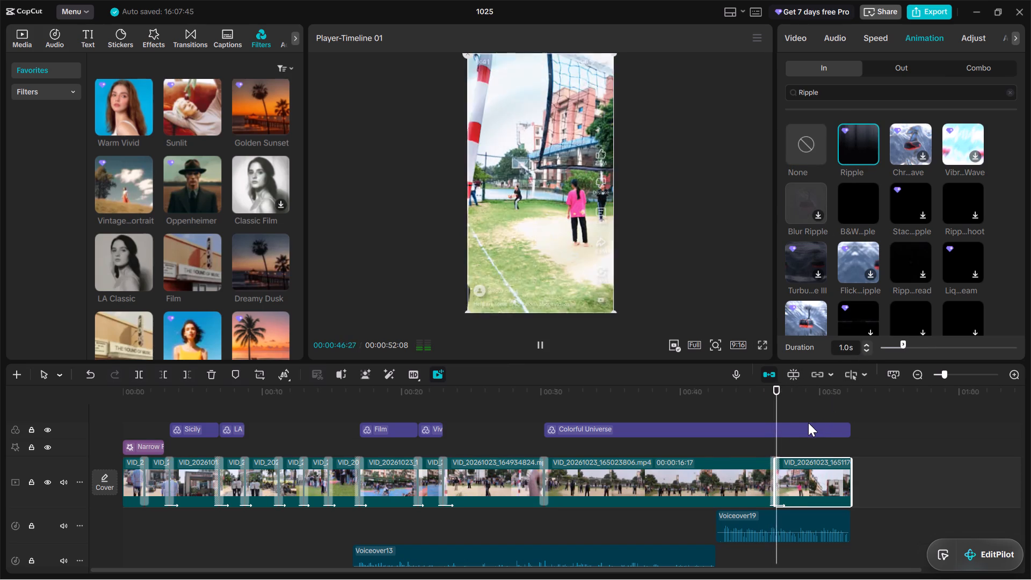
pyautogui.moveTo(781, 395); pyautogui.dragTo(777, 398)
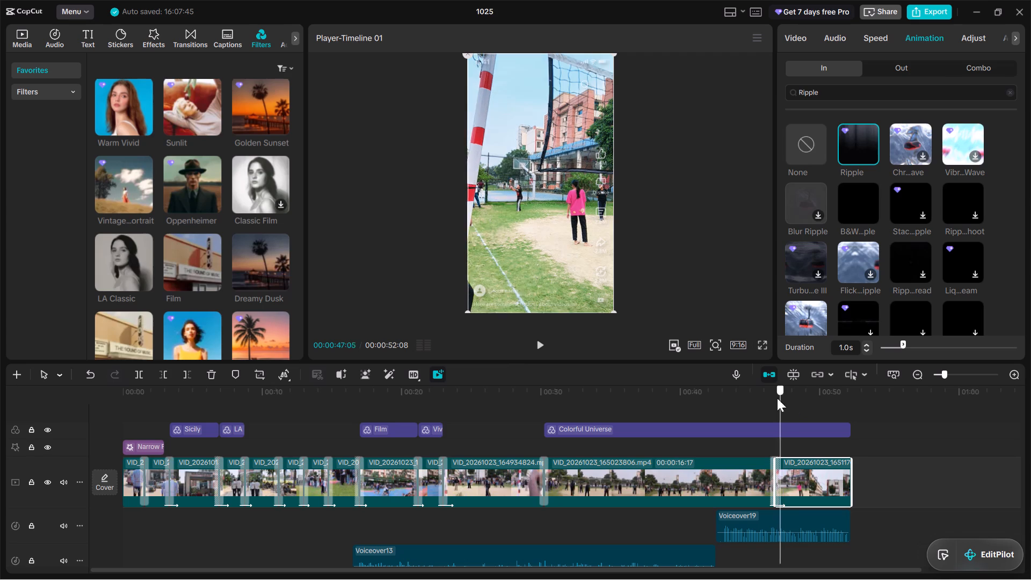
pyautogui.moveTo(777, 398); pyautogui.dragTo(765, 406)
pyautogui.press('space')
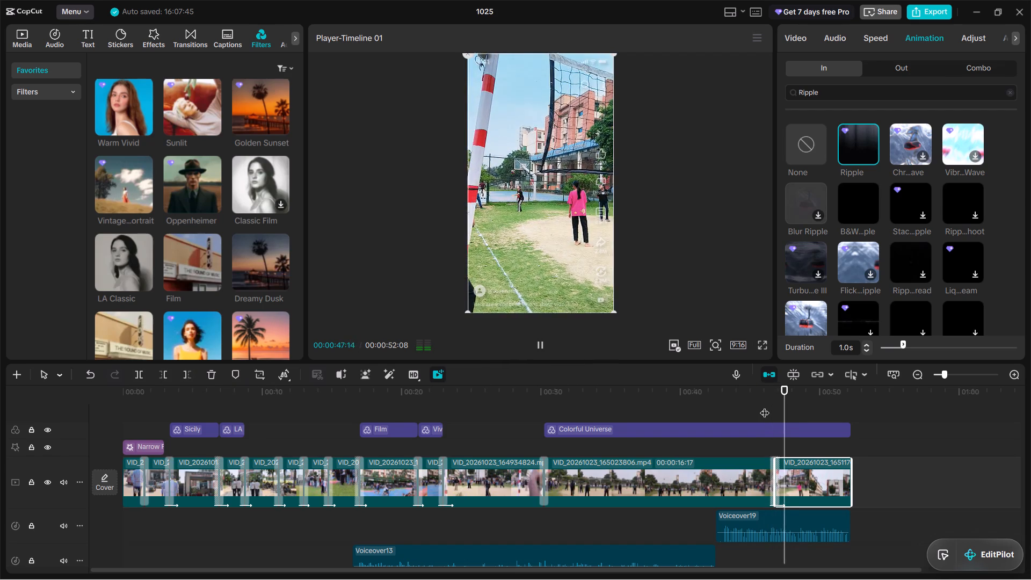
# Add the favourited Click_Mouse_Click_02 sound at 00:00:01:06, where the transition between the first two clips begins.
pyautogui.moveTo(811, 394); pyautogui.dragTo(705, 398)
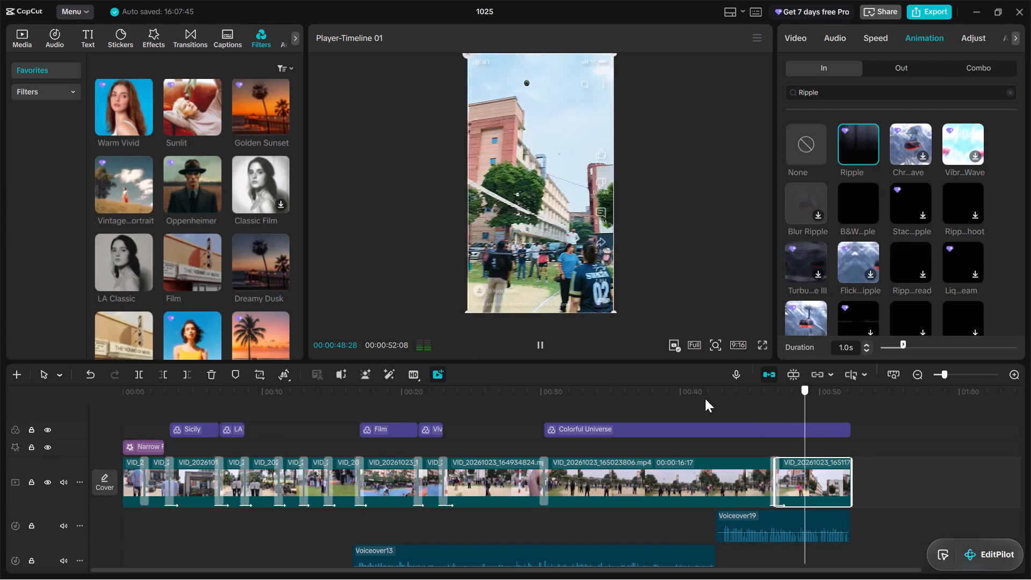
pyautogui.moveTo(705, 398); pyautogui.dragTo(100, 467)
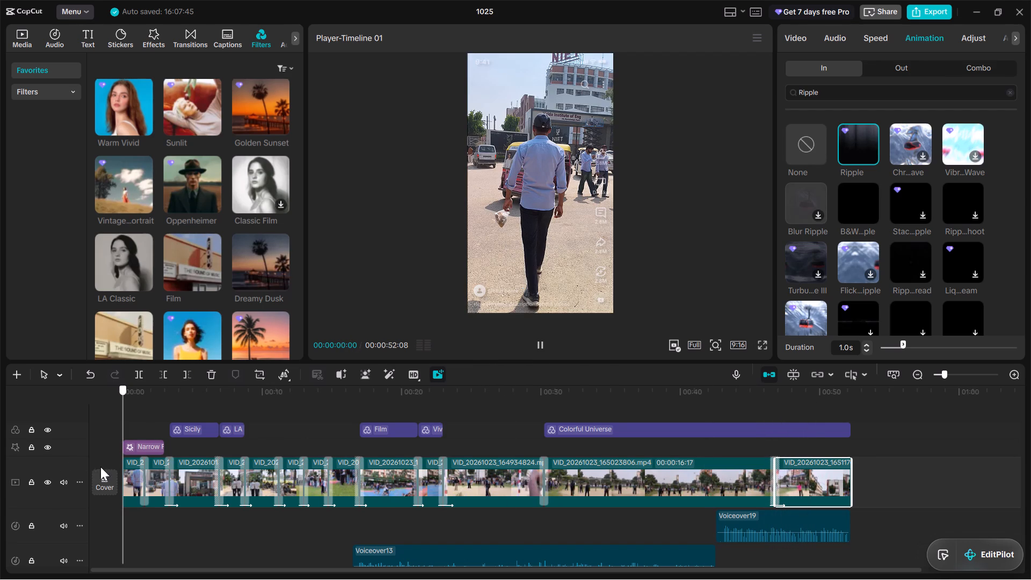
pyautogui.moveTo(100, 467); pyautogui.dragTo(99, 465)
pyautogui.moveTo(124, 393); pyautogui.dragTo(139, 400)
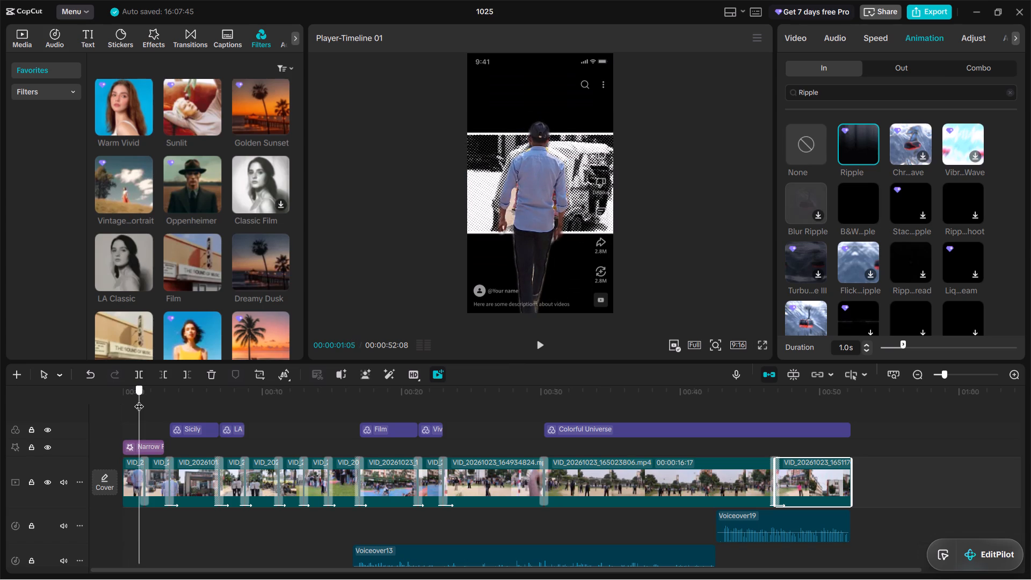
pyautogui.moveTo(139, 400); pyautogui.dragTo(140, 400)
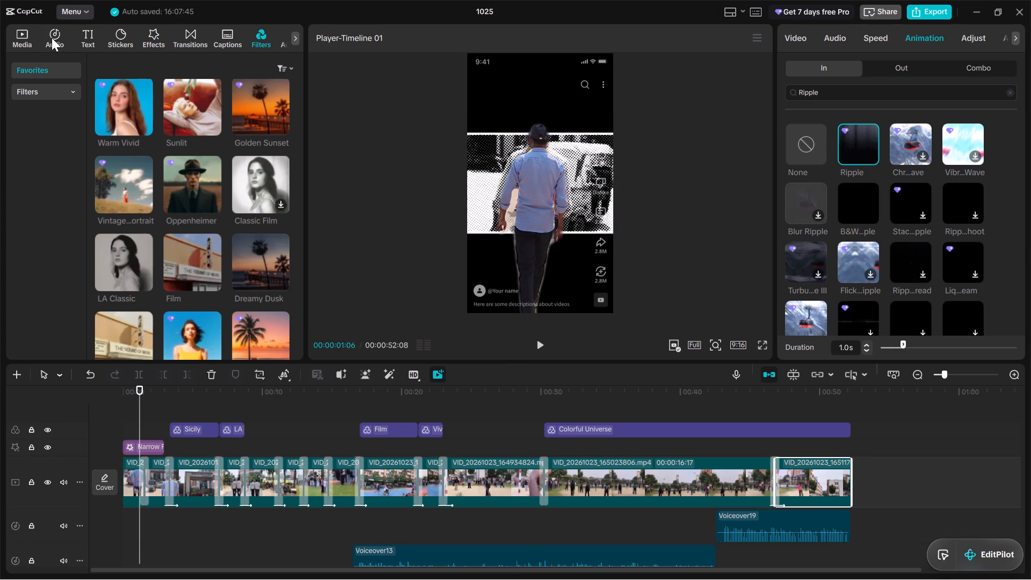
pyautogui.click(52, 37)
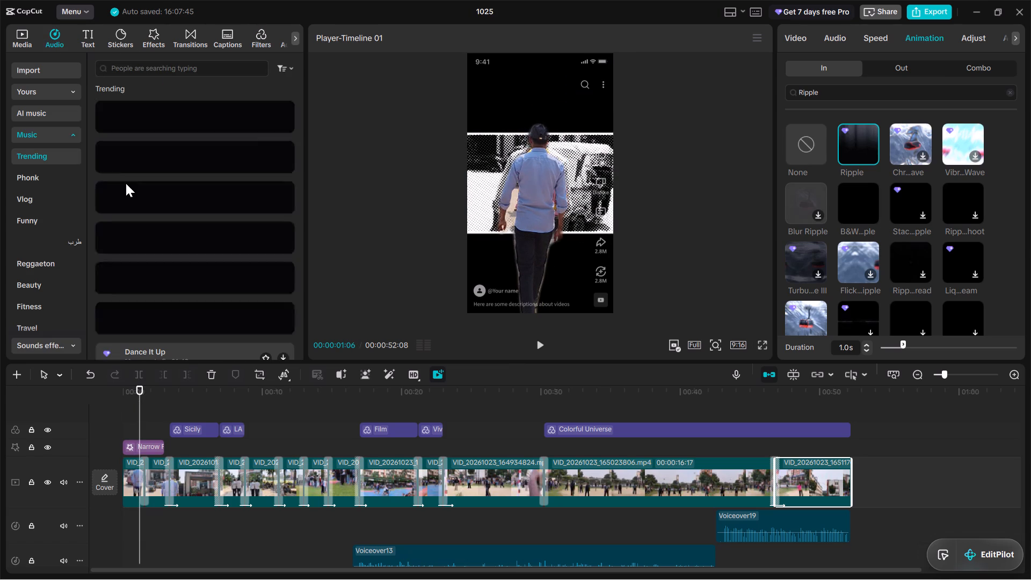
pyautogui.click(41, 97)
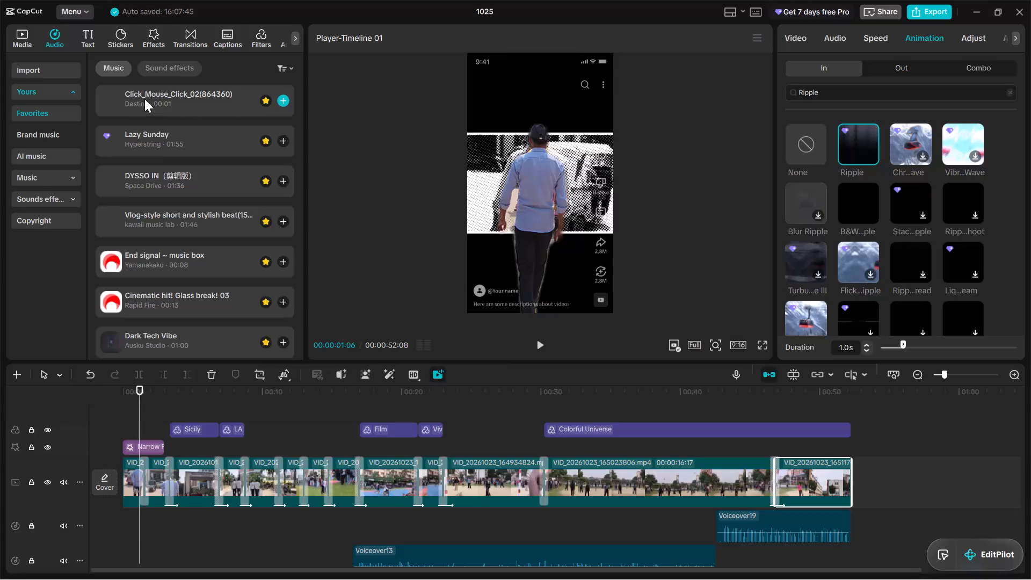
pyautogui.click(286, 102)
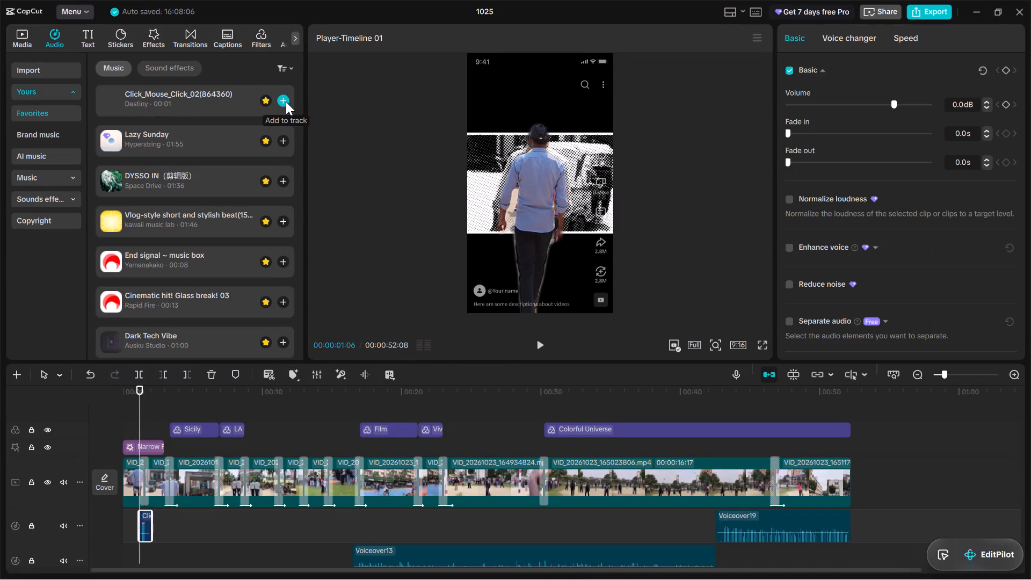
# Trim the end of the mouse-click sound to about the end of the first transition and play it back from the video's start.
pyautogui.moveTo(154, 516); pyautogui.dragTo(157, 517)
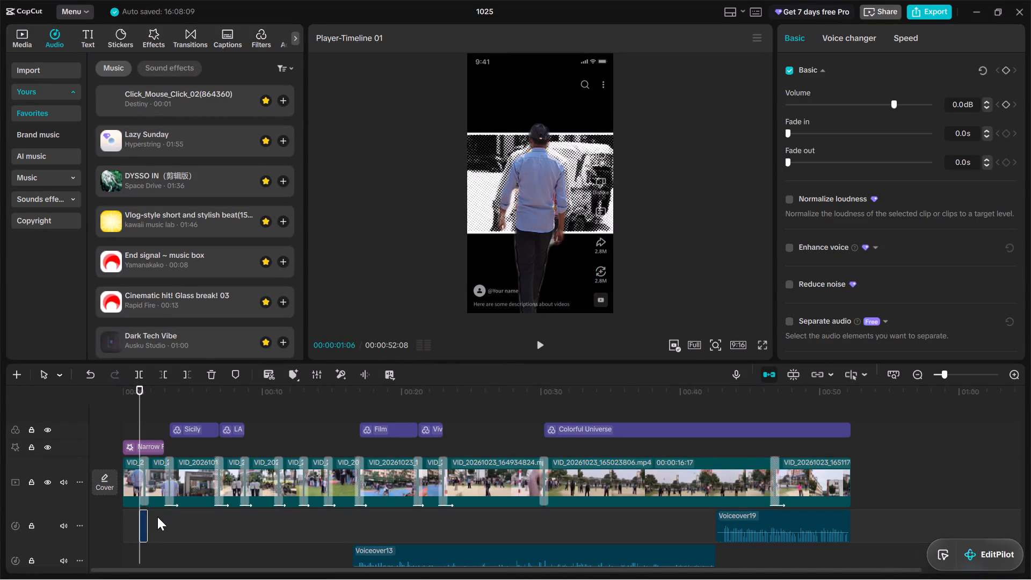
pyautogui.moveTo(157, 517); pyautogui.dragTo(159, 512)
pyautogui.moveTo(146, 511); pyautogui.dragTo(154, 512)
pyautogui.moveTo(943, 373); pyautogui.dragTo(961, 373)
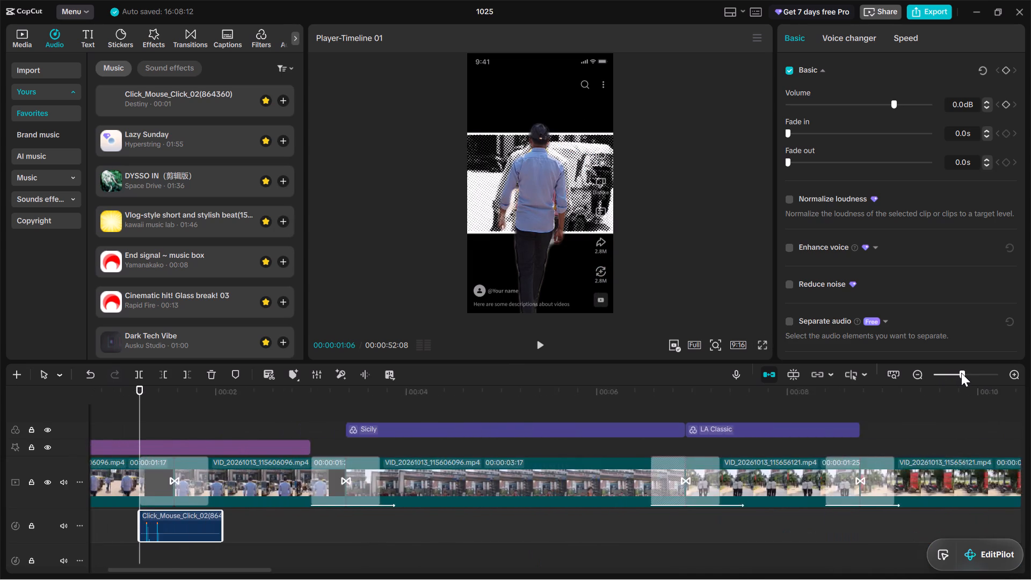
pyautogui.moveTo(961, 373); pyautogui.dragTo(963, 373)
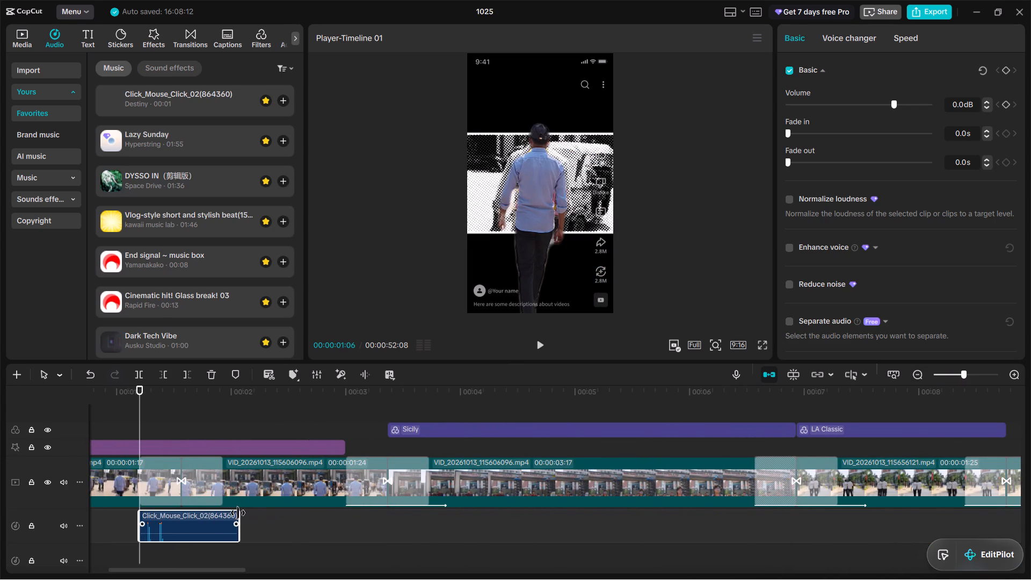
pyautogui.moveTo(239, 513); pyautogui.dragTo(222, 509)
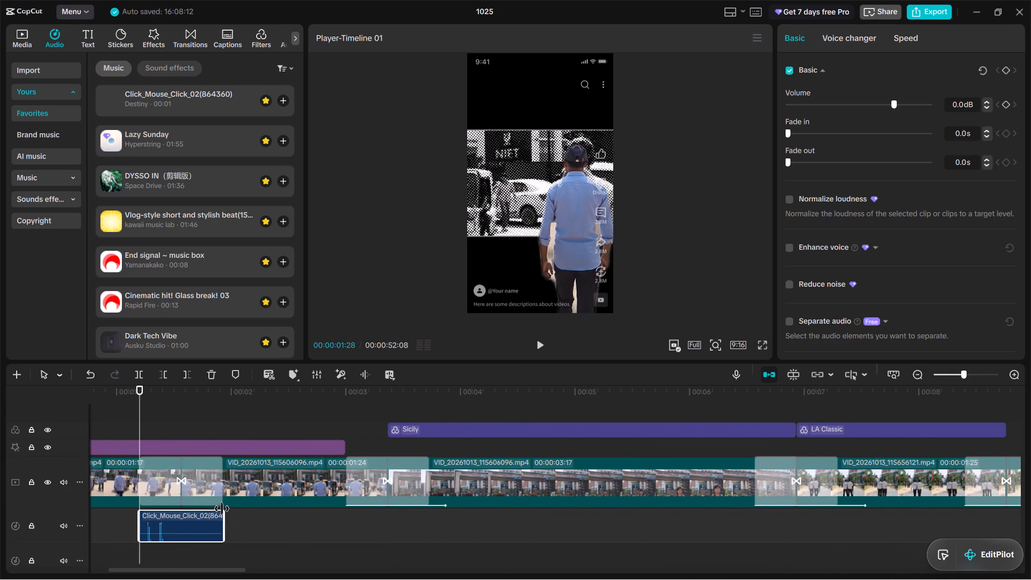
pyautogui.moveTo(222, 509); pyautogui.dragTo(215, 512)
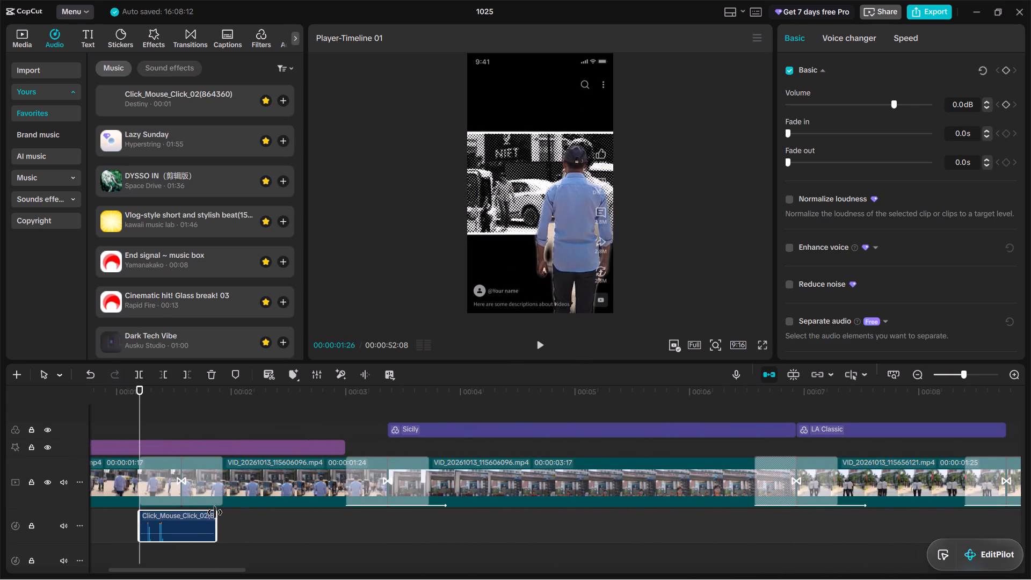
pyautogui.moveTo(215, 512); pyautogui.dragTo(217, 512)
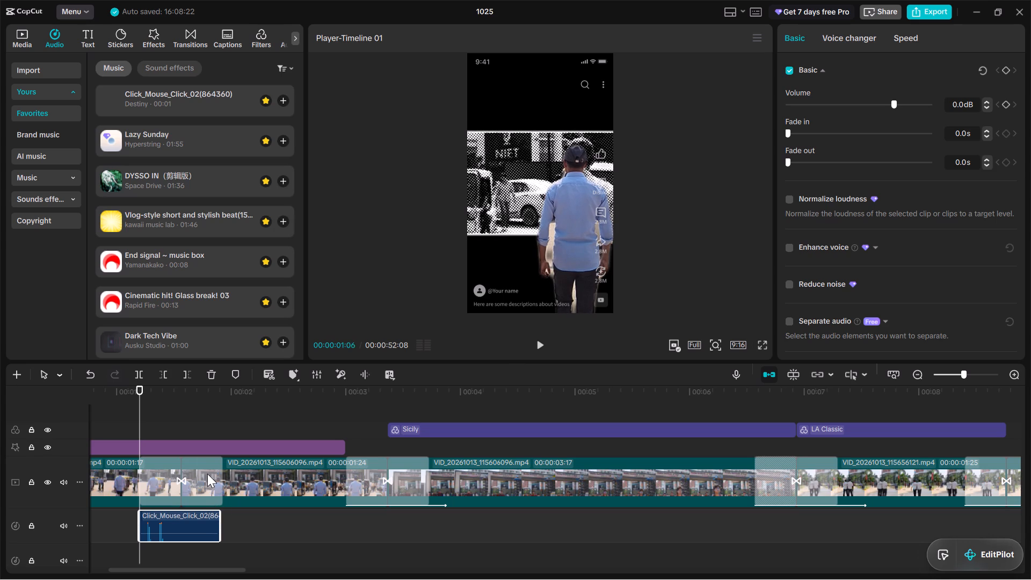
pyautogui.moveTo(137, 394); pyautogui.dragTo(110, 395)
pyautogui.press('space')
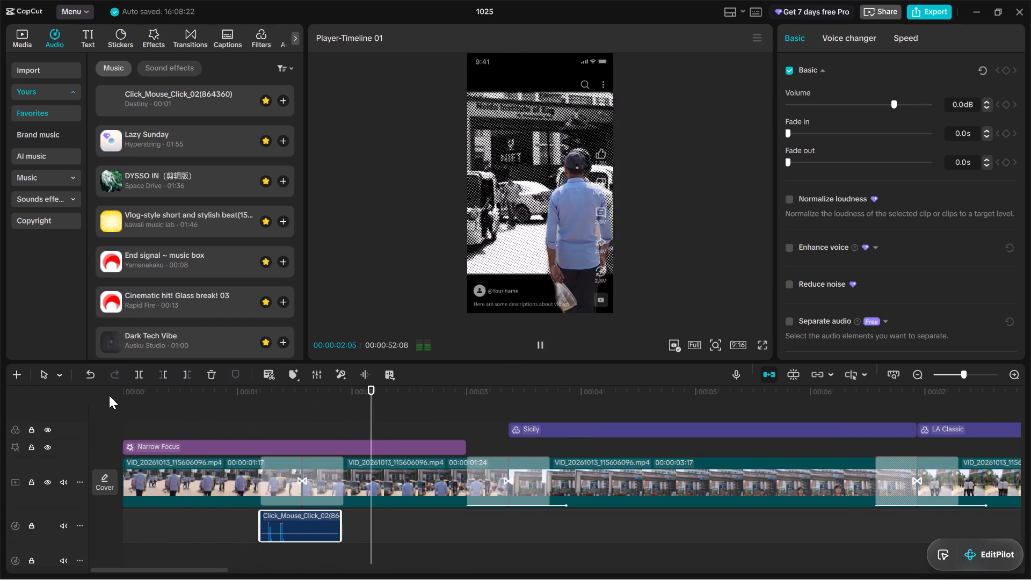
pyautogui.press('space')
# Add Click_Mouse_Click_02 again at 00:00:03:00, where the second transition begins, and trim its end to about 00:00:03:22.
pyautogui.moveTo(388, 395); pyautogui.dragTo(401, 396)
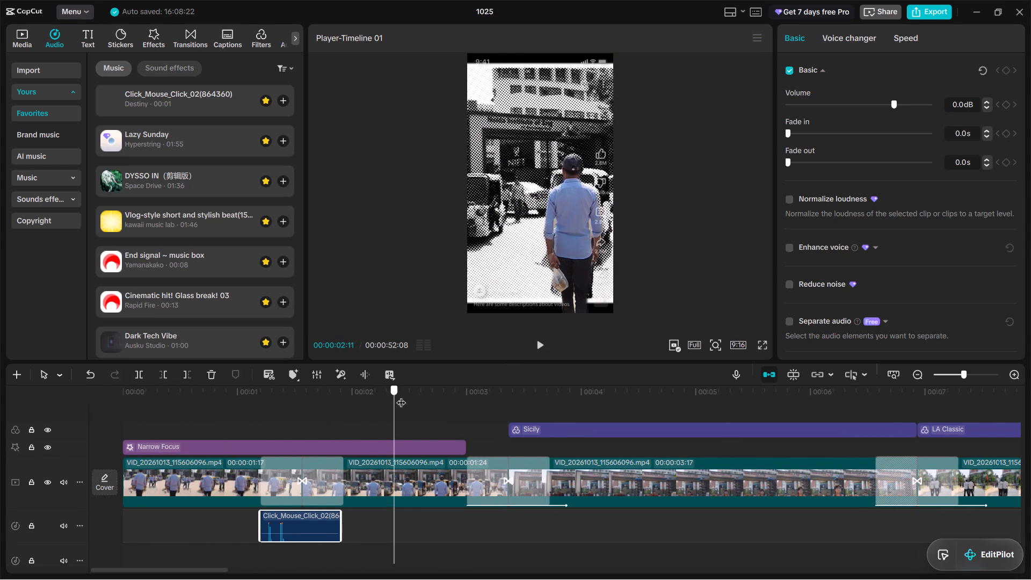
pyautogui.moveTo(401, 396); pyautogui.dragTo(465, 410)
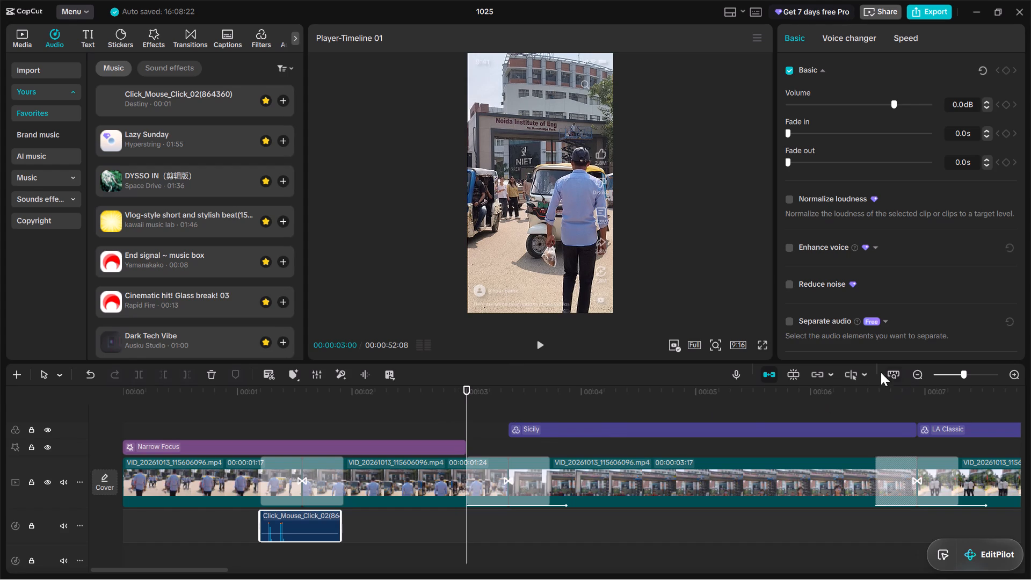
pyautogui.click(281, 103)
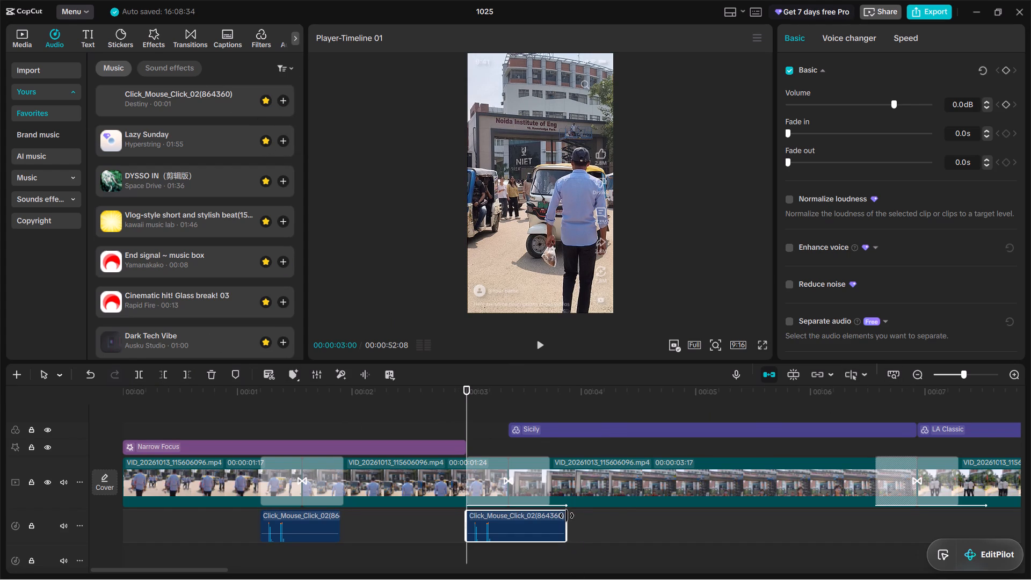
pyautogui.moveTo(567, 516); pyautogui.dragTo(548, 521)
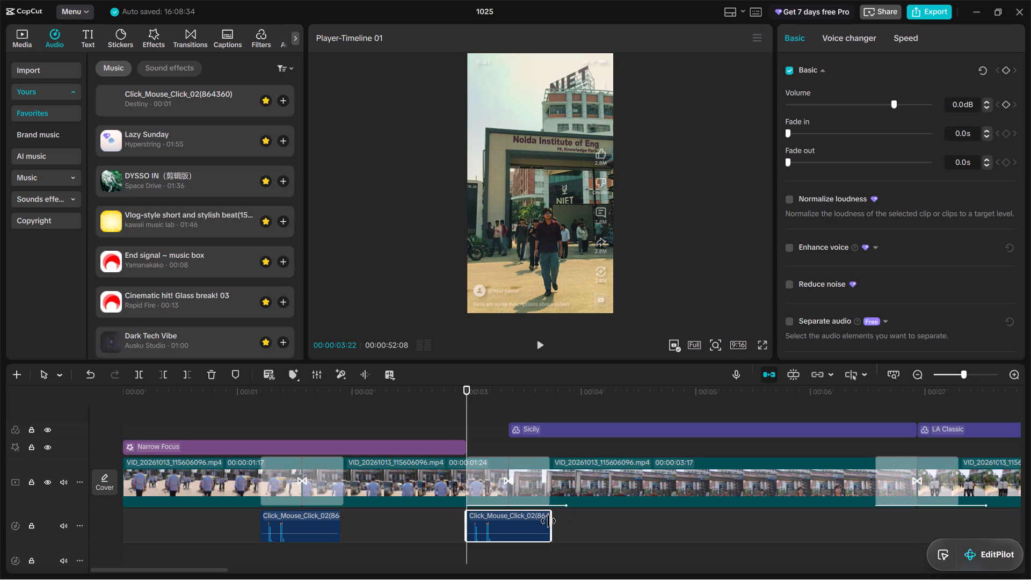
pyautogui.moveTo(548, 521); pyautogui.dragTo(547, 522)
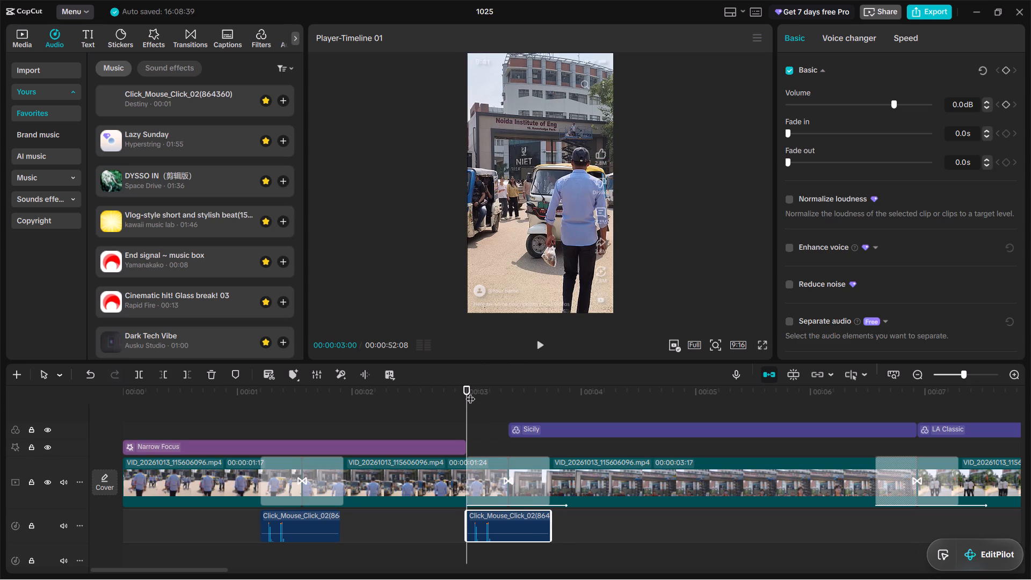
# Add Click_Mouse_Click_02 at 00:00:06:17, where the third transition begins, and trim its end to about 00:00:07:08.
pyautogui.moveTo(470, 392); pyautogui.dragTo(874, 515)
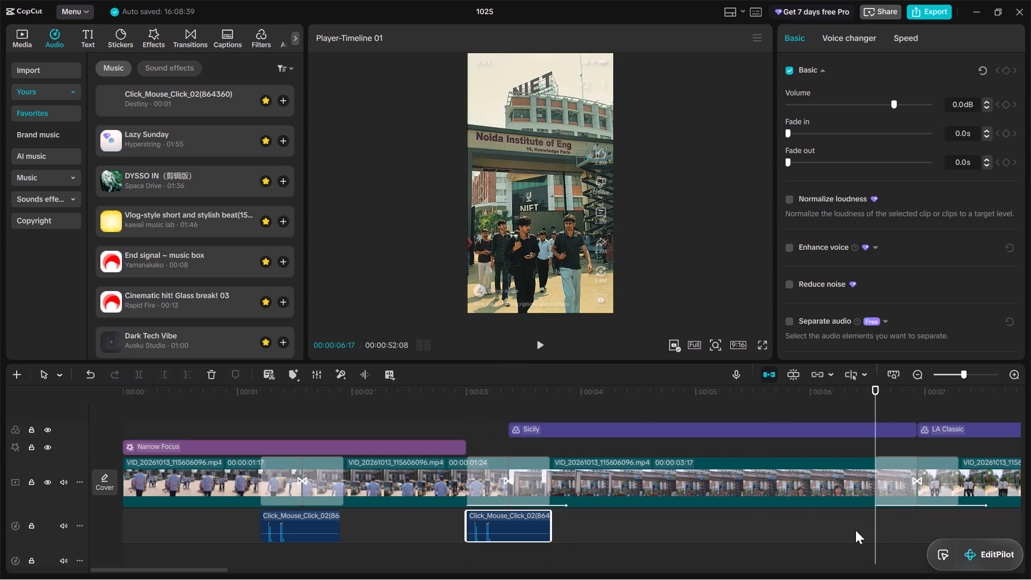
pyautogui.hscroll(-2, 839, 536)
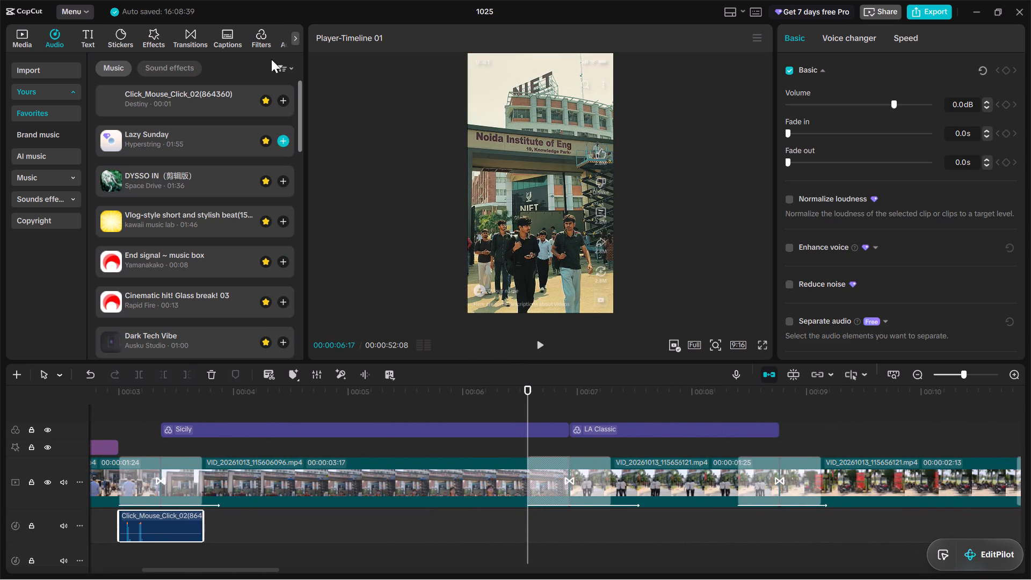
pyautogui.click(282, 102)
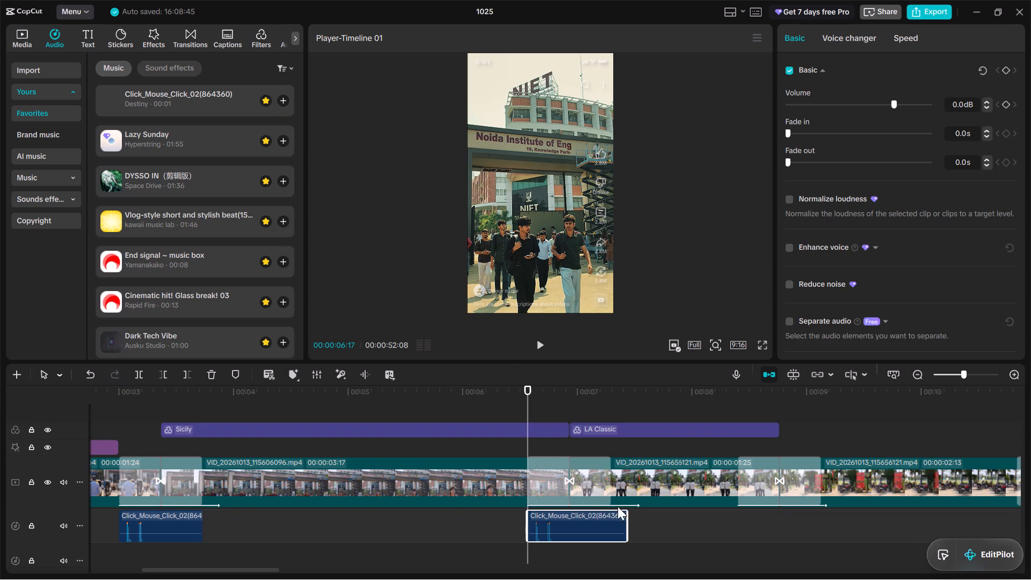
pyautogui.moveTo(626, 512); pyautogui.dragTo(605, 520)
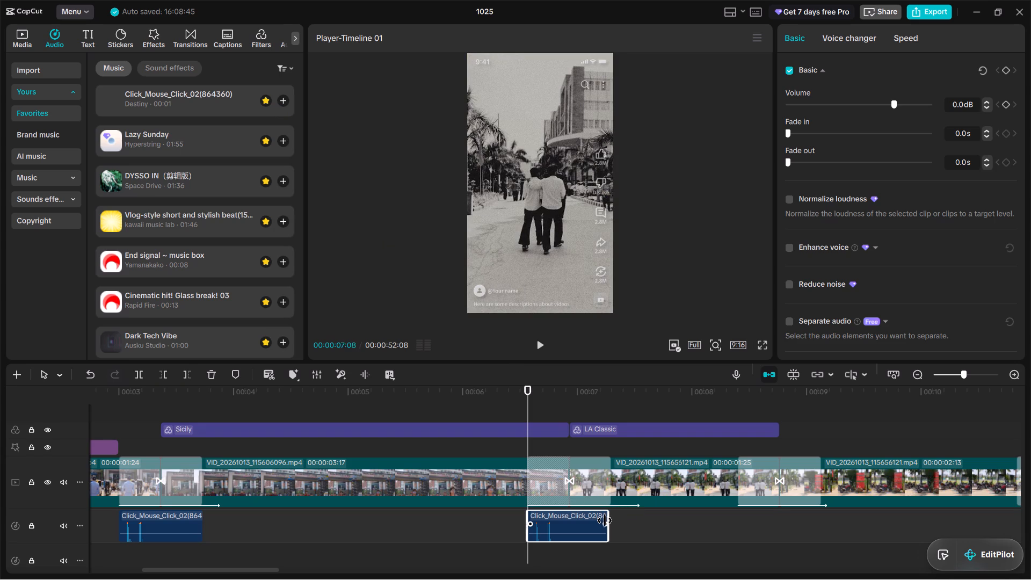
pyautogui.moveTo(605, 520); pyautogui.dragTo(608, 518)
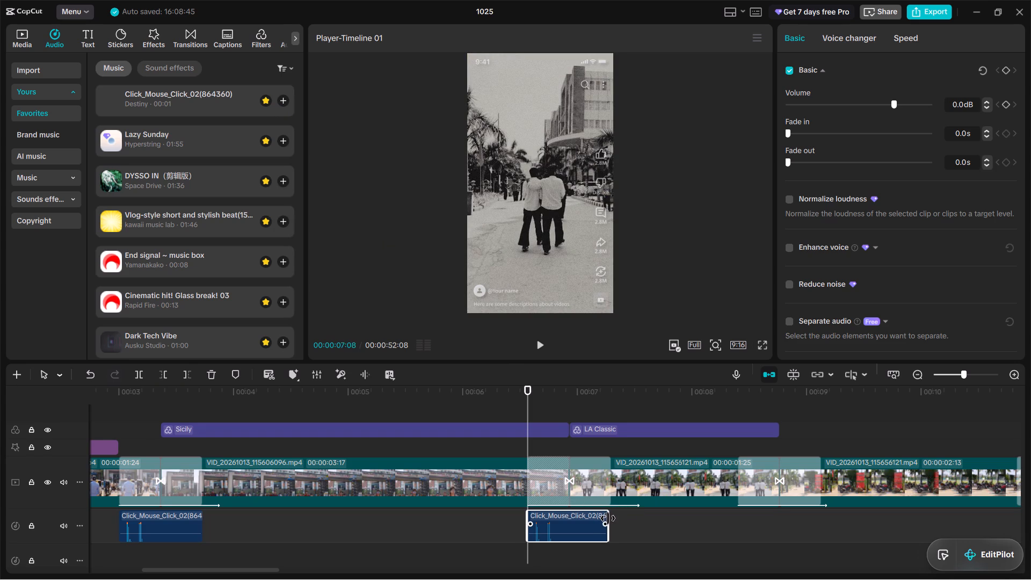
pyautogui.moveTo(608, 518); pyautogui.dragTo(608, 518)
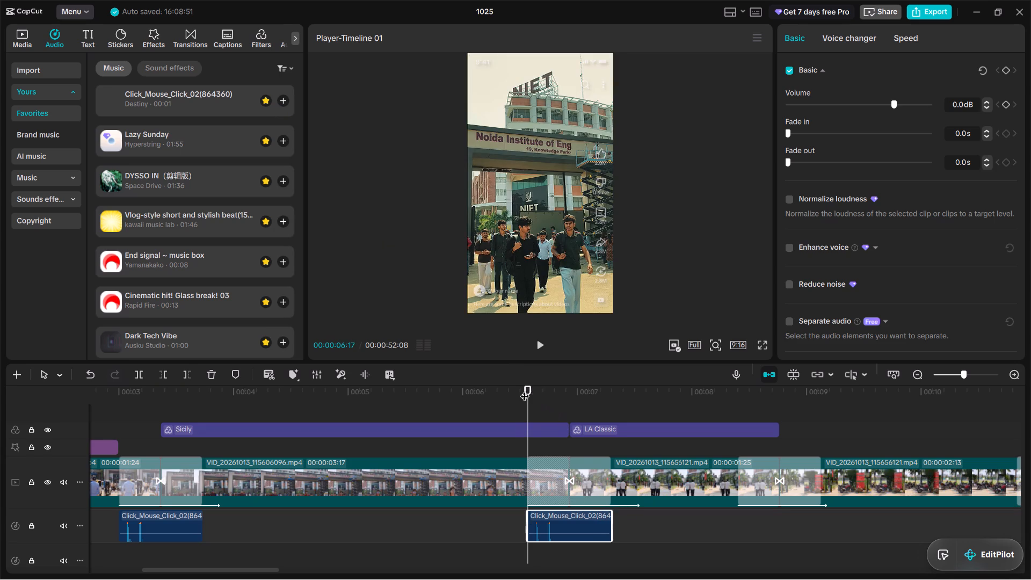
# Add Click_Mouse_Click_02 at 00:00:08:12, where the fourth transition begins, and trim its end to about 00:00:09:04.
pyautogui.moveTo(525, 389); pyautogui.dragTo(738, 469)
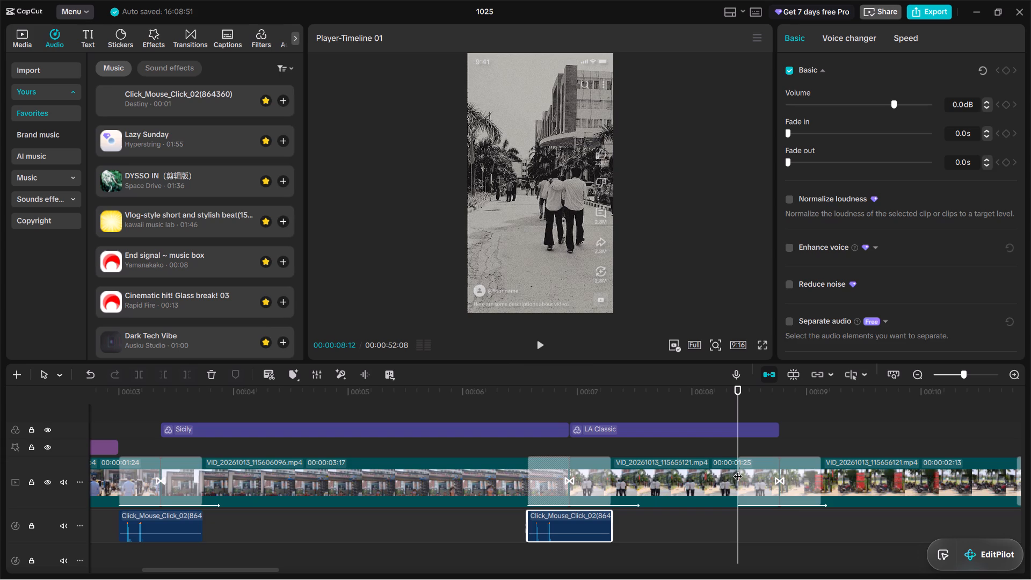
pyautogui.click(282, 98)
pyautogui.hscroll(-1, 641, 481)
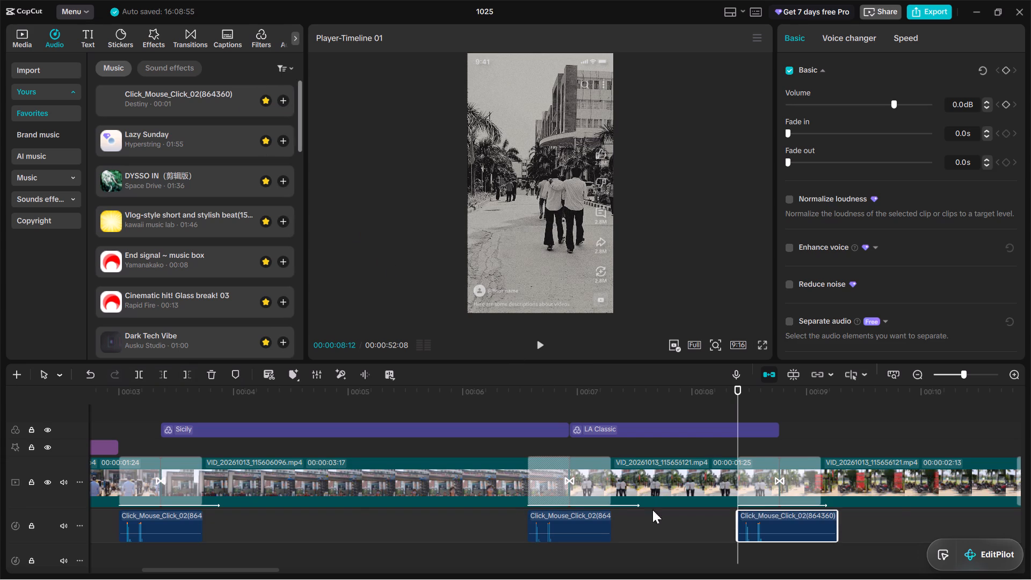
pyautogui.hscroll(-1, 652, 510)
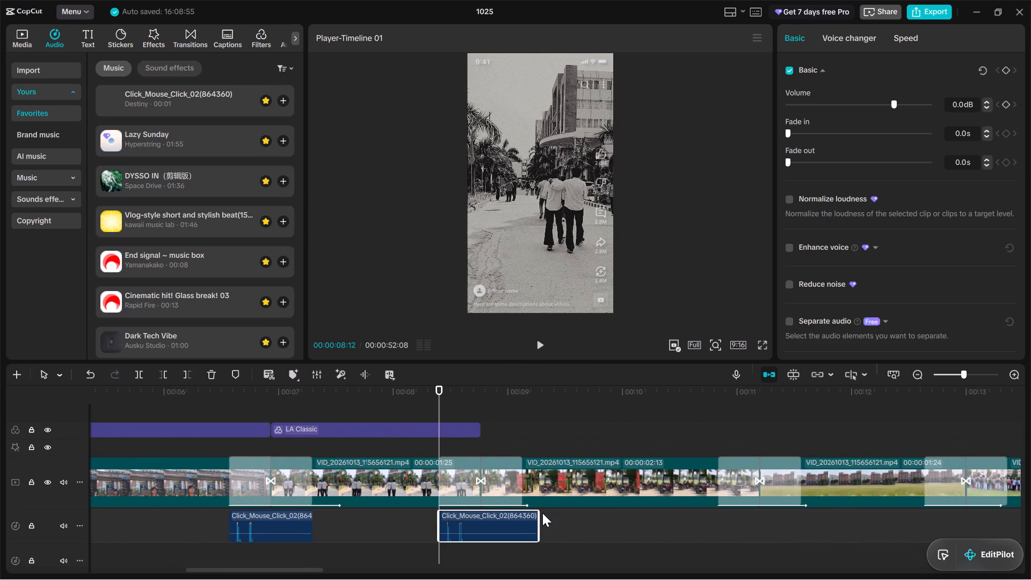
pyautogui.moveTo(538, 515); pyautogui.dragTo(521, 520)
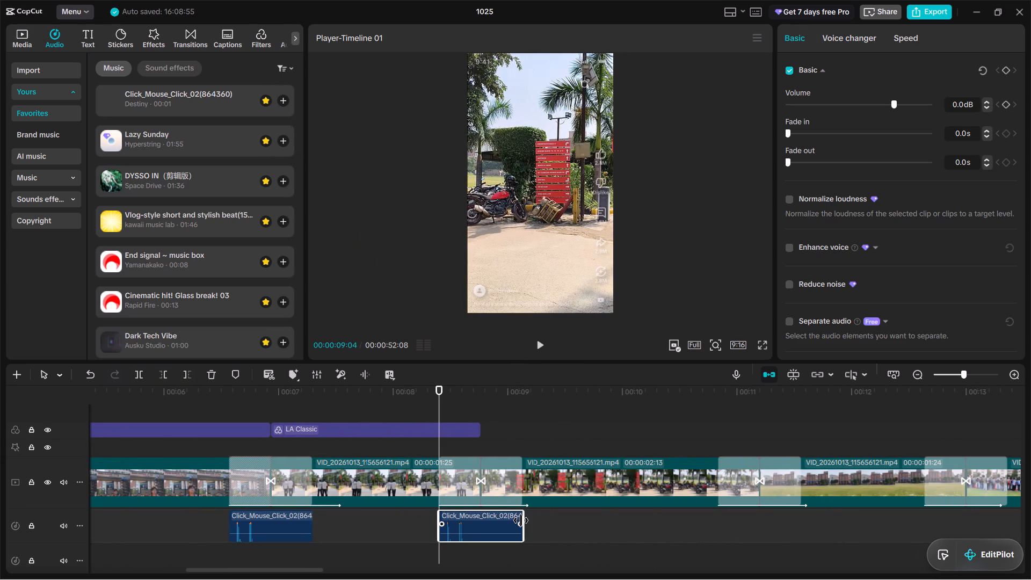
pyautogui.moveTo(521, 520); pyautogui.dragTo(519, 521)
pyautogui.moveTo(519, 521); pyautogui.dragTo(518, 522)
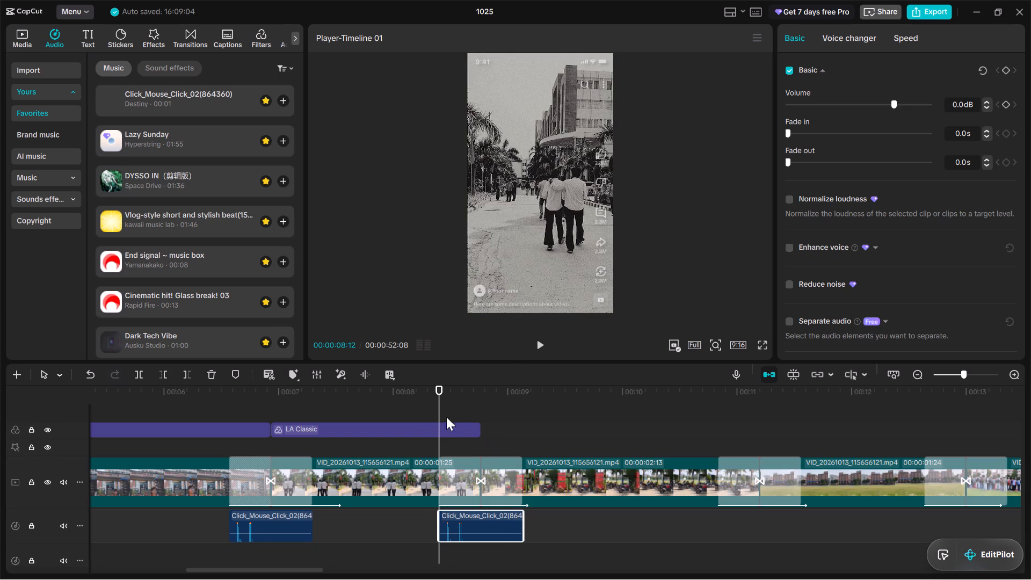
# Add Click_Mouse_Click_02 at 00:00:10:25, where the fifth transition begins, and trim its end to about 00:00:11:16.
pyautogui.moveTo(439, 390); pyautogui.dragTo(716, 458)
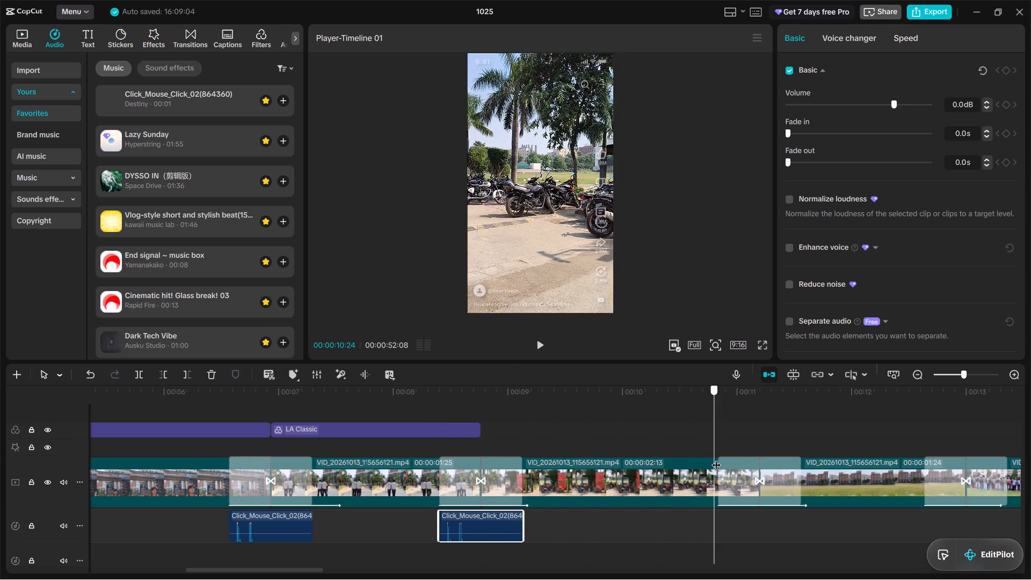
pyautogui.moveTo(716, 458); pyautogui.dragTo(717, 458)
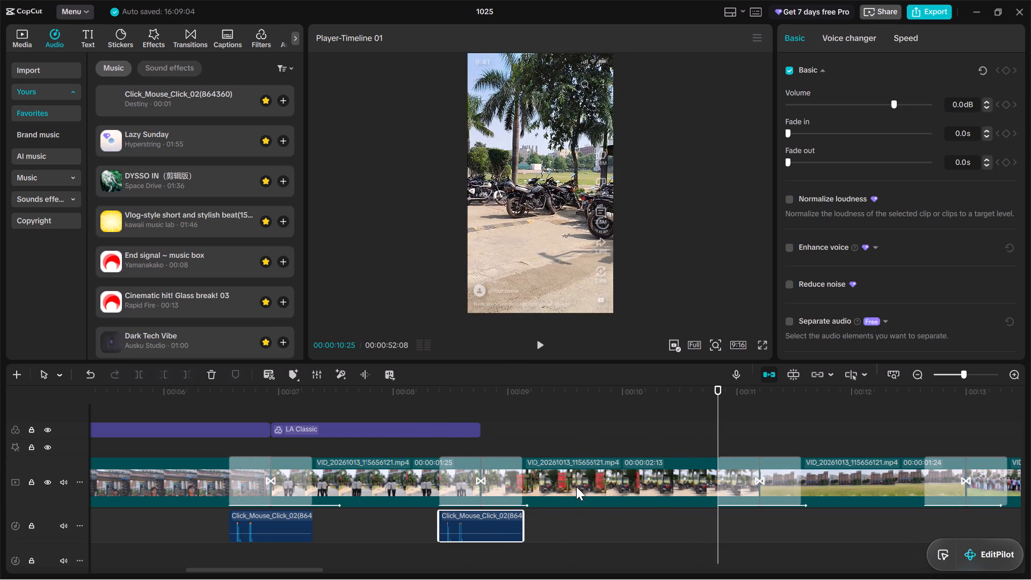
pyautogui.hscroll(-1, 576, 485)
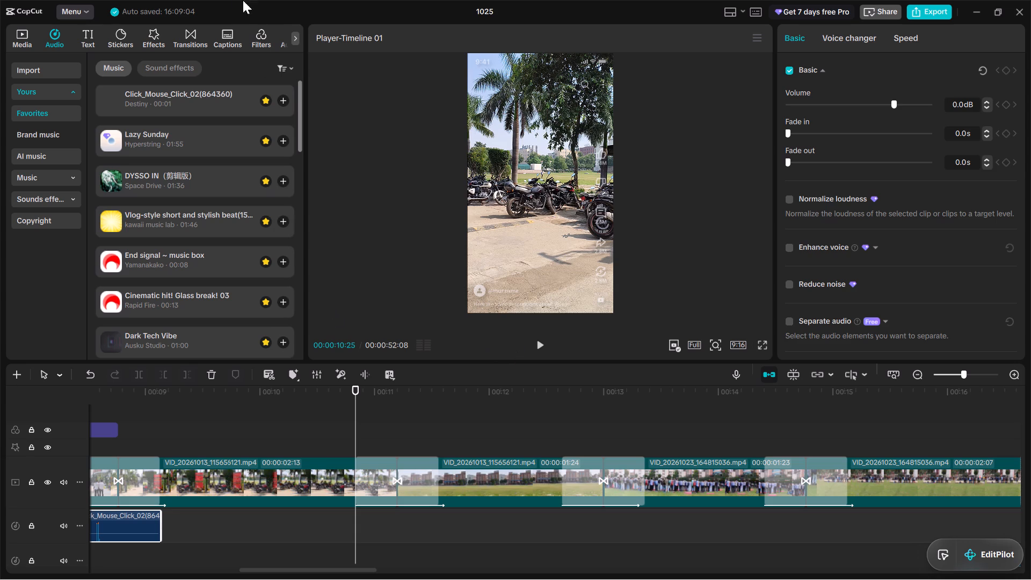
pyautogui.click(284, 102)
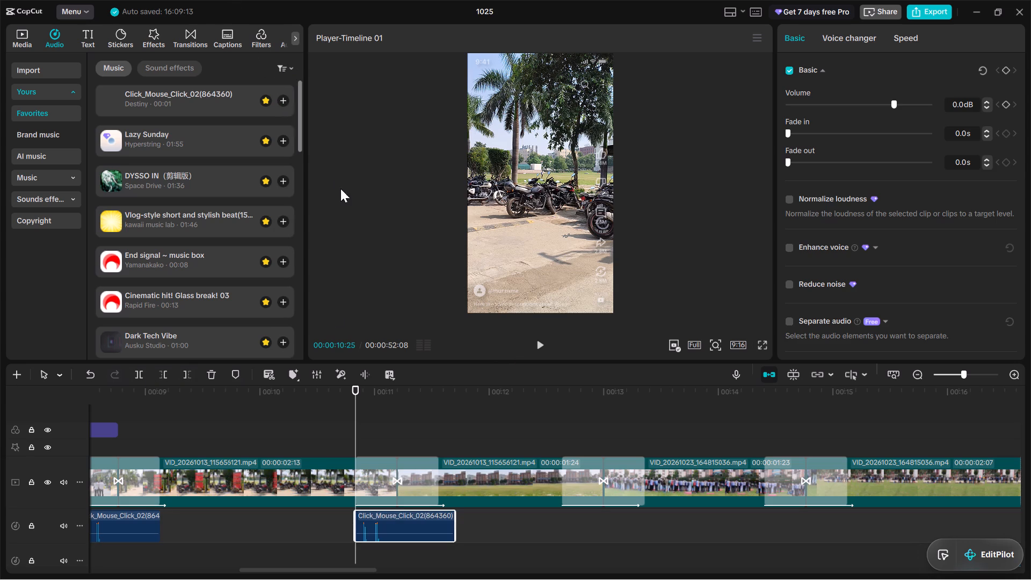
pyautogui.moveTo(455, 513); pyautogui.dragTo(445, 516)
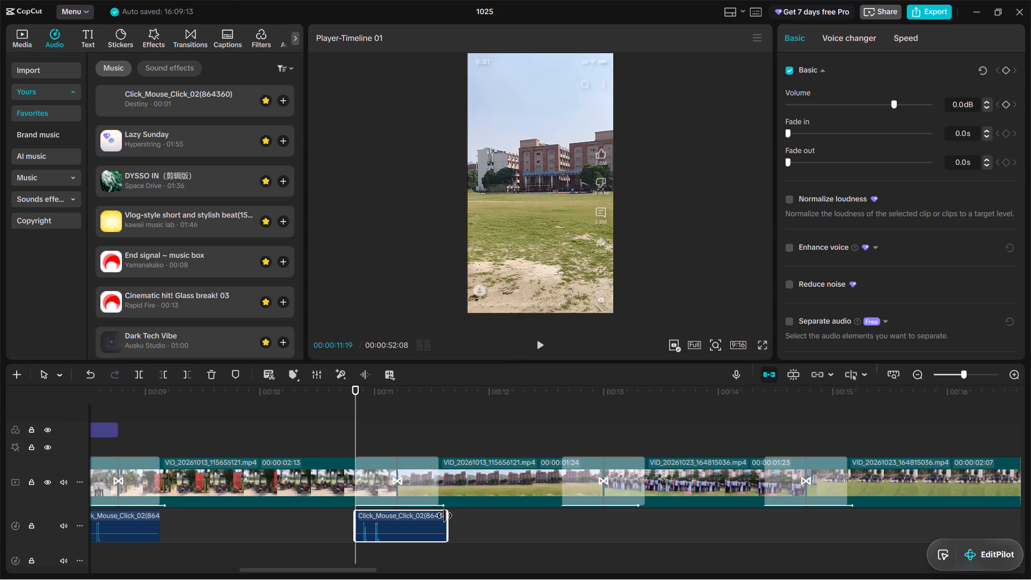
pyautogui.moveTo(445, 516); pyautogui.dragTo(434, 523)
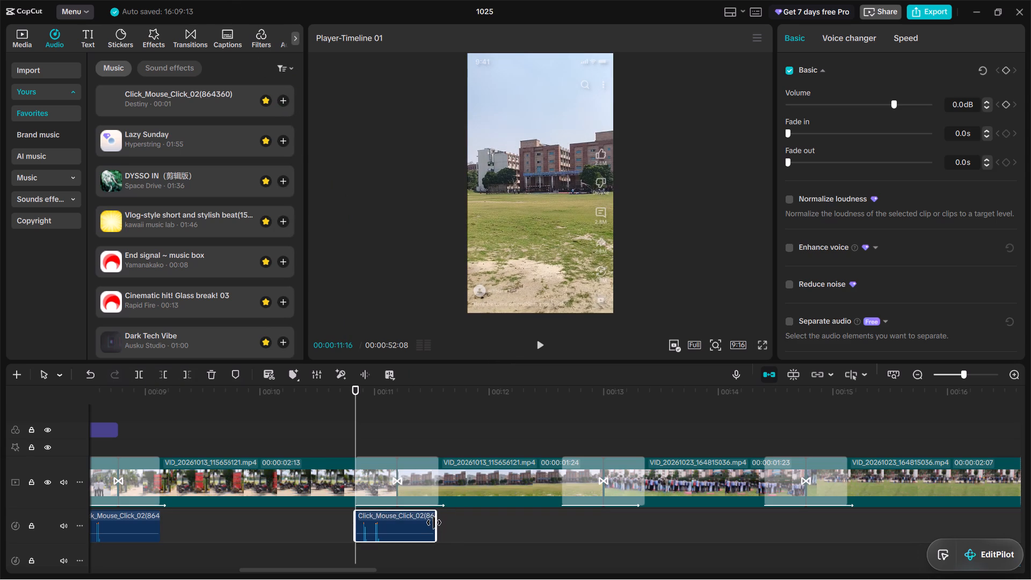
pyautogui.moveTo(434, 523); pyautogui.dragTo(434, 522)
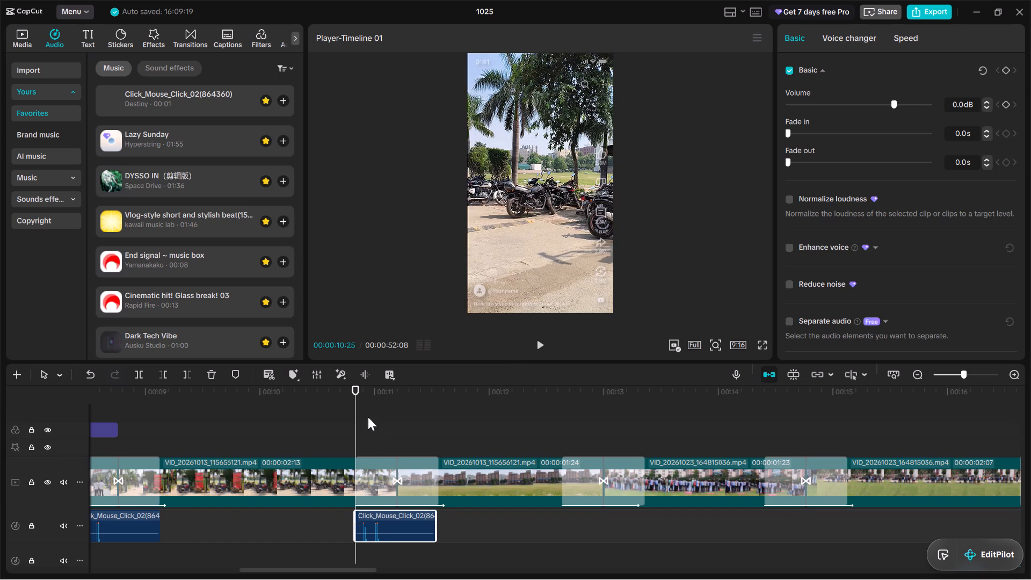
# Add Click_Mouse_Click_02 at 00:00:12:19, where the sixth transition begins, and trim its end to about the end of that transition.
pyautogui.moveTo(360, 394); pyautogui.dragTo(555, 453)
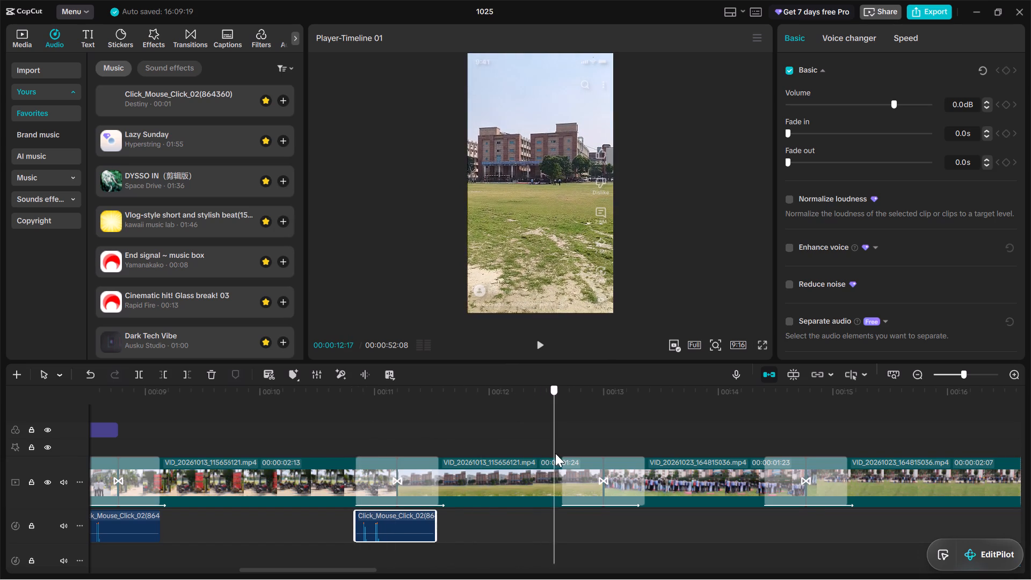
pyautogui.moveTo(555, 453); pyautogui.dragTo(561, 456)
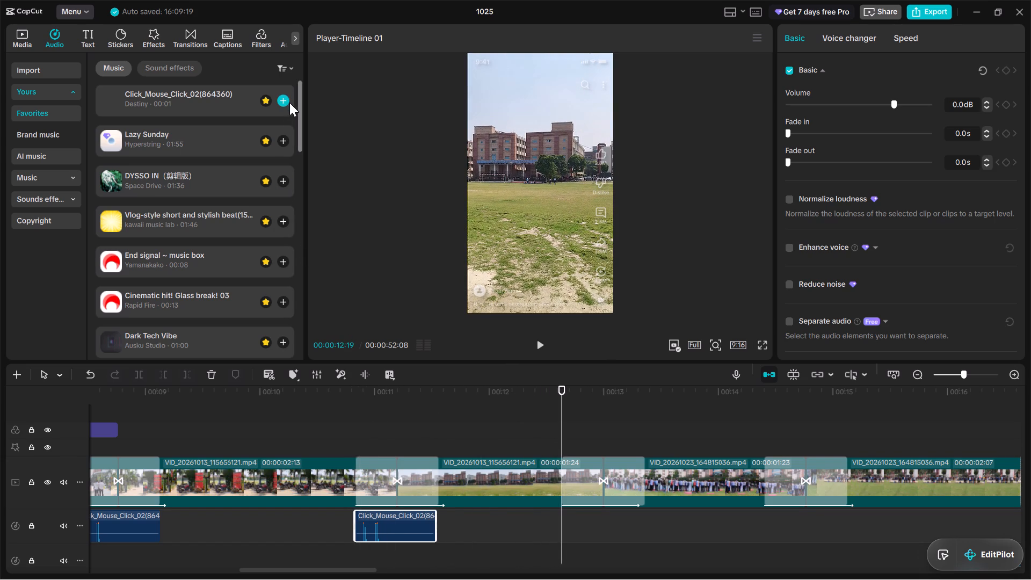
pyautogui.click(286, 102)
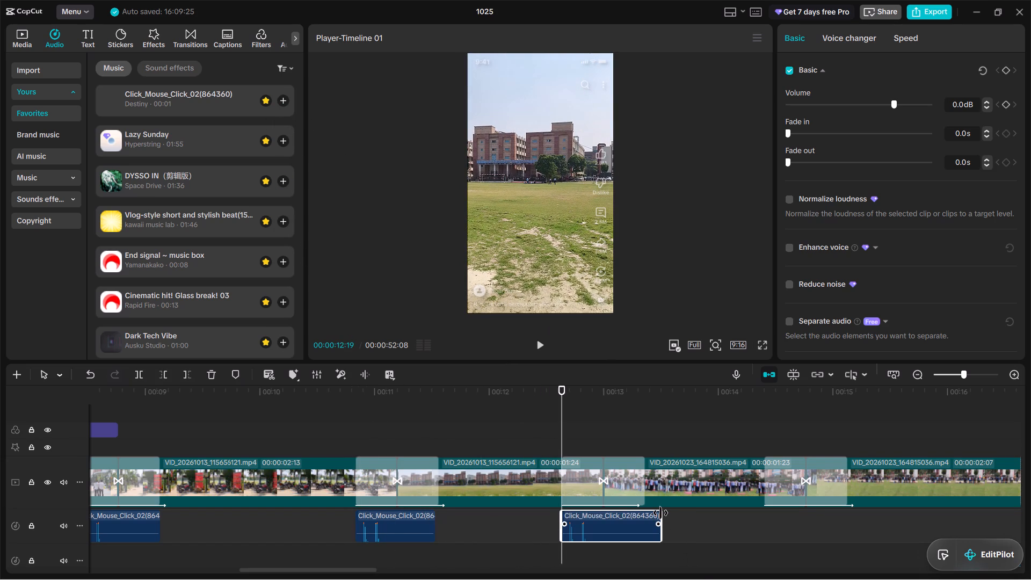
pyautogui.moveTo(660, 513); pyautogui.dragTo(642, 522)
# Add Click_Mouse_Click_02 at 00:00:14:12, where the seventh transition begins, and trim its end to about 00:00:15:04.
pyautogui.moveTo(559, 391); pyautogui.dragTo(721, 450)
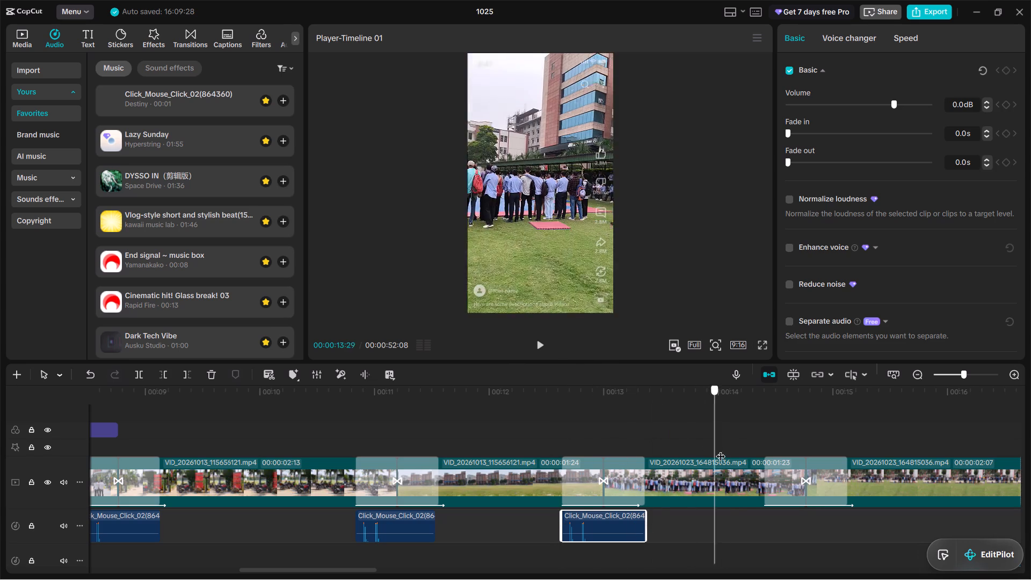
pyautogui.moveTo(721, 450); pyautogui.dragTo(765, 463)
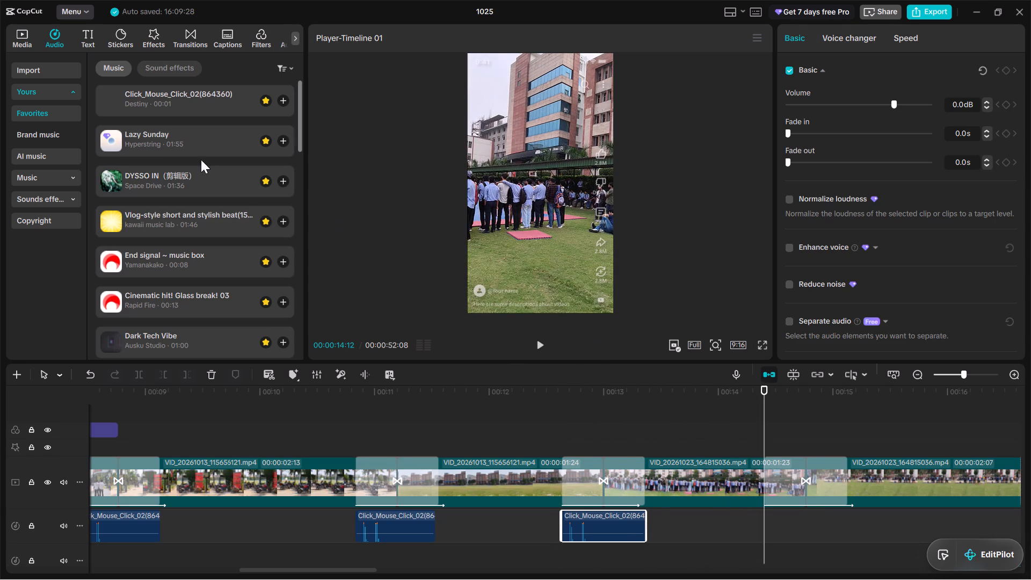
pyautogui.click(284, 103)
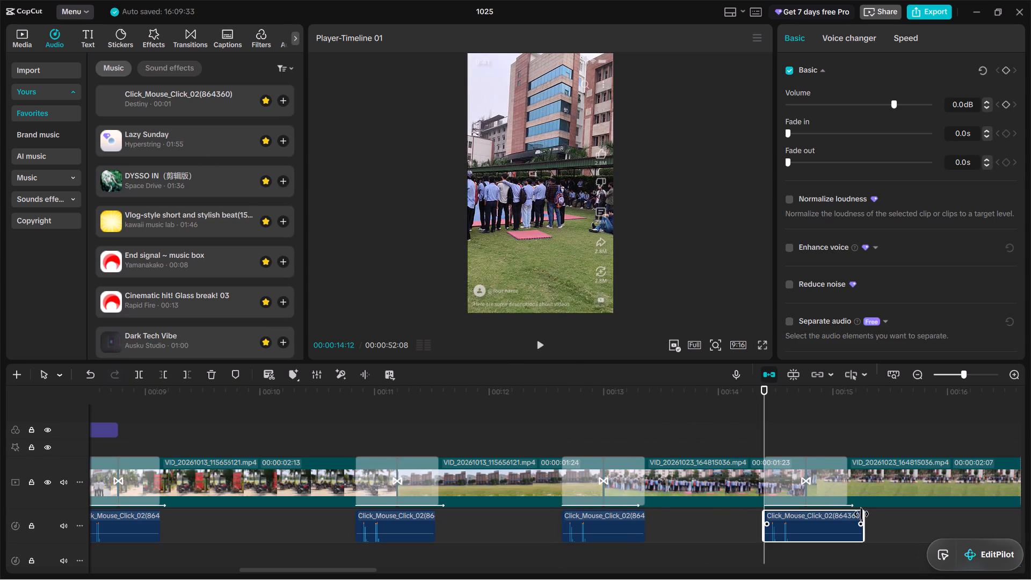
pyautogui.moveTo(863, 514); pyautogui.dragTo(846, 514)
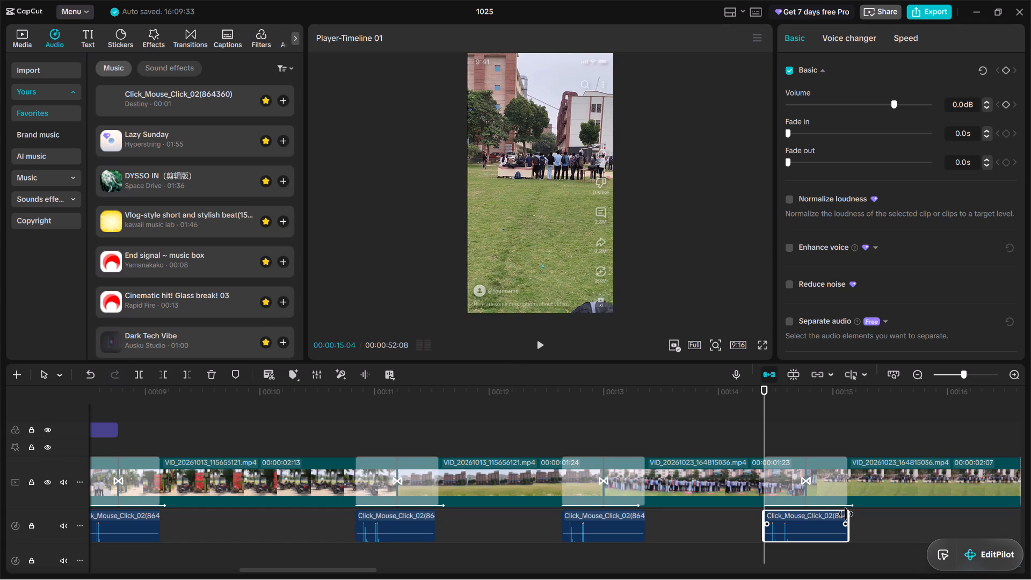
pyautogui.moveTo(846, 514); pyautogui.dragTo(844, 514)
pyautogui.moveTo(844, 514); pyautogui.dragTo(844, 514)
# Add Click_Mouse_Click_02 at 00:00:16:19, where the eighth transition begins, and trim its end to about the end of that transition.
pyautogui.moveTo(763, 390); pyautogui.dragTo(908, 422)
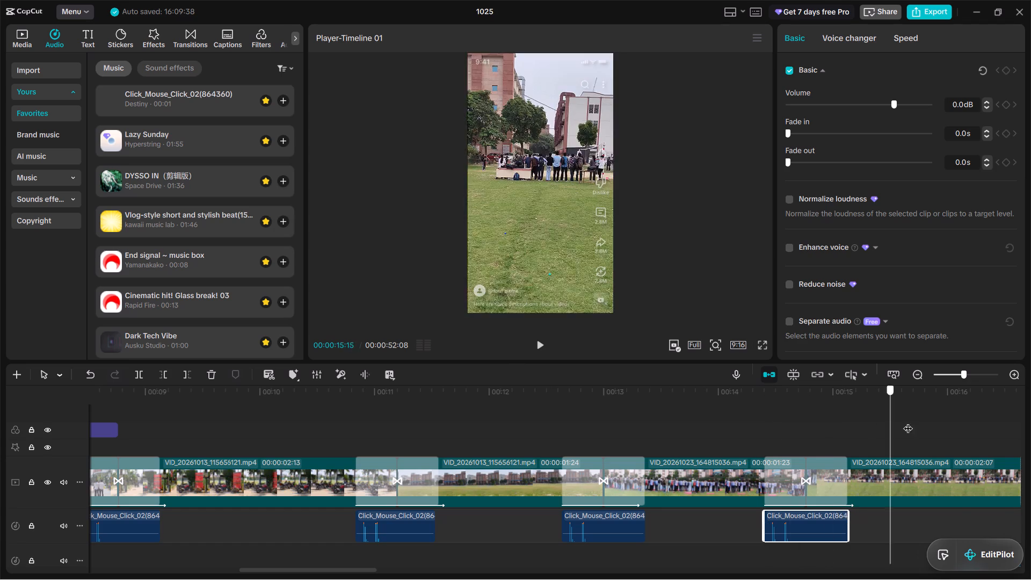
pyautogui.moveTo(908, 422); pyautogui.dragTo(647, 462)
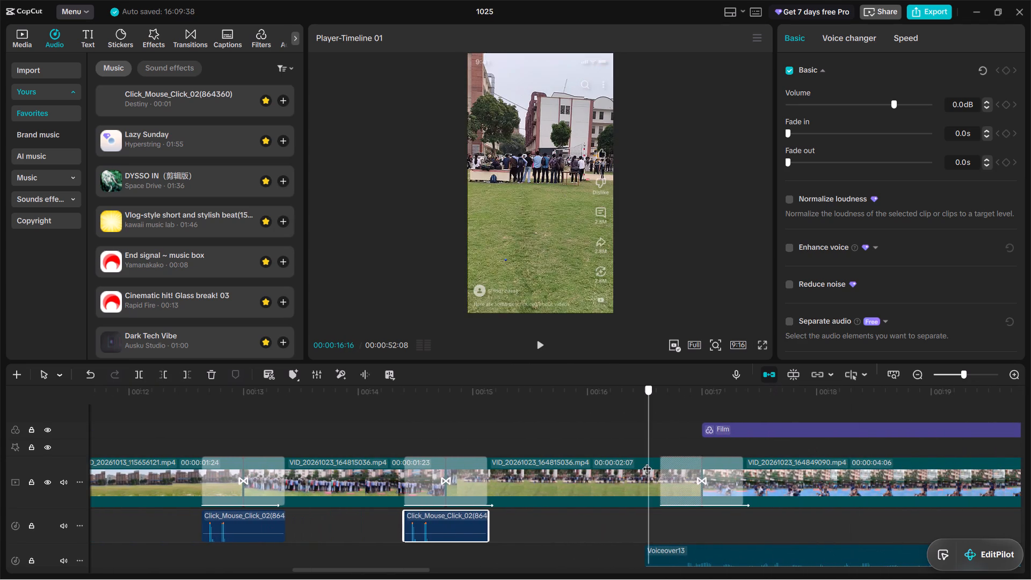
pyautogui.moveTo(647, 462); pyautogui.dragTo(661, 461)
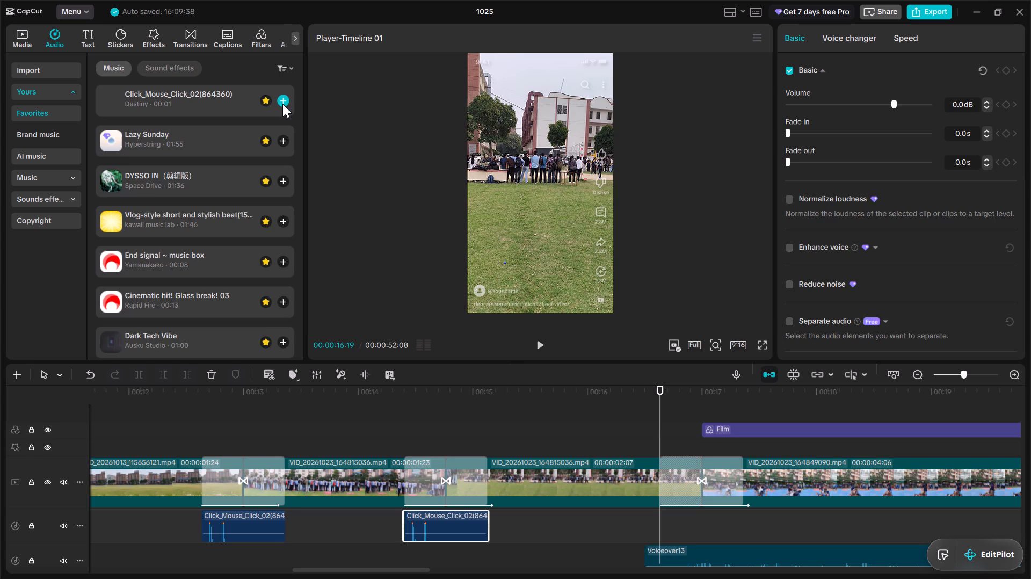
pyautogui.click(282, 104)
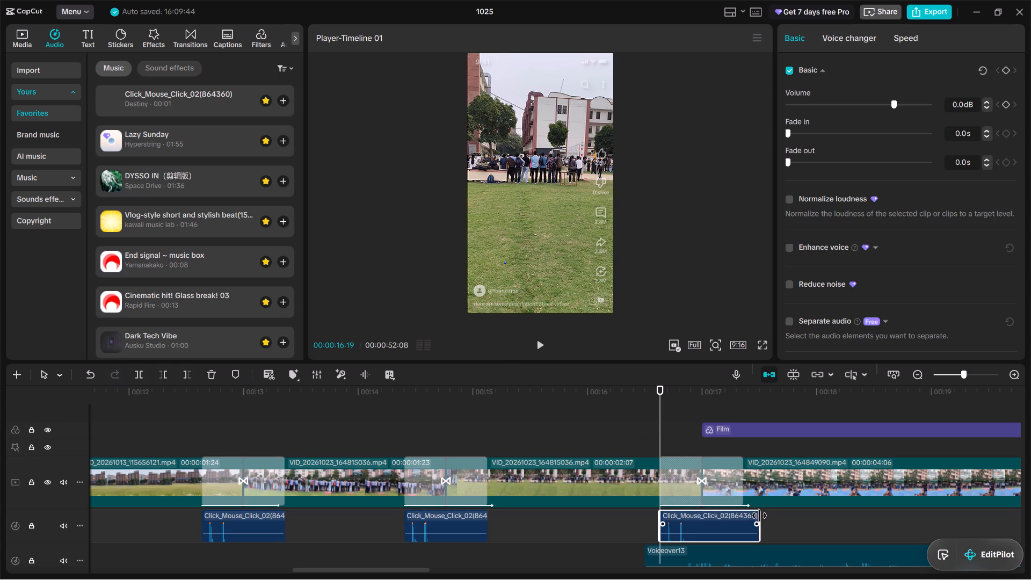
pyautogui.moveTo(759, 516); pyautogui.dragTo(739, 516)
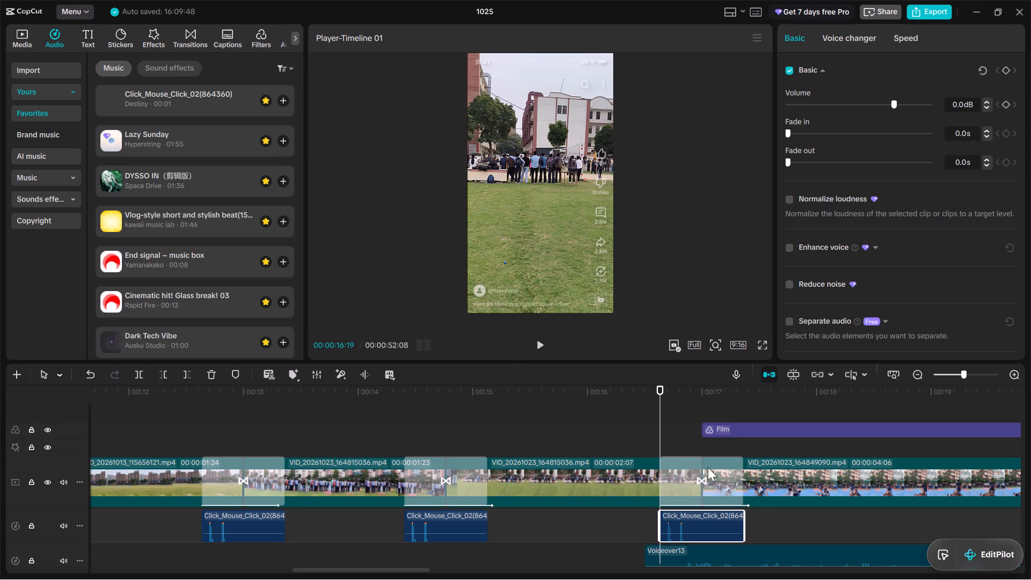
# Add Click_Mouse_Click_02 at 00:00:20:25, where the ninth transition begins, and trim its end to about the end of that transition.
pyautogui.moveTo(660, 397); pyautogui.dragTo(802, 474)
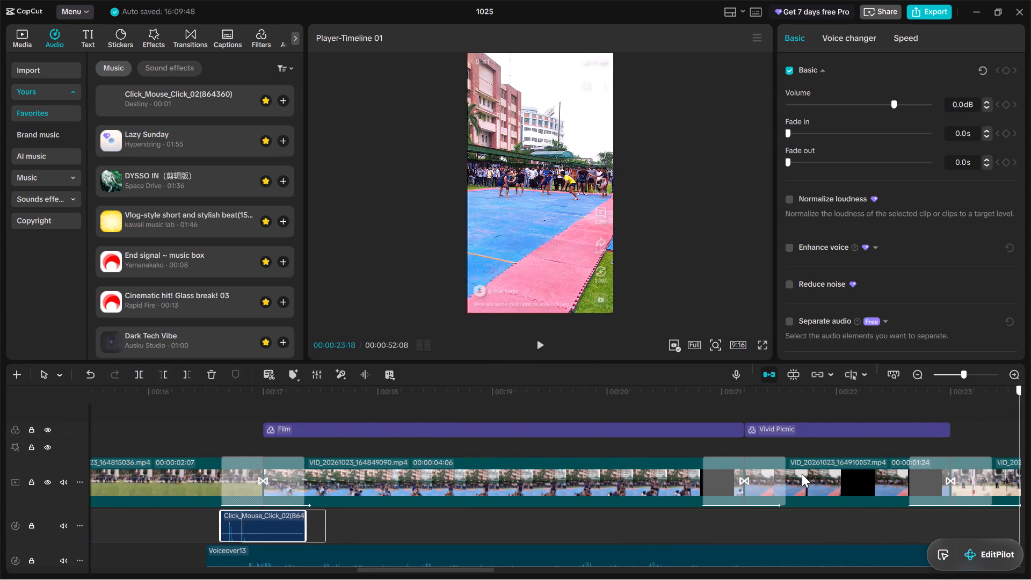
pyautogui.moveTo(802, 474); pyautogui.dragTo(686, 484)
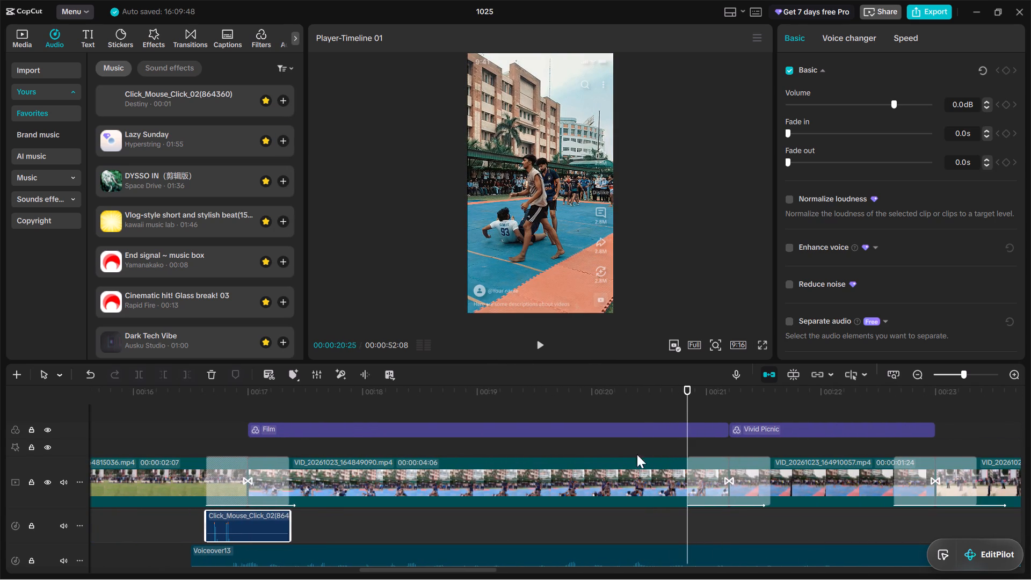
pyautogui.click(282, 101)
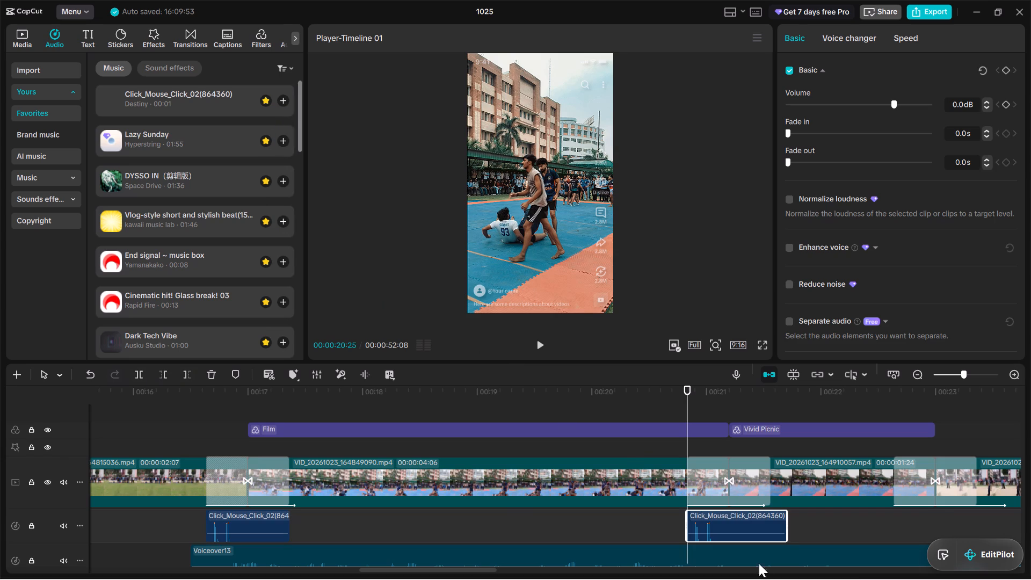
pyautogui.moveTo(788, 511); pyautogui.dragTo(769, 521)
# Add Click_Mouse_Click_02 at 00:00:22:19, where the tenth transition begins, and trim its end to about the end of that transition.
pyautogui.moveTo(686, 387); pyautogui.dragTo(936, 438)
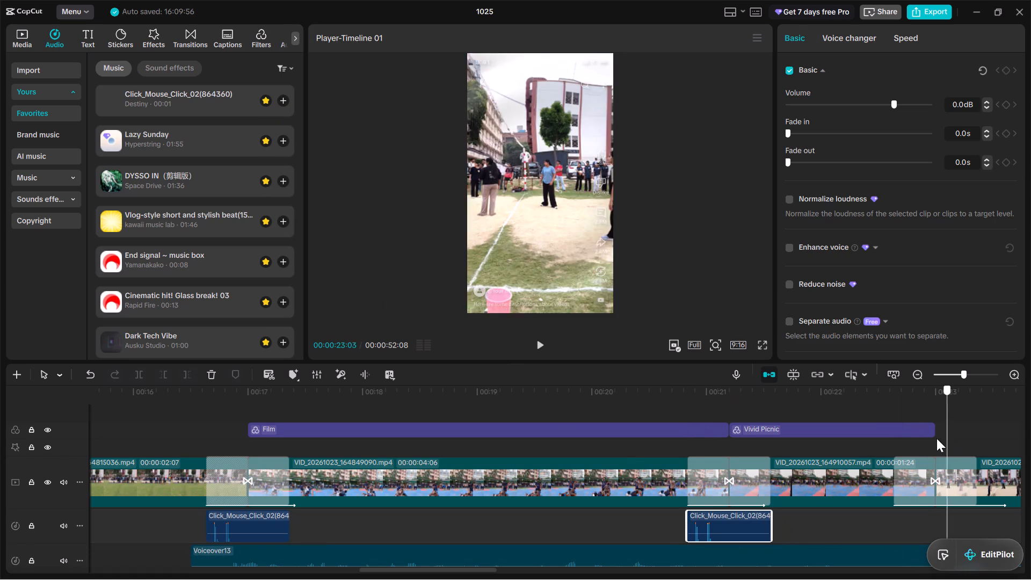
pyautogui.moveTo(936, 438); pyautogui.dragTo(892, 452)
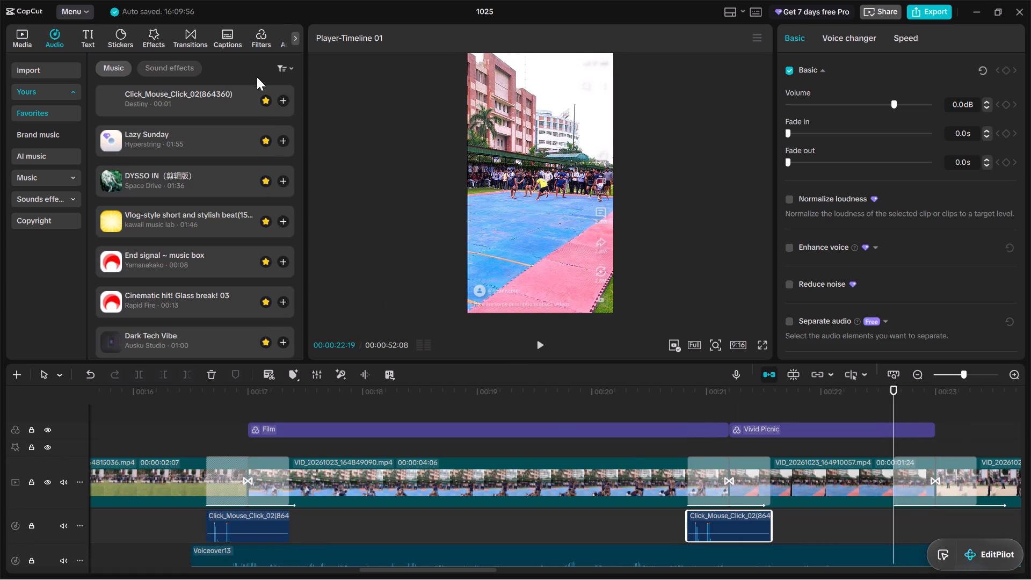
pyautogui.click(281, 101)
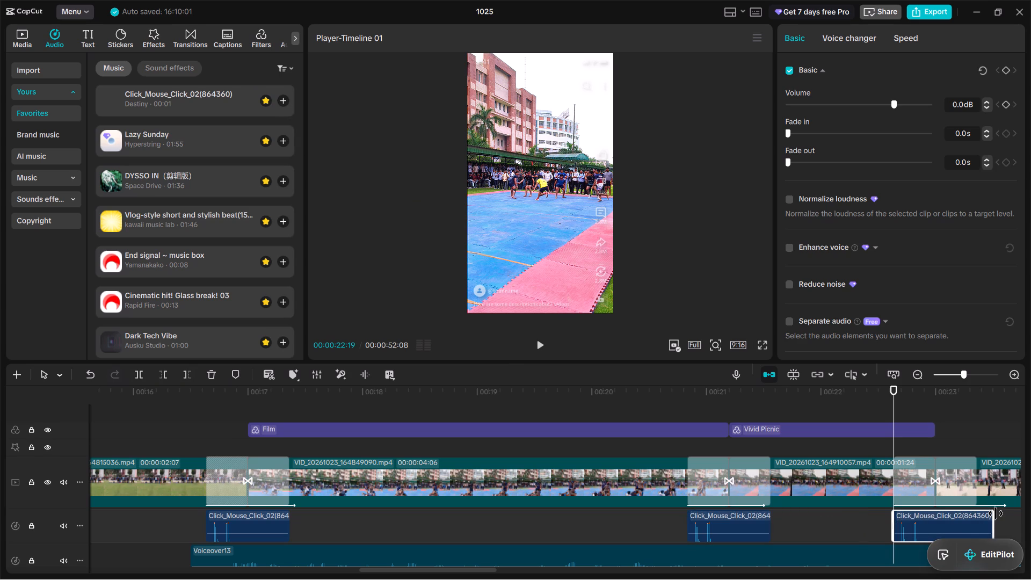
pyautogui.moveTo(996, 513); pyautogui.dragTo(976, 518)
# Find the Ripple In animation and apply it to clip VID_20261023_165023806, which follows the eleventh transition.
pyautogui.moveTo(894, 392); pyautogui.dragTo(1030, 438)
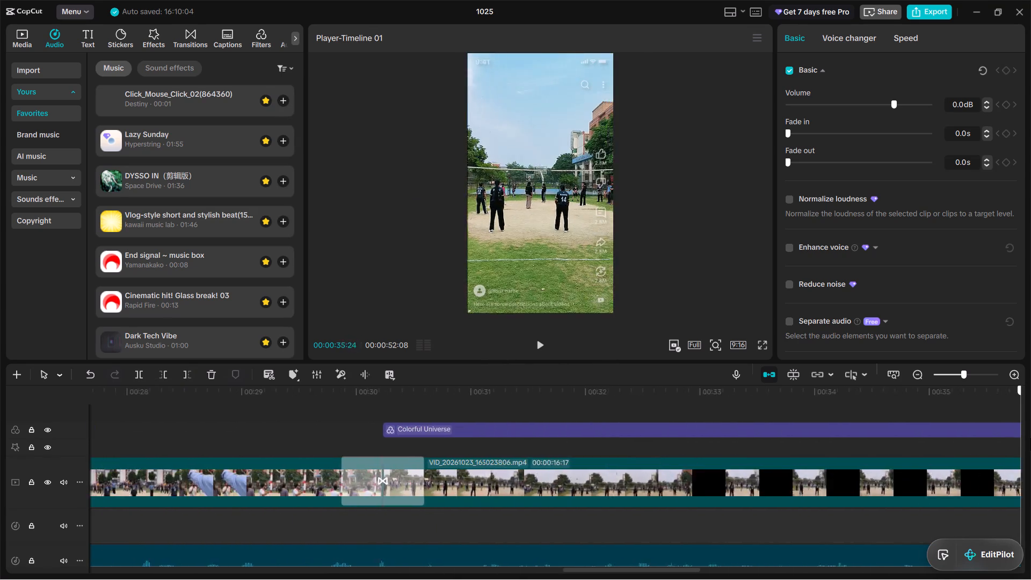
pyautogui.moveTo(1030, 438); pyautogui.dragTo(944, 481)
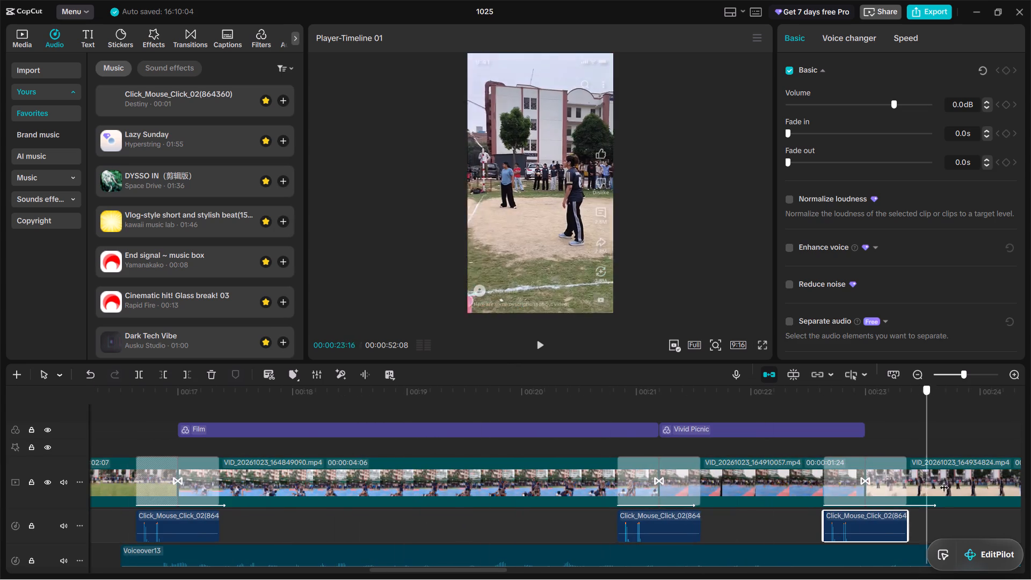
pyautogui.moveTo(944, 481); pyautogui.dragTo(927, 497)
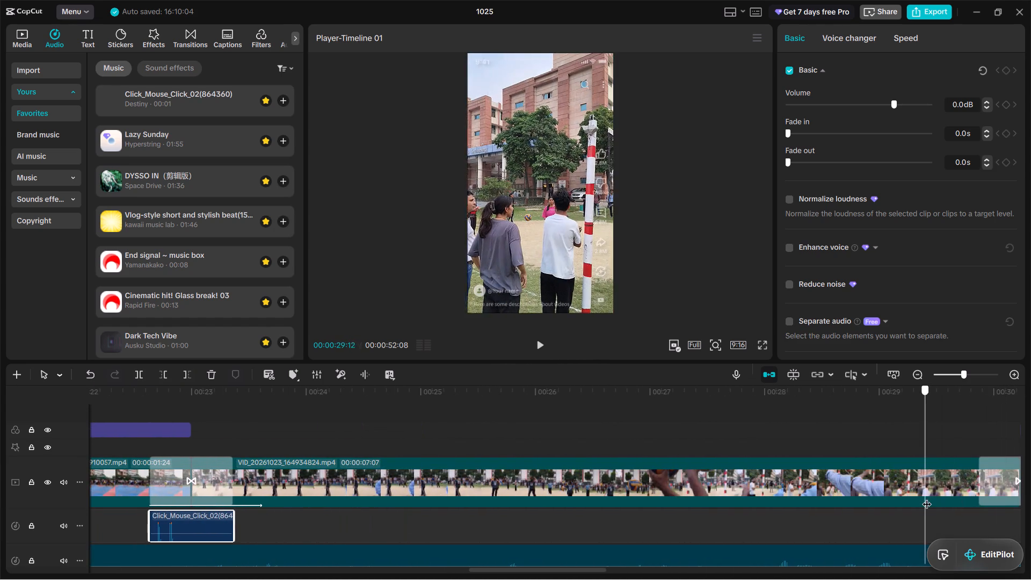
pyautogui.moveTo(927, 497); pyautogui.dragTo(1011, 491)
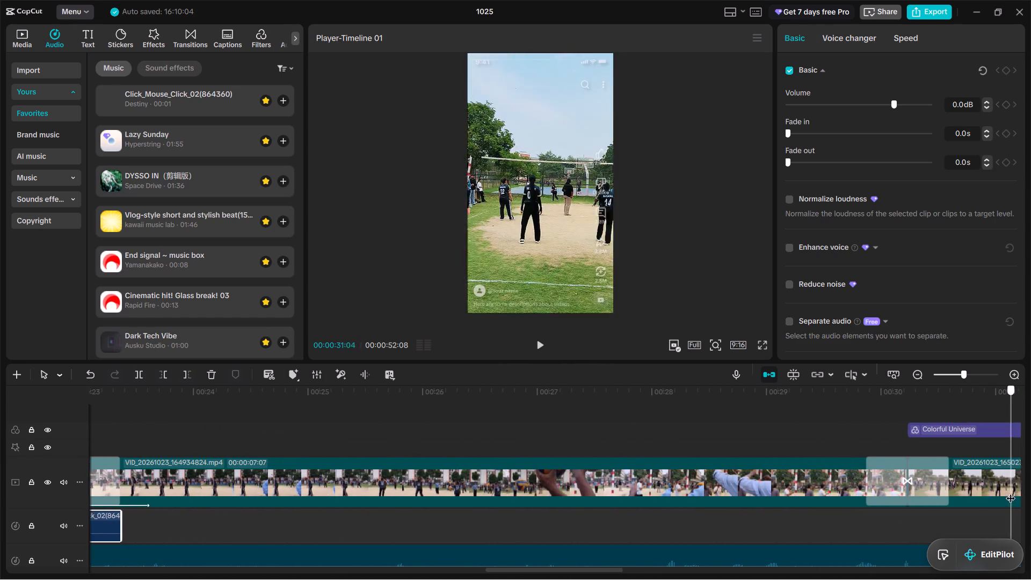
pyautogui.moveTo(1011, 491); pyautogui.dragTo(824, 489)
pyautogui.scroll(-1, 863, 535)
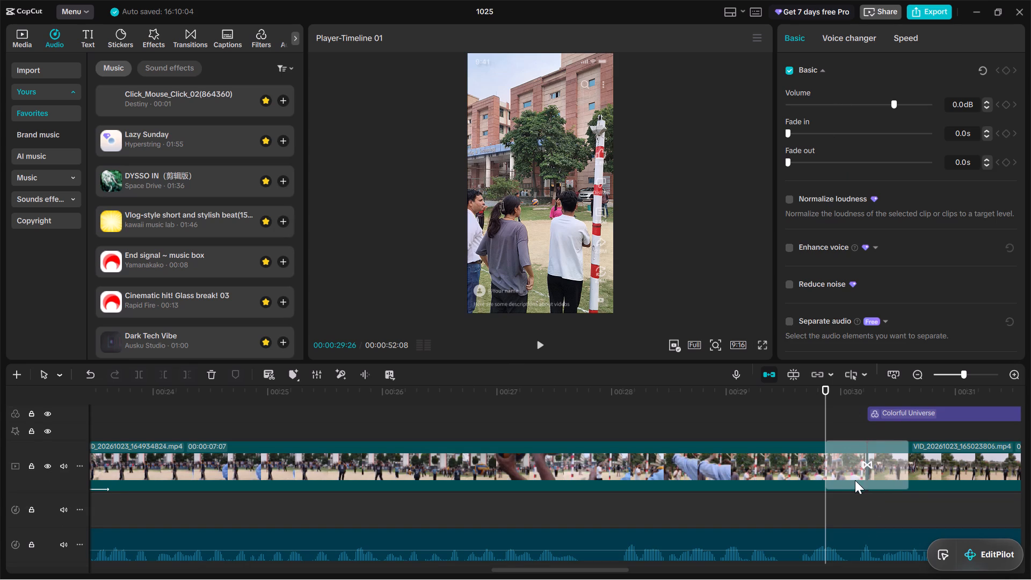
pyautogui.click(777, 474)
pyautogui.click(936, 469)
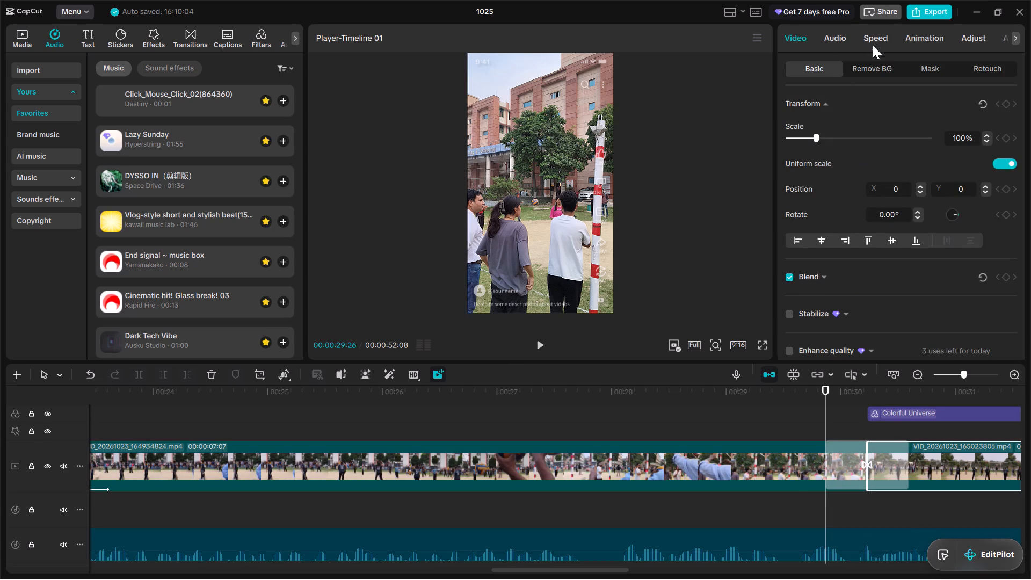
pyautogui.click(921, 41)
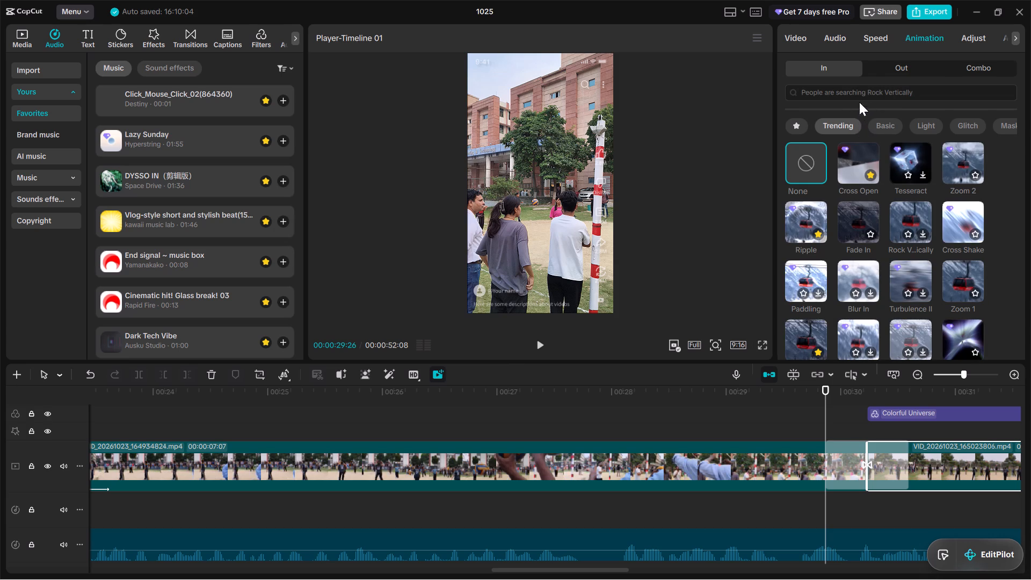
pyautogui.click(858, 91)
pyautogui.click(854, 127)
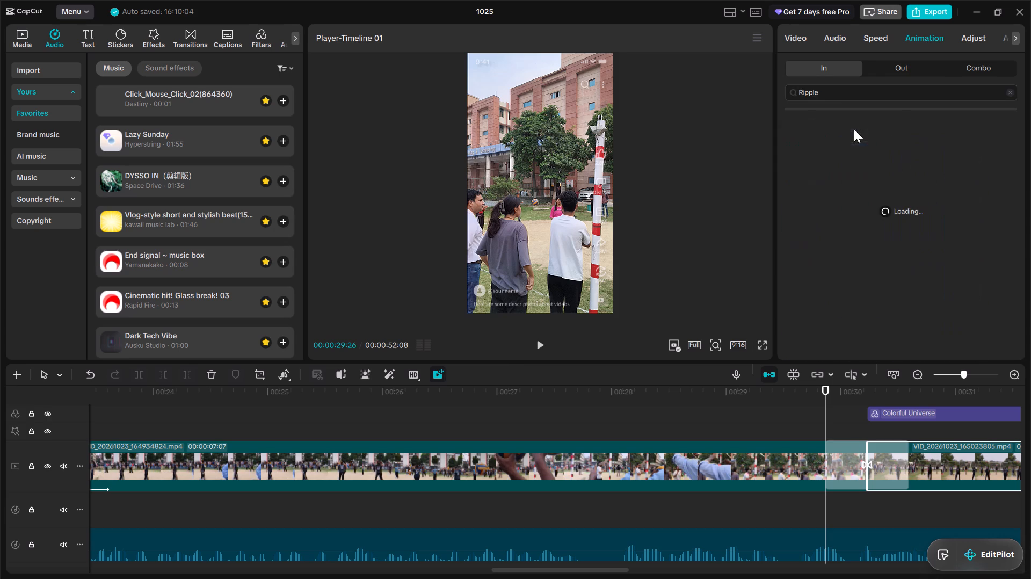
pyautogui.click(861, 148)
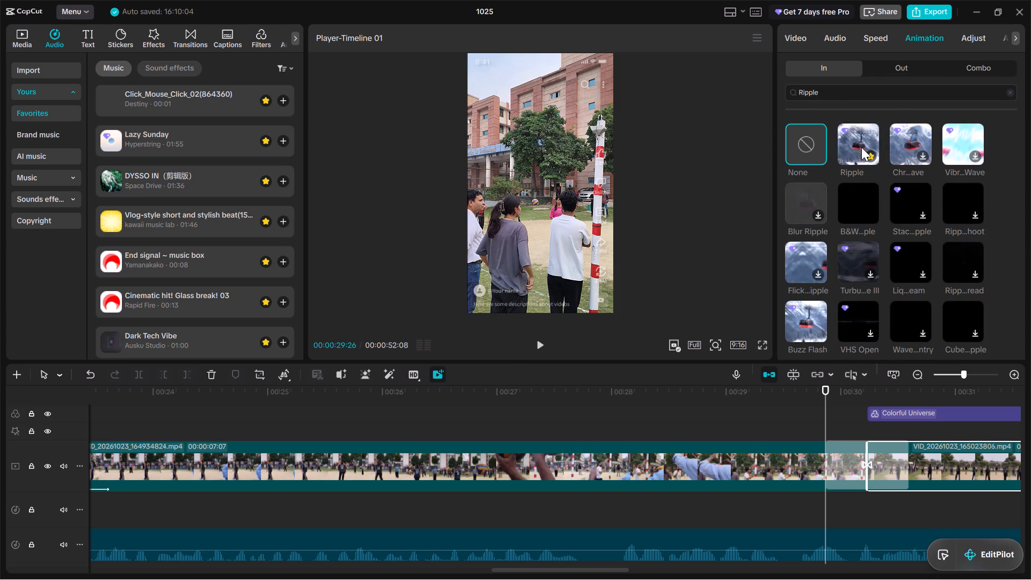
pyautogui.press('space')
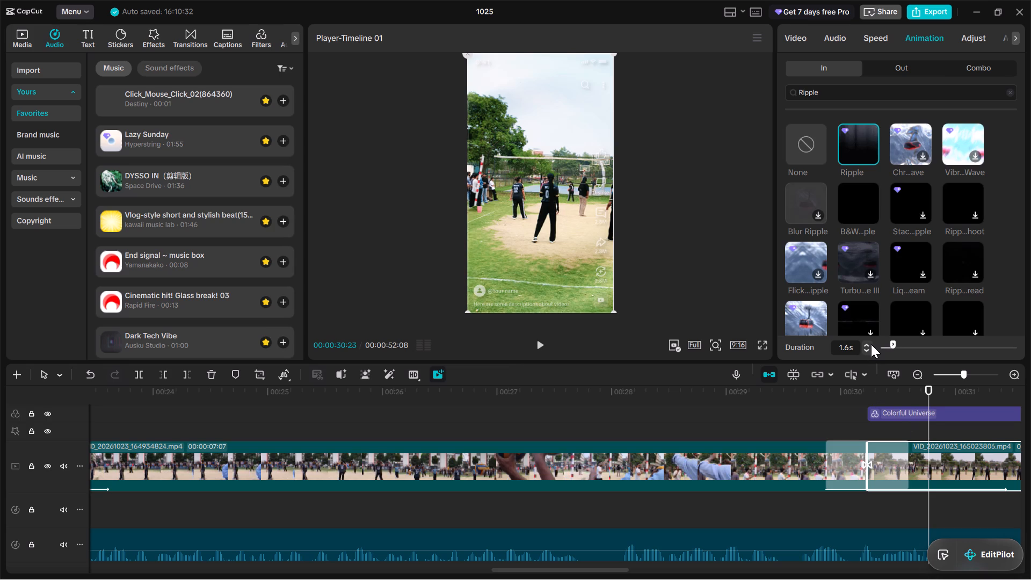
# Set the Ripple animation's duration to 0.8 s and play back the eleventh transition to check it.
pyautogui.tripleClick(867, 349)
pyautogui.tripleClick(867, 349)
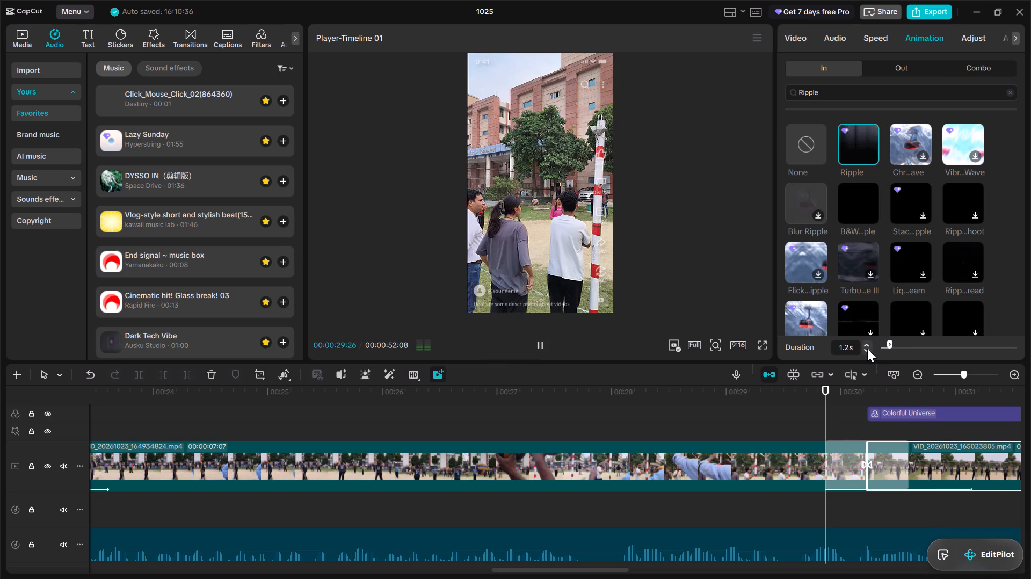
pyautogui.tripleClick(867, 349)
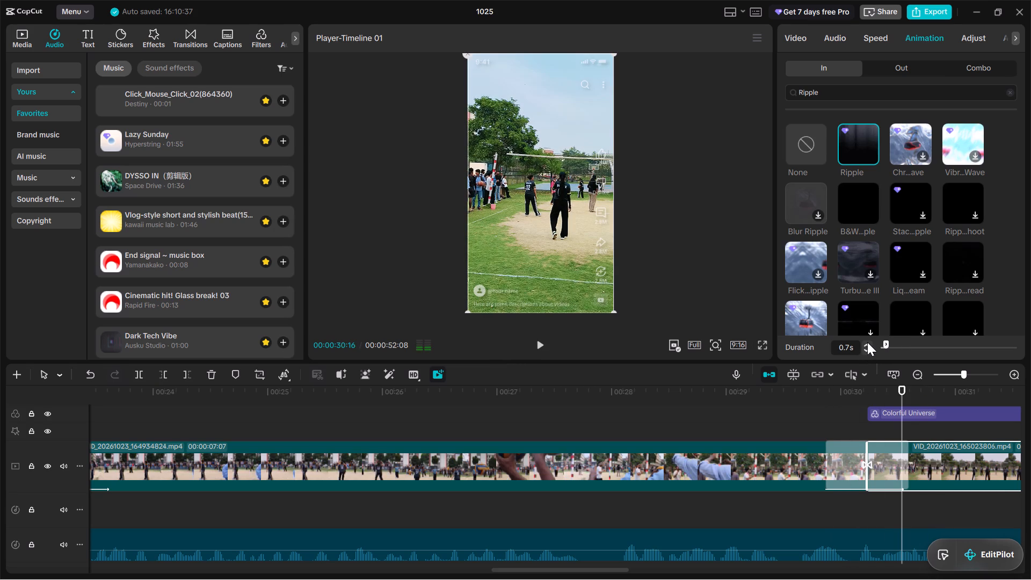
pyautogui.click(867, 342)
pyautogui.click(866, 347)
pyautogui.press('space')
pyautogui.moveTo(837, 389); pyautogui.dragTo(797, 390)
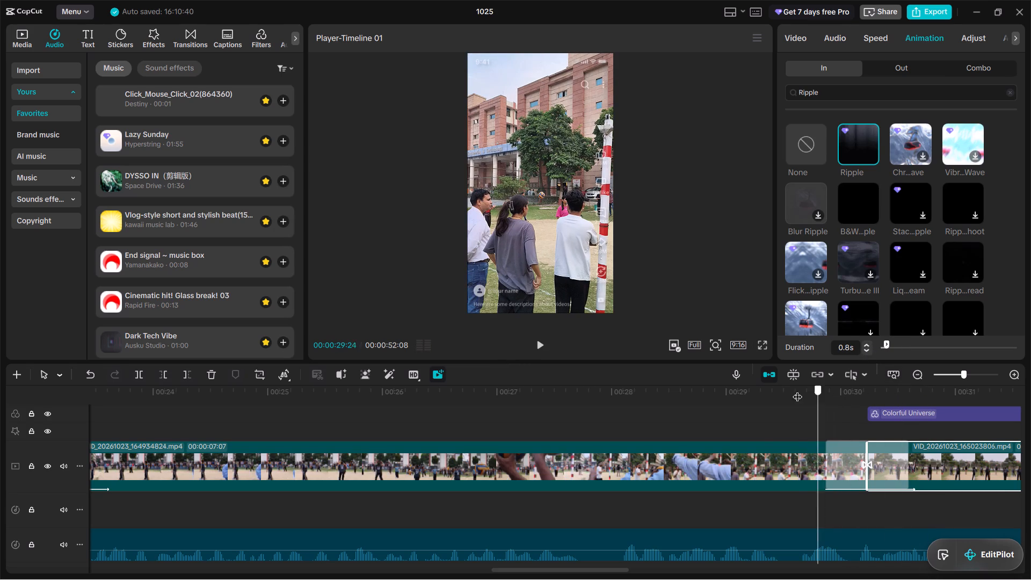
pyautogui.moveTo(797, 390); pyautogui.dragTo(758, 394)
pyautogui.press('space')
pyautogui.press('space')
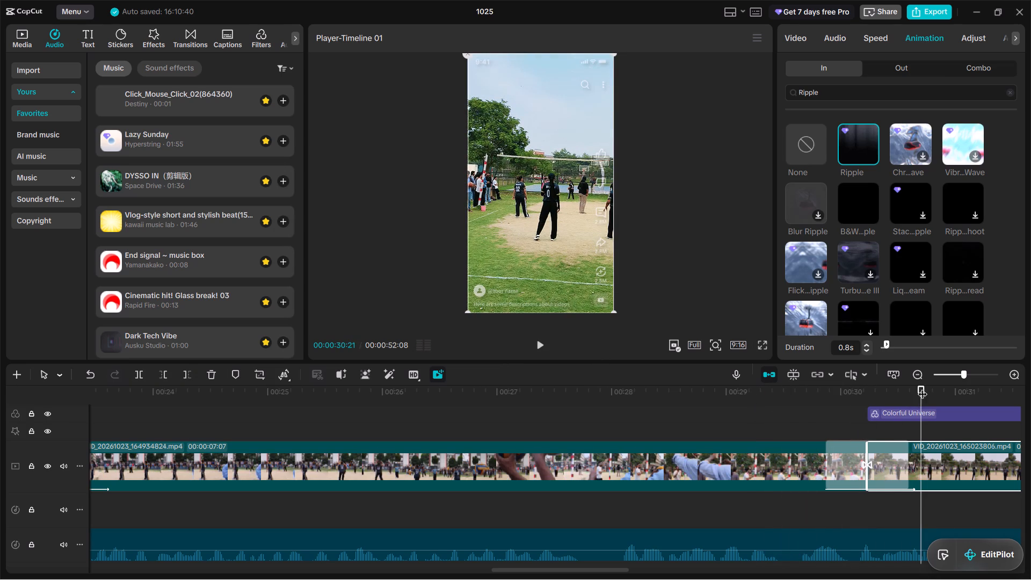
# Add Click_Mouse_Click_02 at 00:00:29:26, where the eleventh transition begins, and trim its end to about the end of that transition.
pyautogui.moveTo(923, 388); pyautogui.dragTo(828, 427)
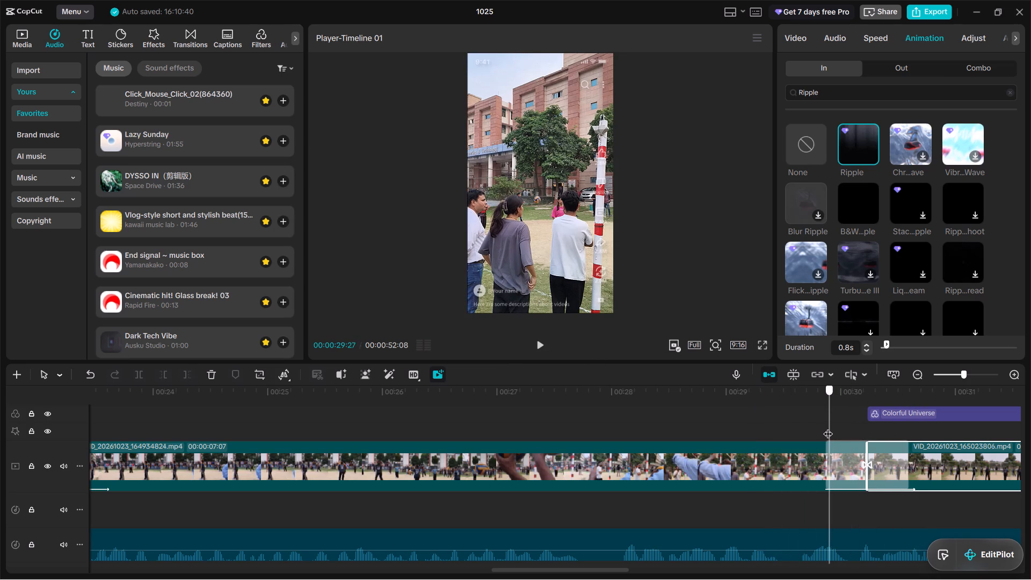
pyautogui.moveTo(828, 427); pyautogui.dragTo(826, 429)
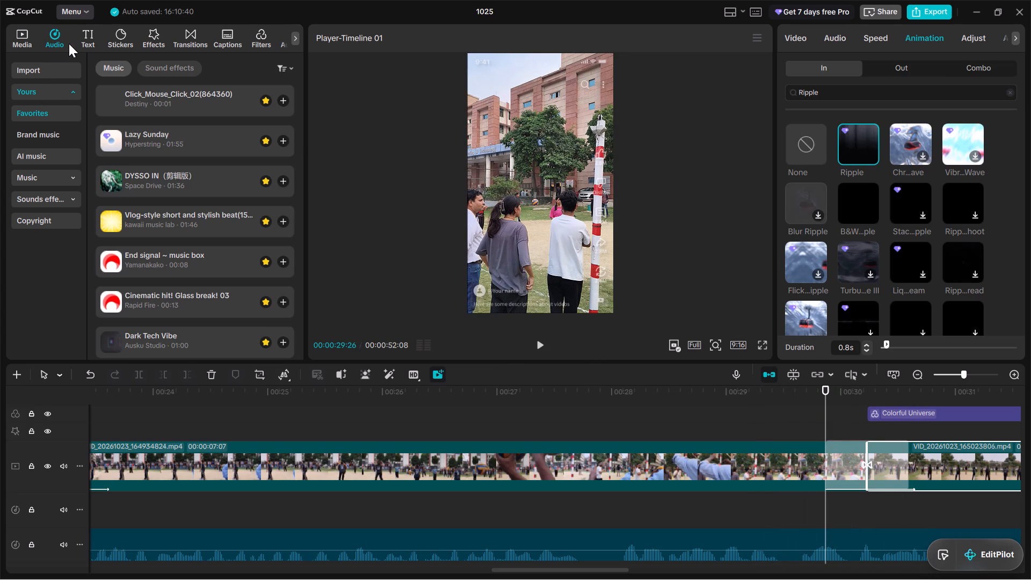
pyautogui.click(280, 101)
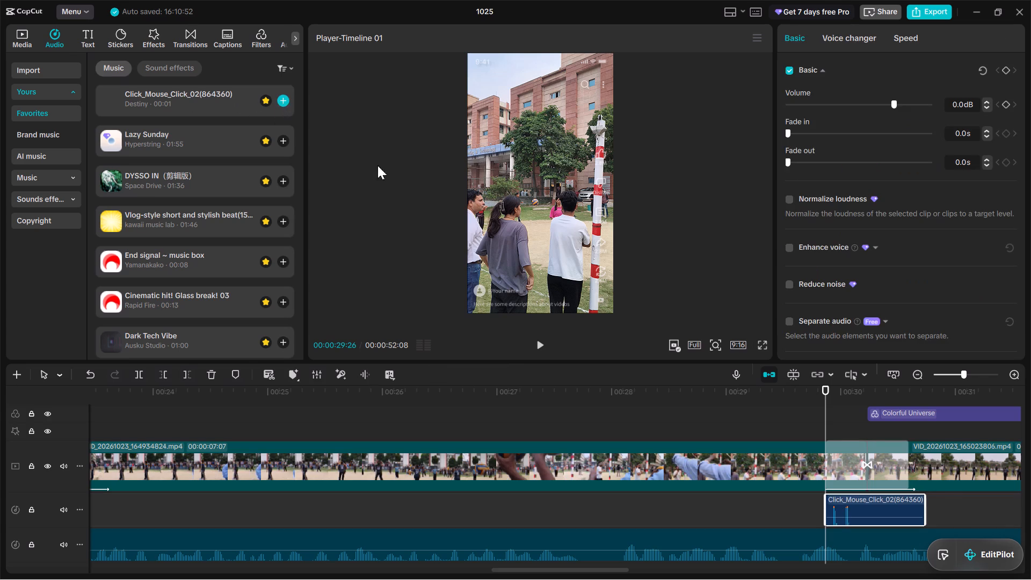
pyautogui.moveTo(926, 498); pyautogui.dragTo(909, 505)
# Add Click_Mouse_Click_02 at 00:00:46:13, where the last transition begins, and trim its end to about 00:00:47:04.
pyautogui.hscroll(-1, 876, 511)
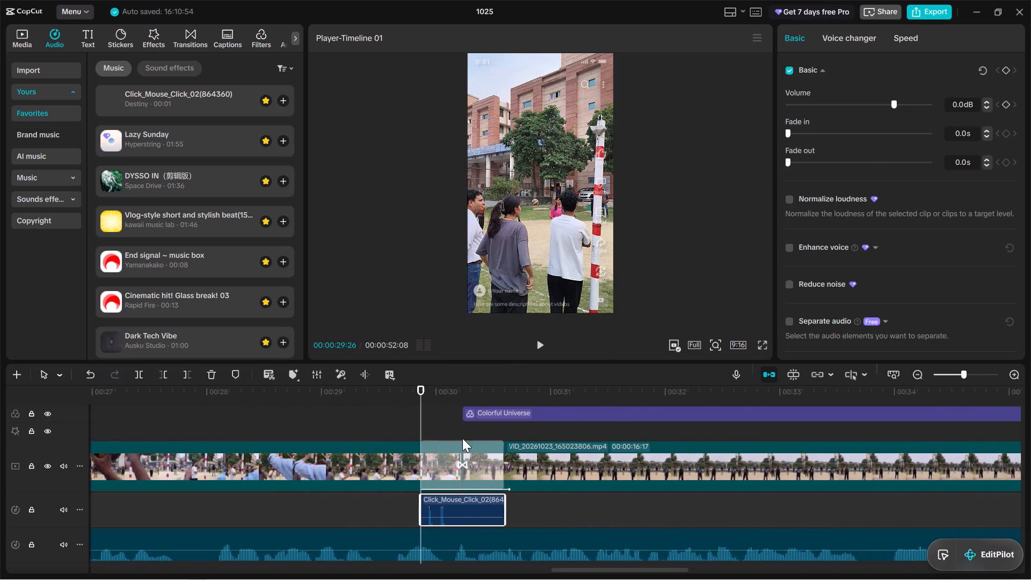
pyautogui.hscroll(-1, 462, 438)
pyautogui.moveTo(364, 386); pyautogui.dragTo(966, 421)
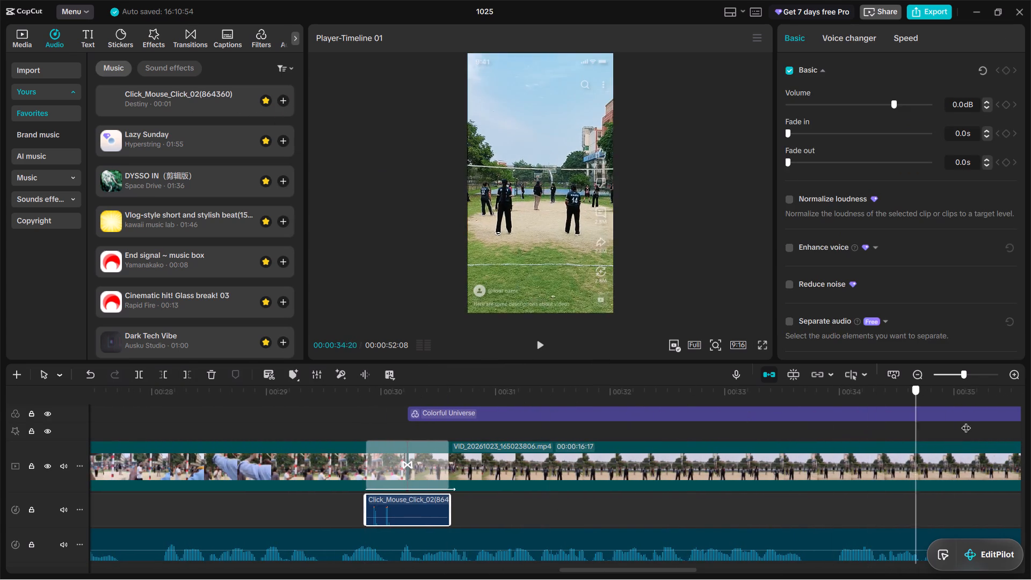
pyautogui.moveTo(966, 421); pyautogui.dragTo(1027, 415)
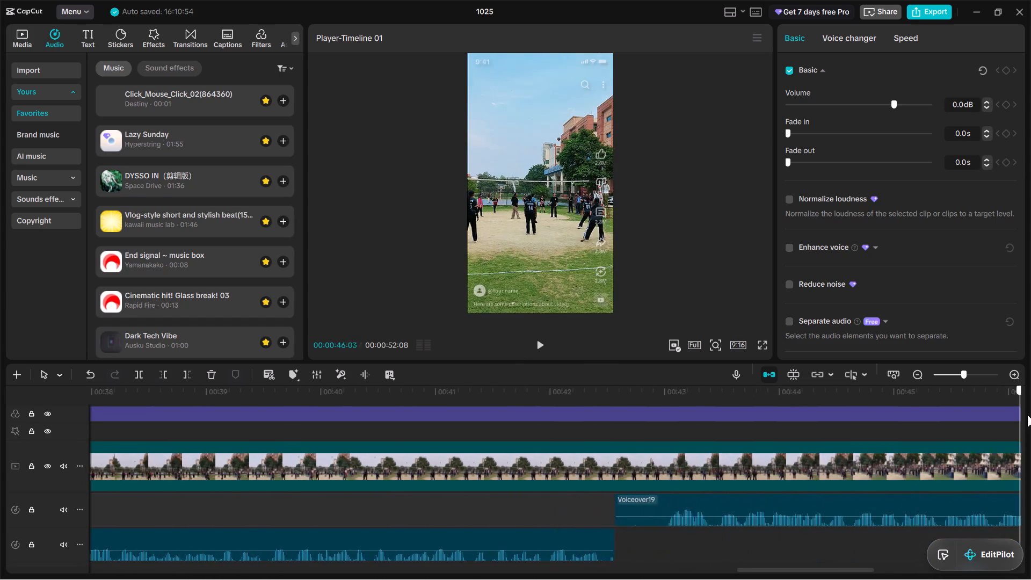
pyautogui.moveTo(1027, 415); pyautogui.dragTo(900, 424)
pyautogui.click(945, 481)
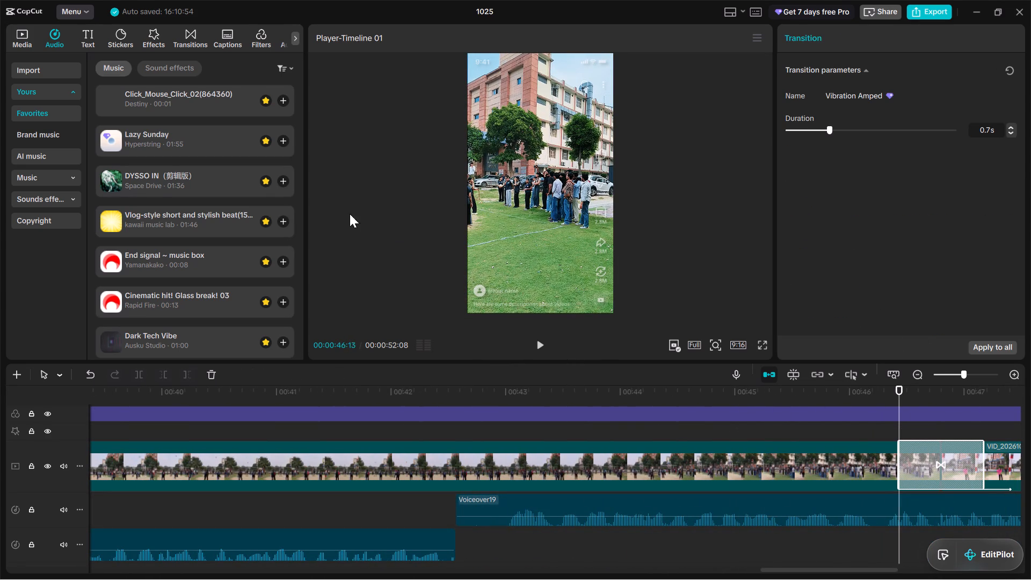
pyautogui.click(280, 103)
pyautogui.hscroll(-3, 625, 372)
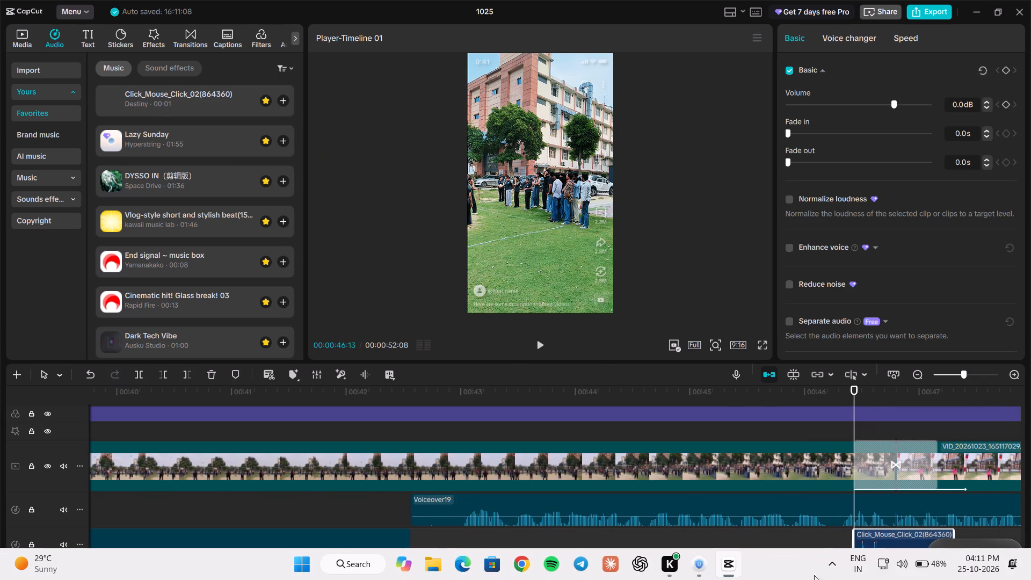
pyautogui.hscroll(-1, 796, 495)
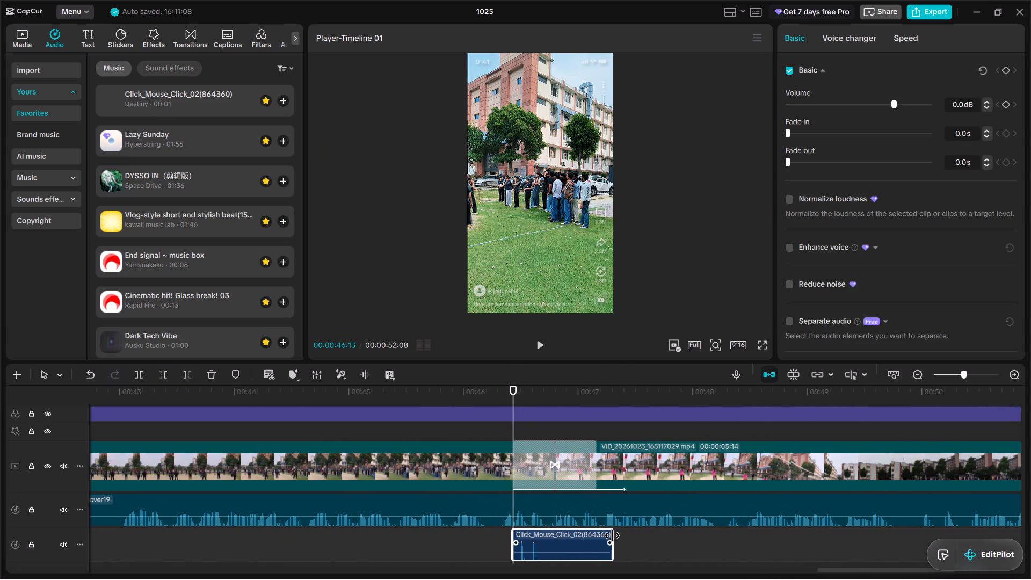
pyautogui.moveTo(612, 535); pyautogui.dragTo(591, 535)
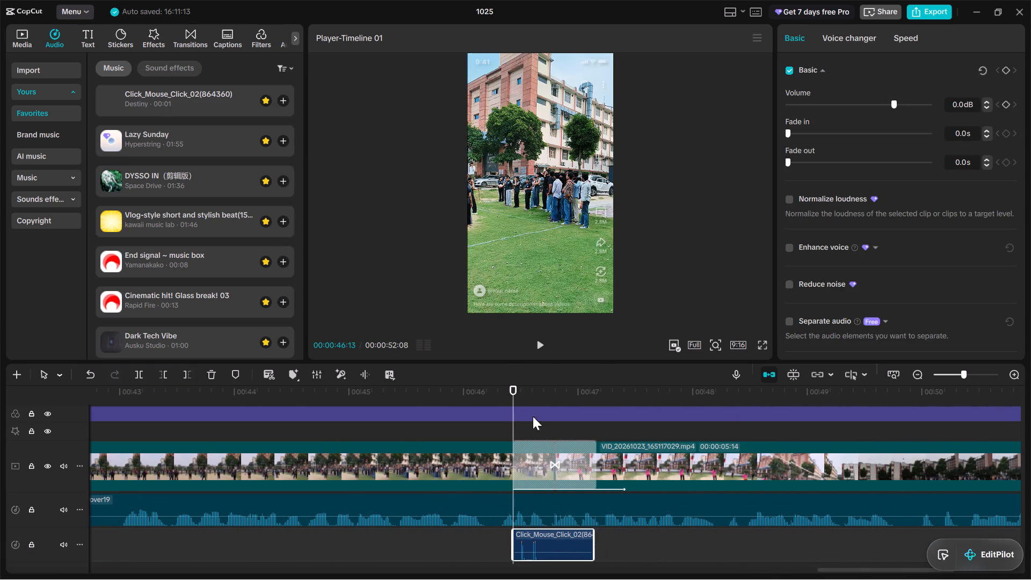
# Play back the whole timeline from 00:00:00:00 to the end to review the transitions, click sounds and voiceovers.
pyautogui.moveTo(515, 391); pyautogui.dragTo(1030, 453)
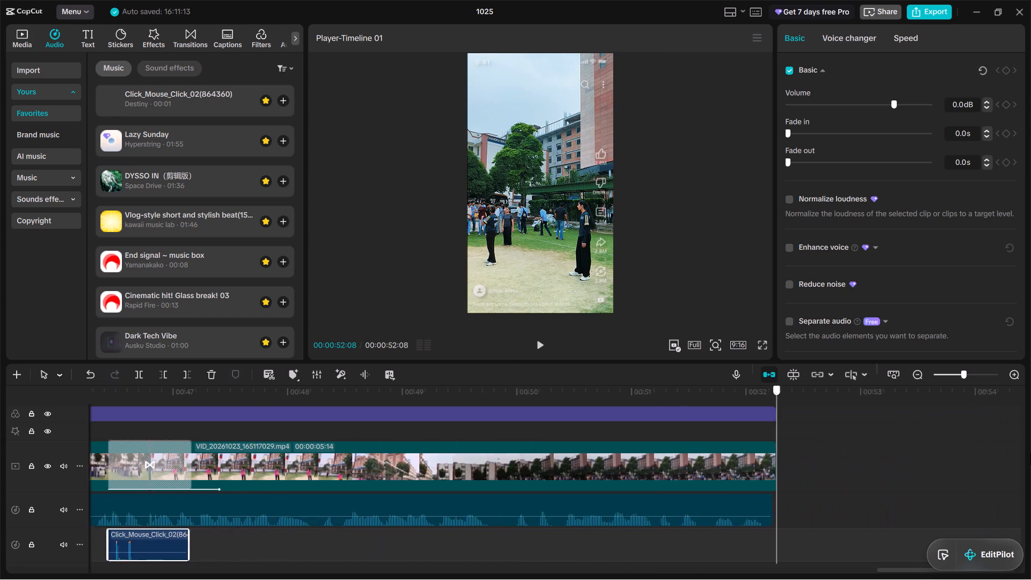
pyautogui.moveTo(1030, 453); pyautogui.dragTo(0, 311)
pyautogui.moveTo(962, 378); pyautogui.dragTo(958, 380)
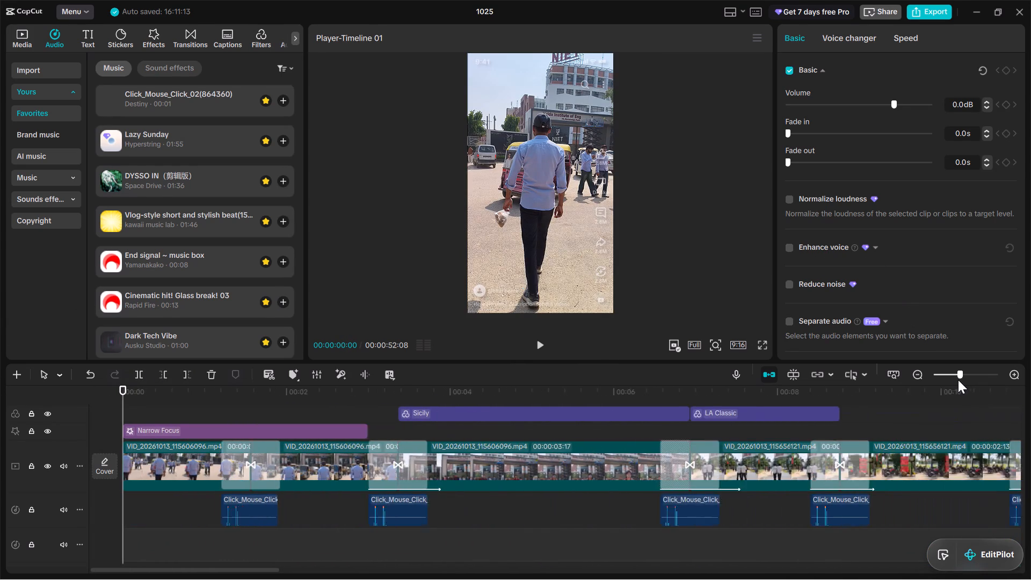
pyautogui.moveTo(958, 380); pyautogui.dragTo(939, 388)
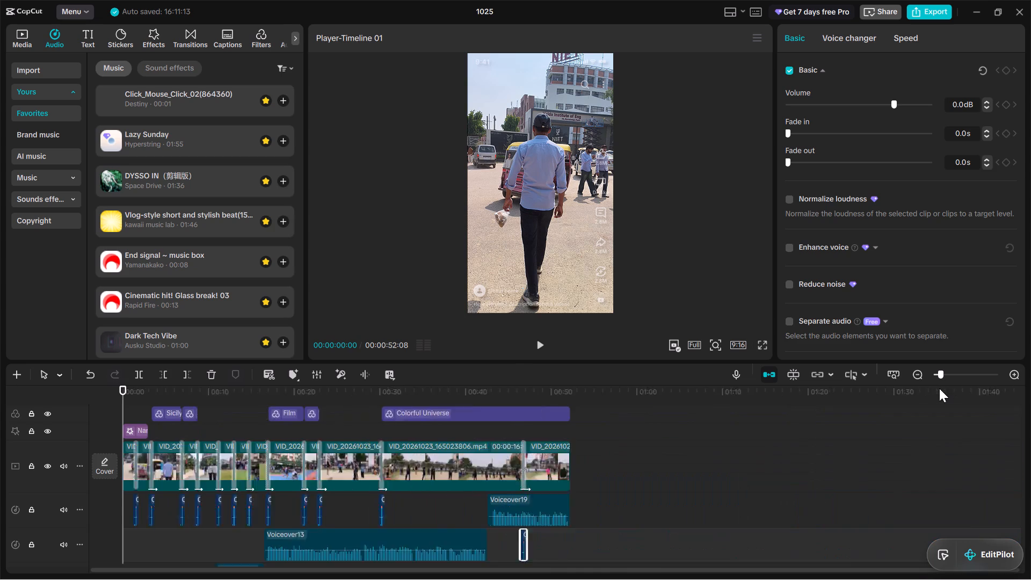
pyautogui.moveTo(939, 388); pyautogui.dragTo(949, 388)
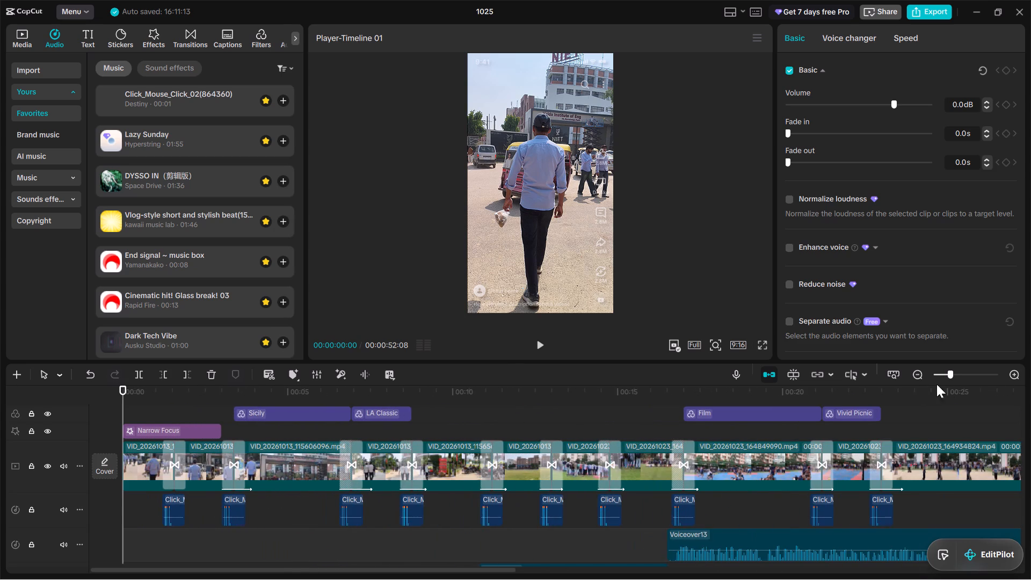
pyautogui.press('space')
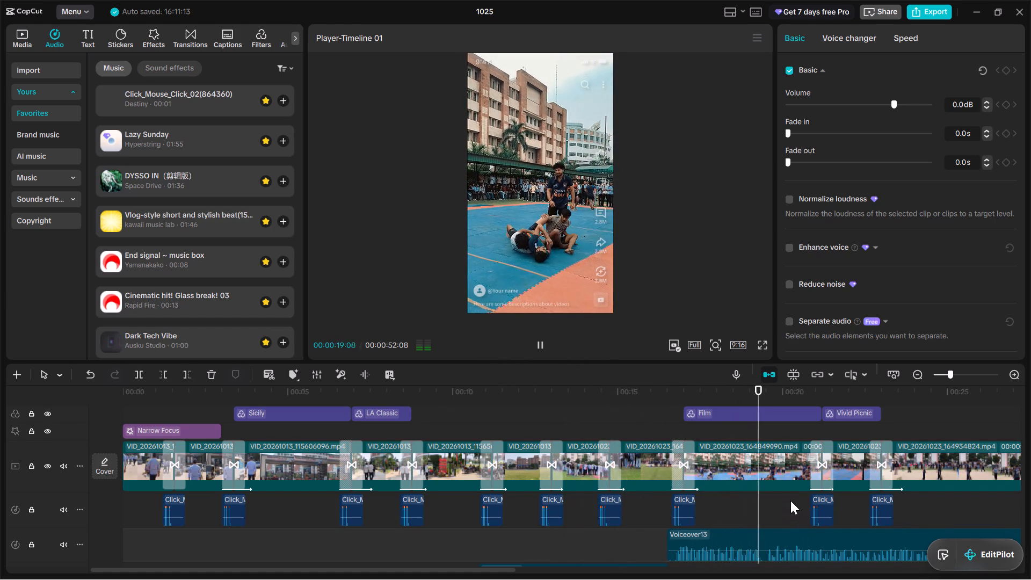
pyautogui.hscroll(-1, 778, 528)
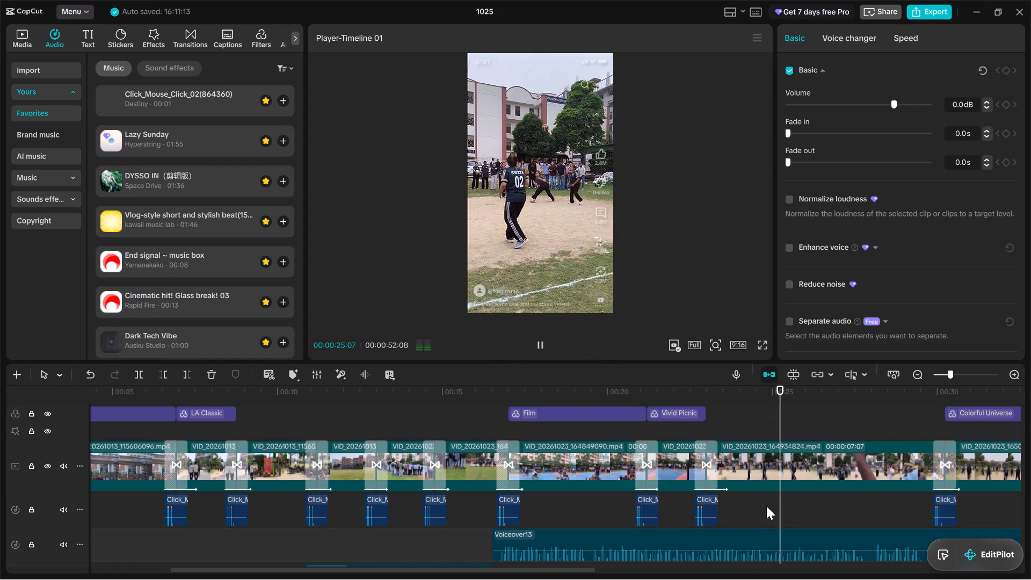
pyautogui.hscroll(-1, 760, 490)
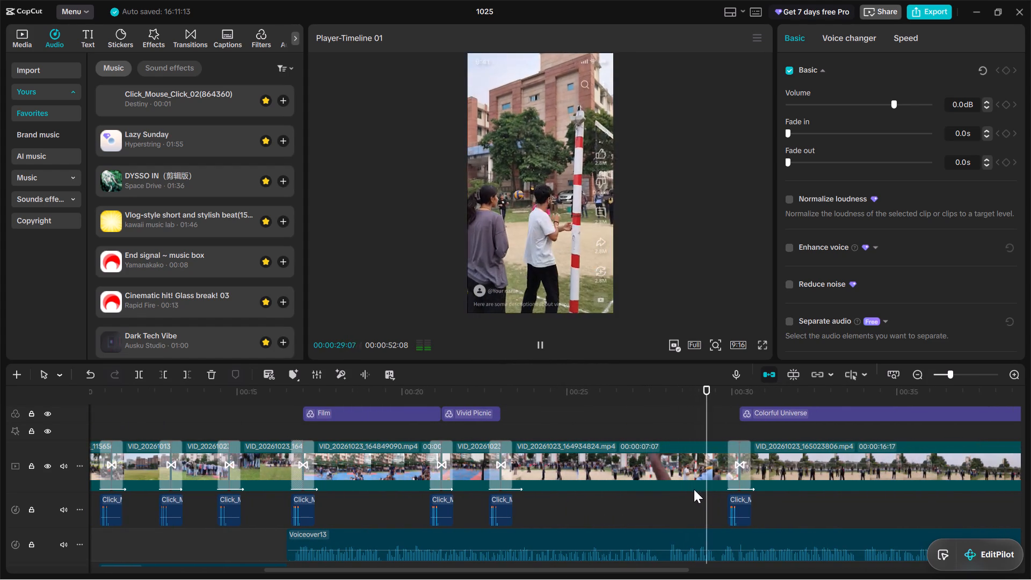
pyautogui.hscroll(-1, 724, 491)
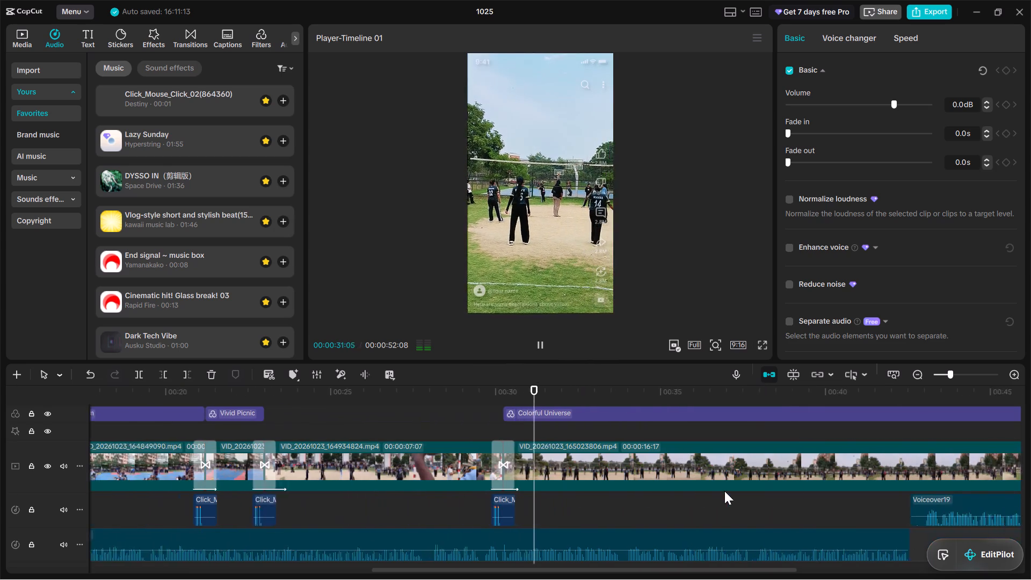
pyautogui.hscroll(-1, 724, 491)
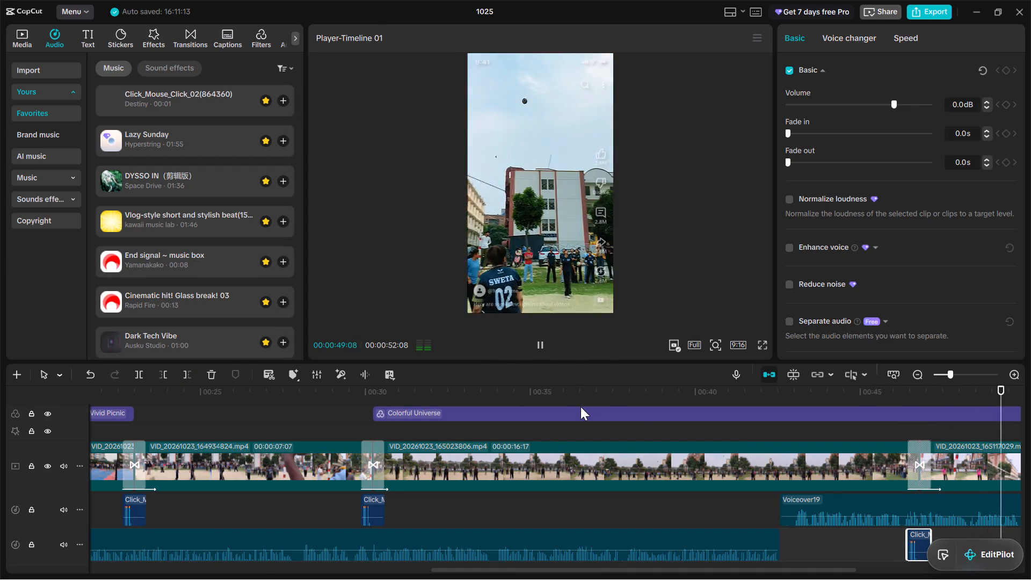
pyautogui.hscroll(-1, 633, 426)
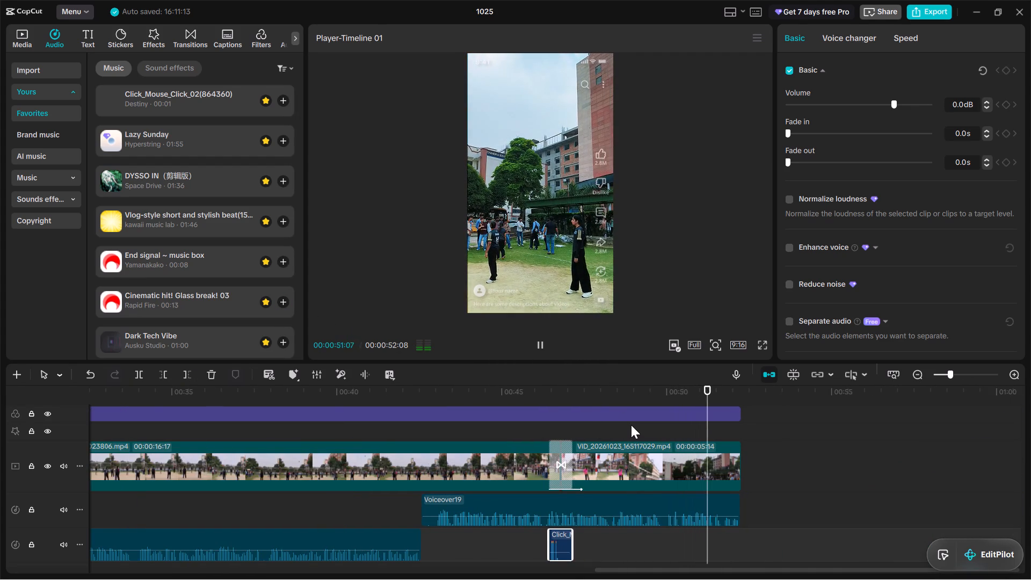
# Audition favourite audio tracks, including End signal ~ music box and Cinematic hit! Glass break! 03, and look through the remaining favourites.
pyautogui.click(110, 263)
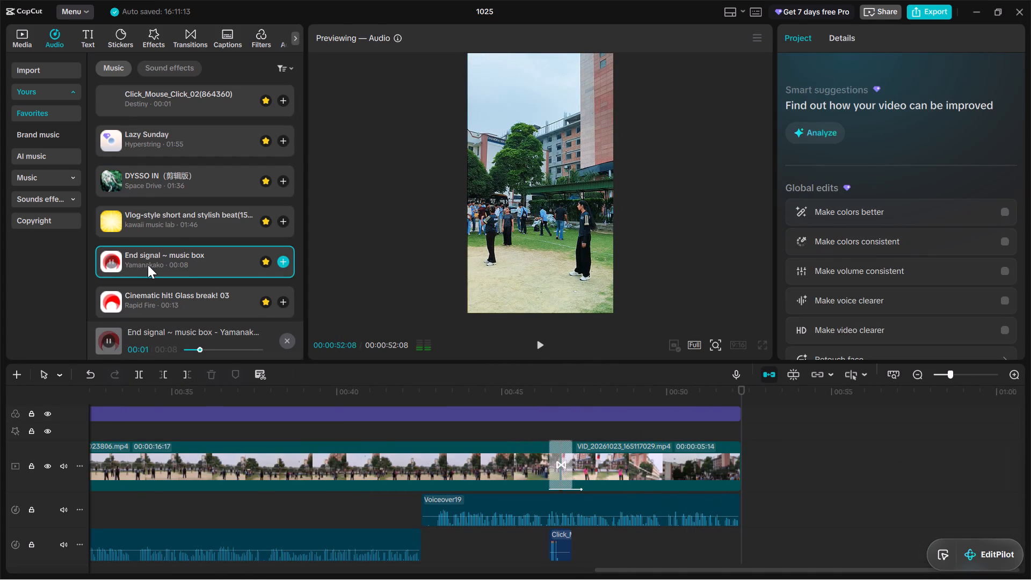
pyautogui.scroll(-1, 148, 266)
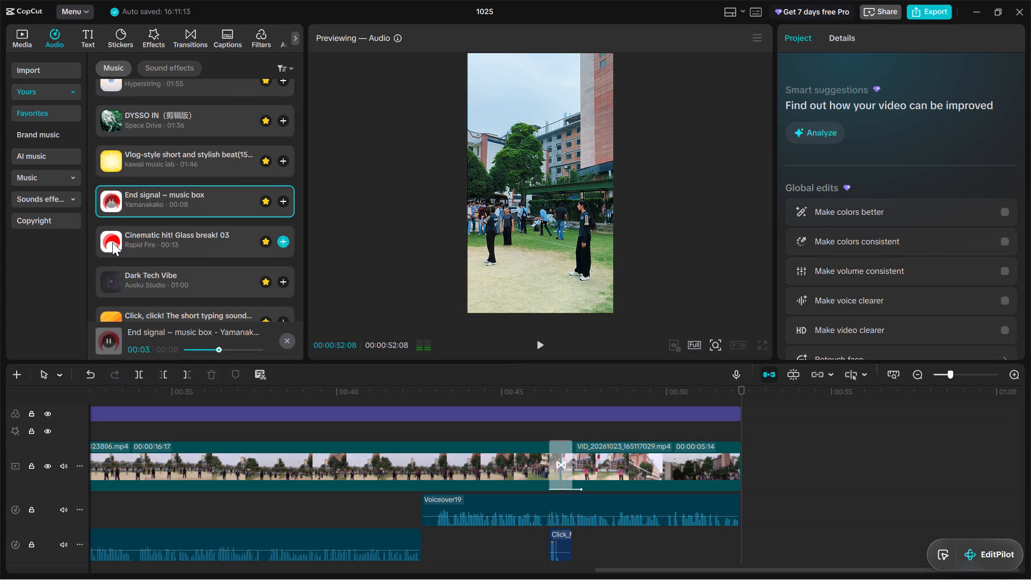
pyautogui.click(112, 242)
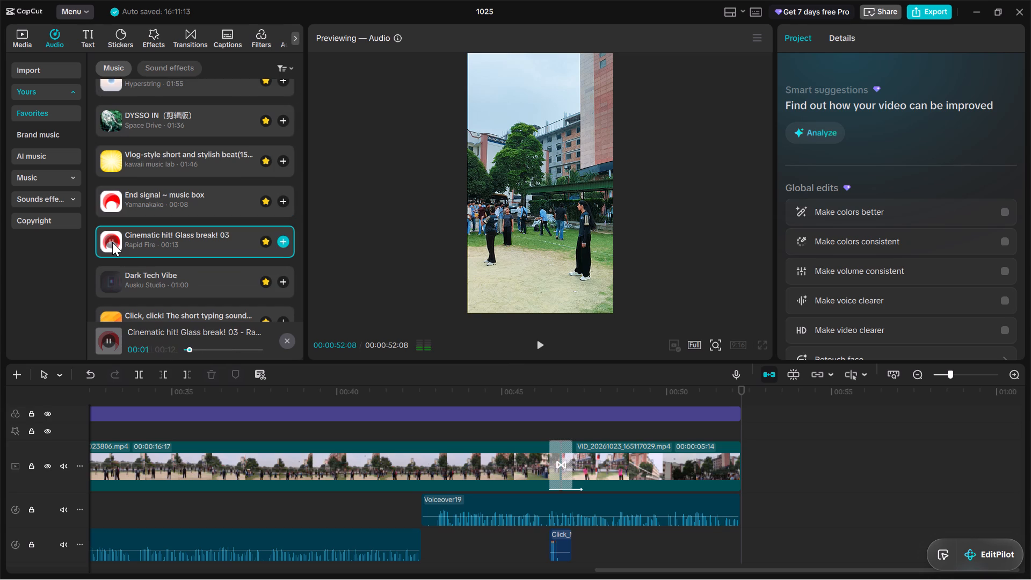
pyautogui.scroll(-1, 115, 247)
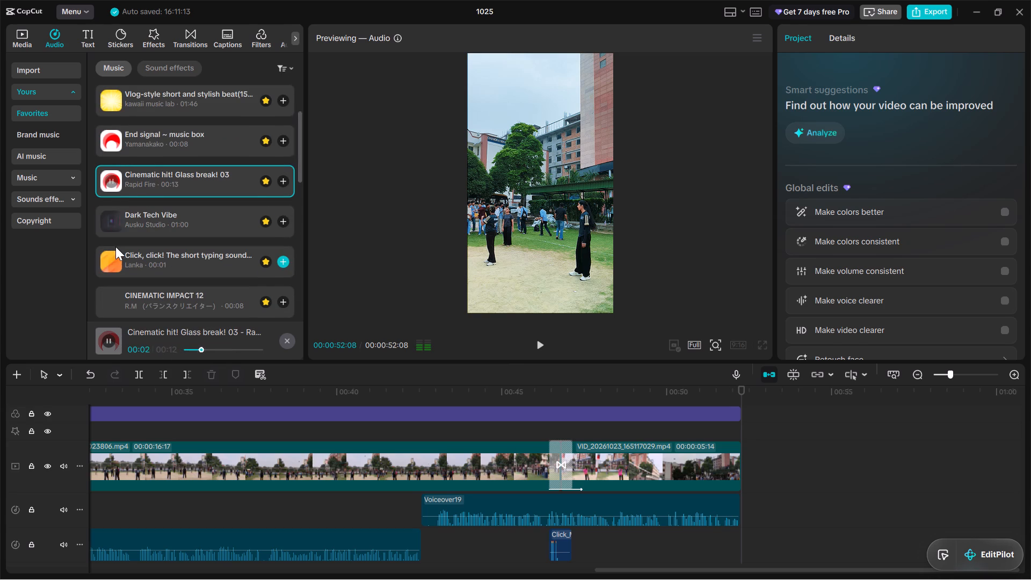
pyautogui.scroll(-1, 115, 247)
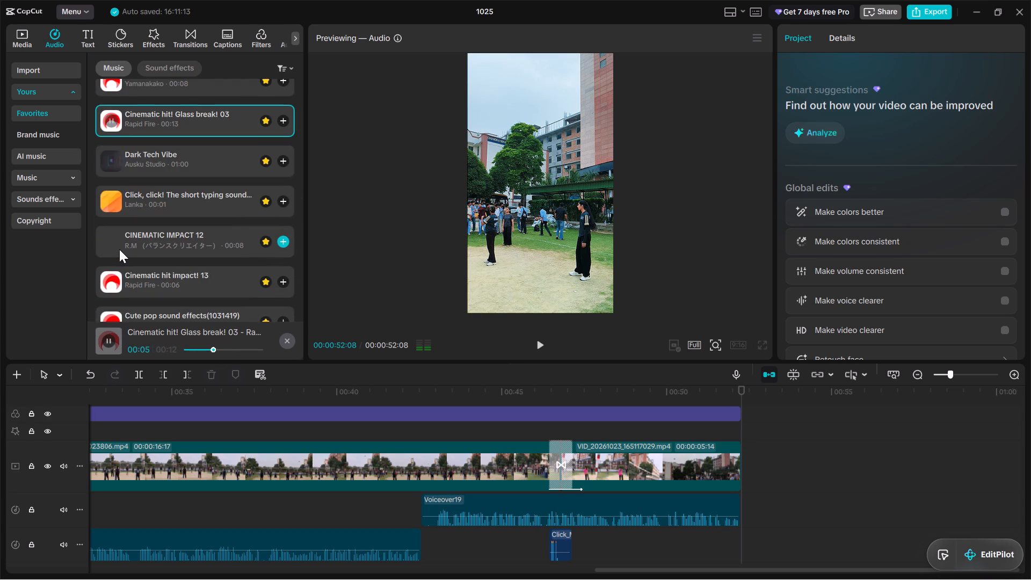
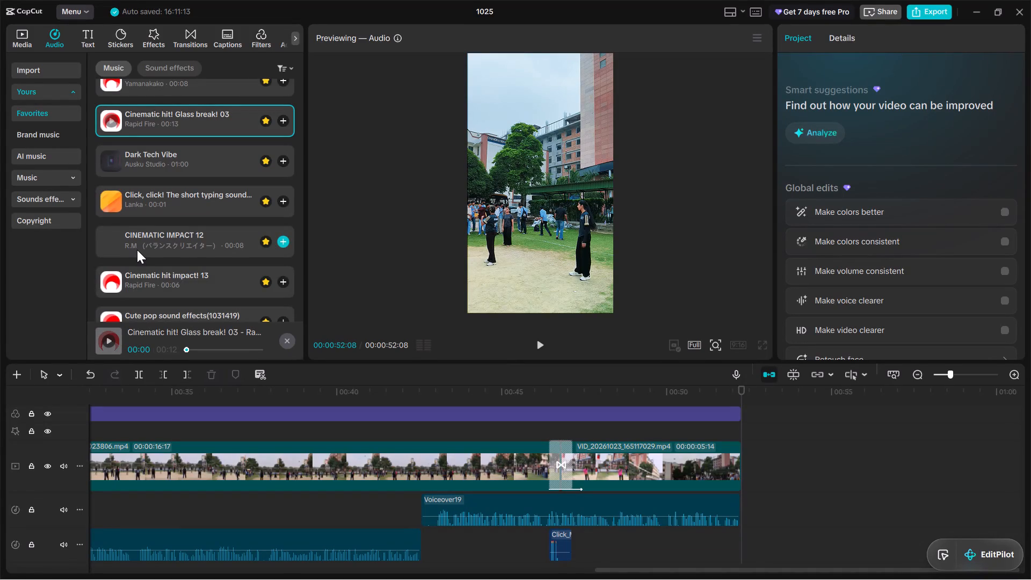
# Audition the favourite track Cinematic hit! Glass break! 03 once more.
pyautogui.press('space')
pyautogui.press('space')
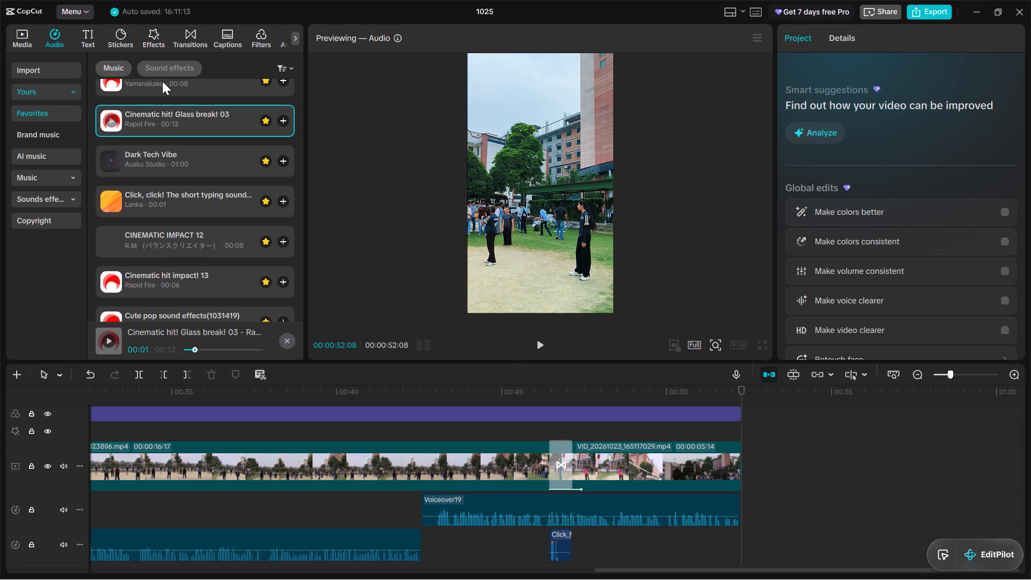
pyautogui.scroll(10, 163, 87)
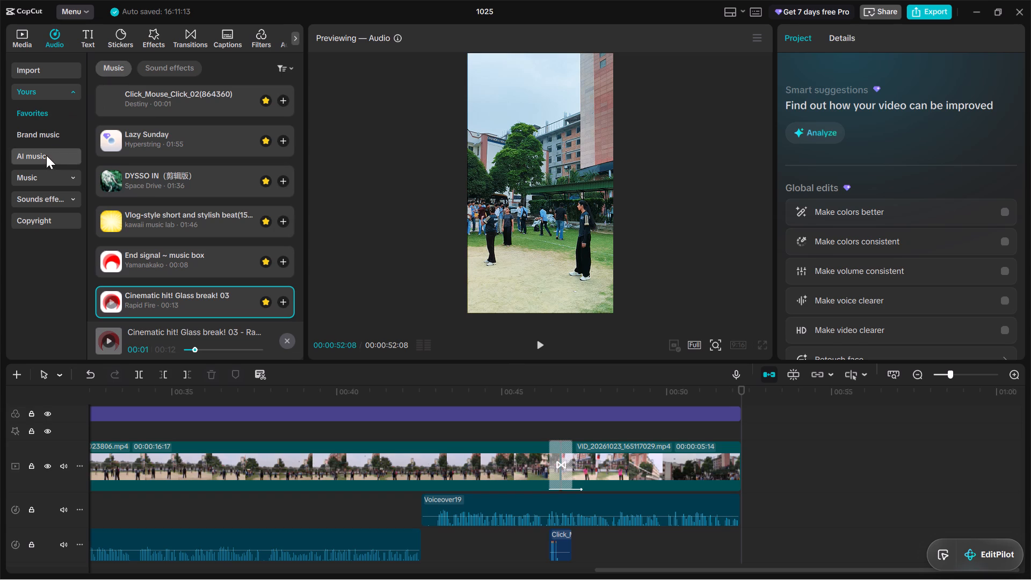
# Search the music library for "Phonk beat" and audition the 00:59 version of PHONK MOTIVATION and the track Phonk Beat.
pyautogui.click(46, 177)
pyautogui.click(118, 74)
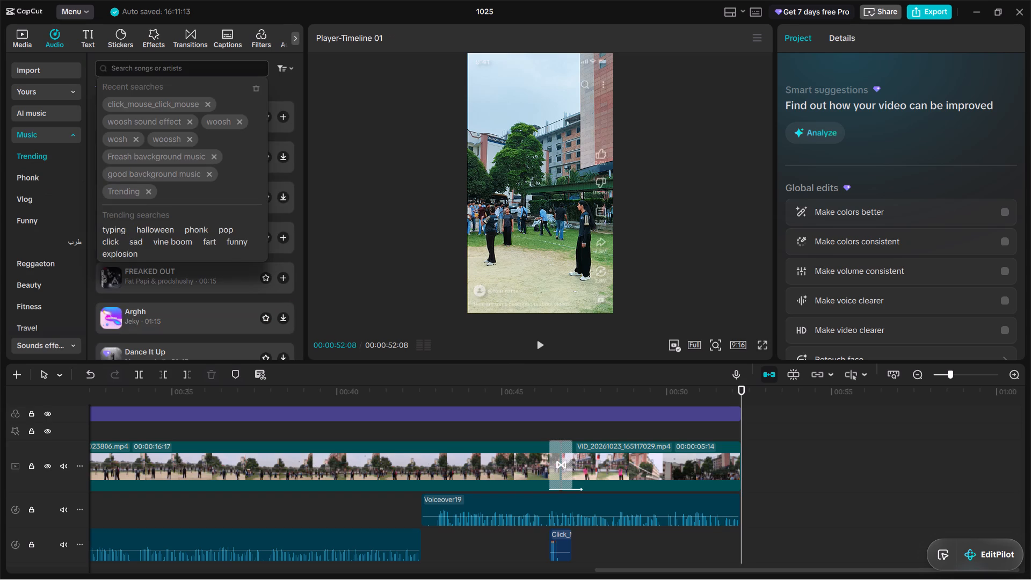
pyautogui.write('Phom')
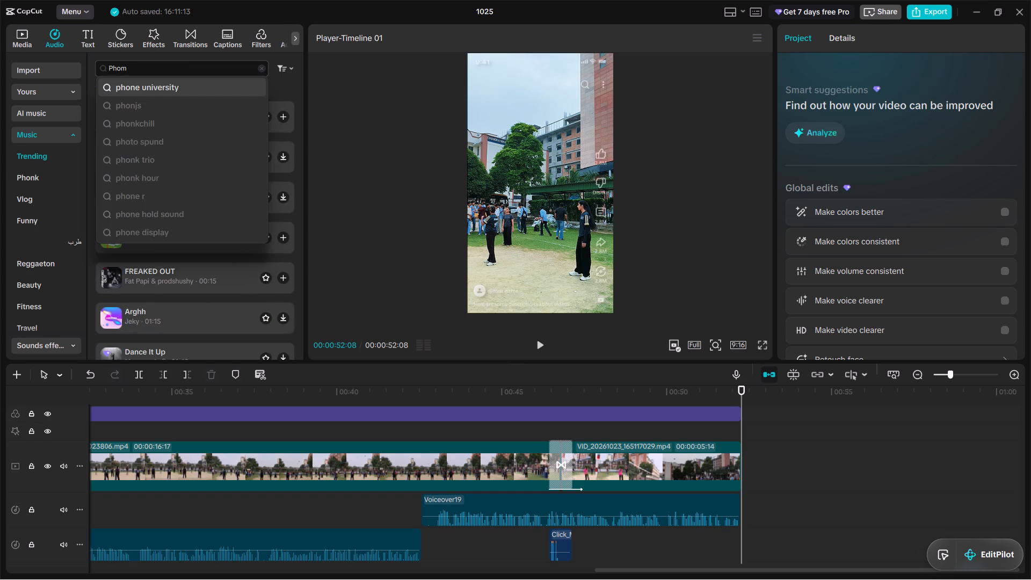
pyautogui.press('BackSpace')
pyautogui.write('nk')
pyautogui.press('space')
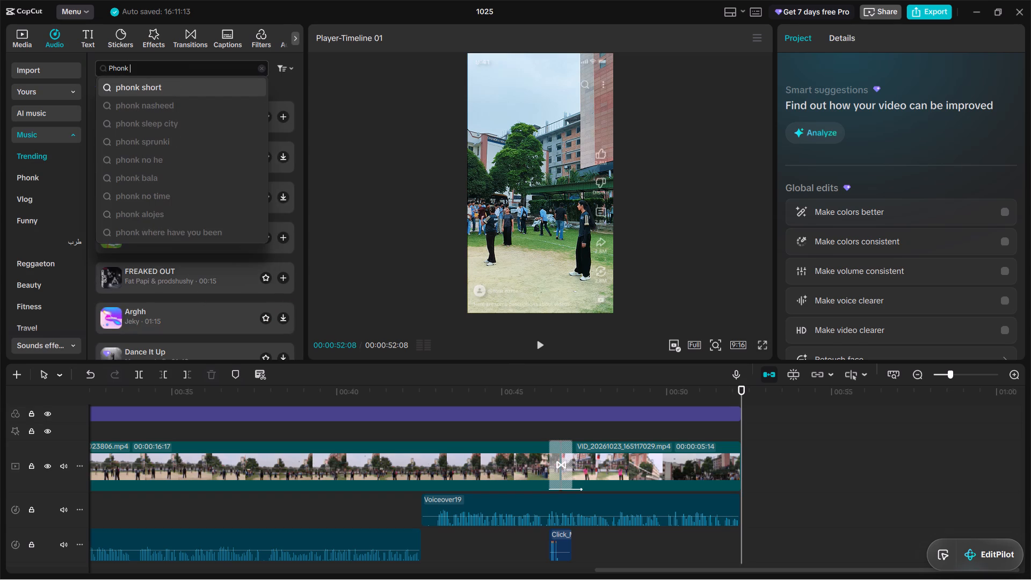
pyautogui.write('beat')
pyautogui.press('Return')
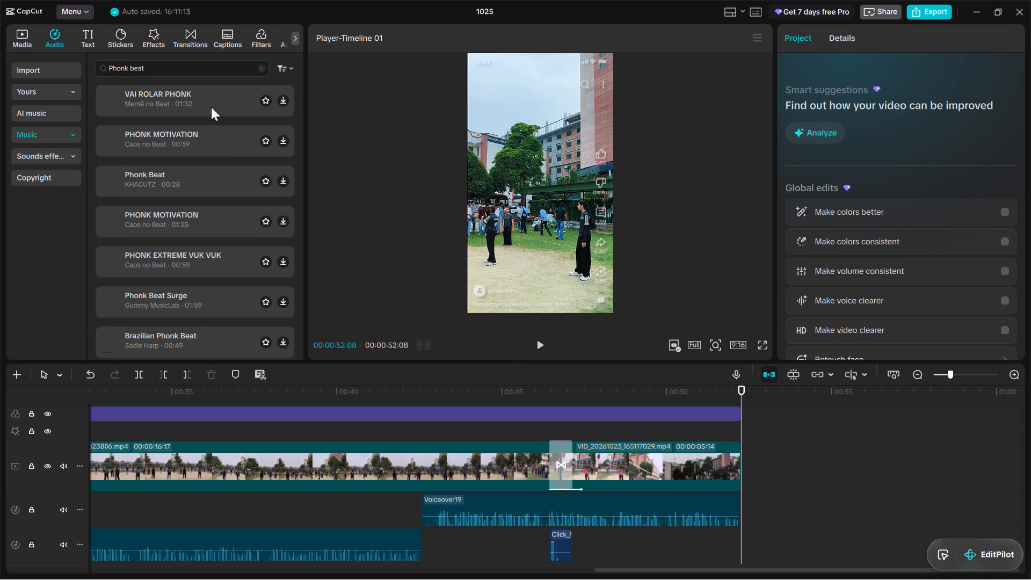
pyautogui.click(112, 147)
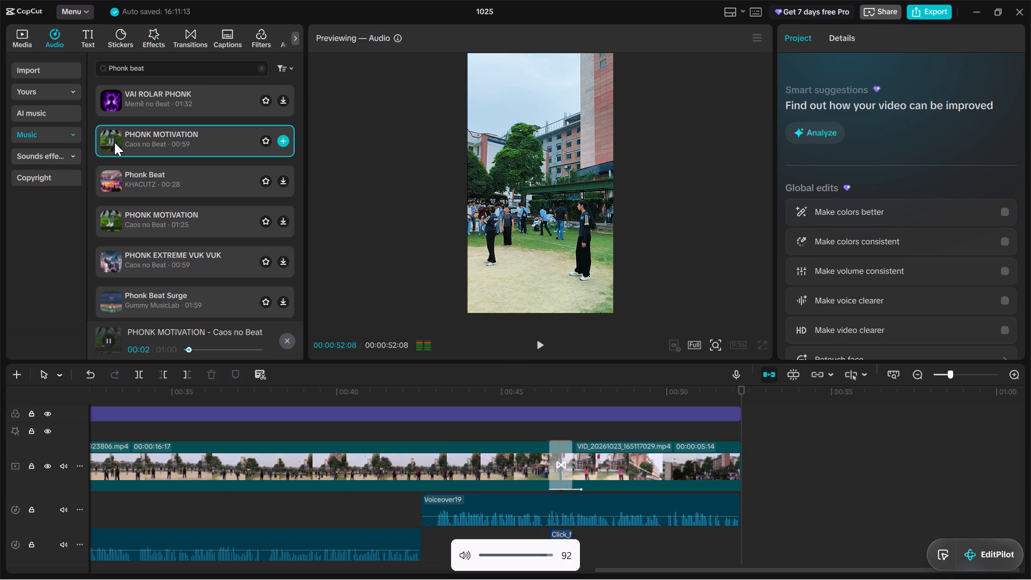
pyautogui.click(114, 182)
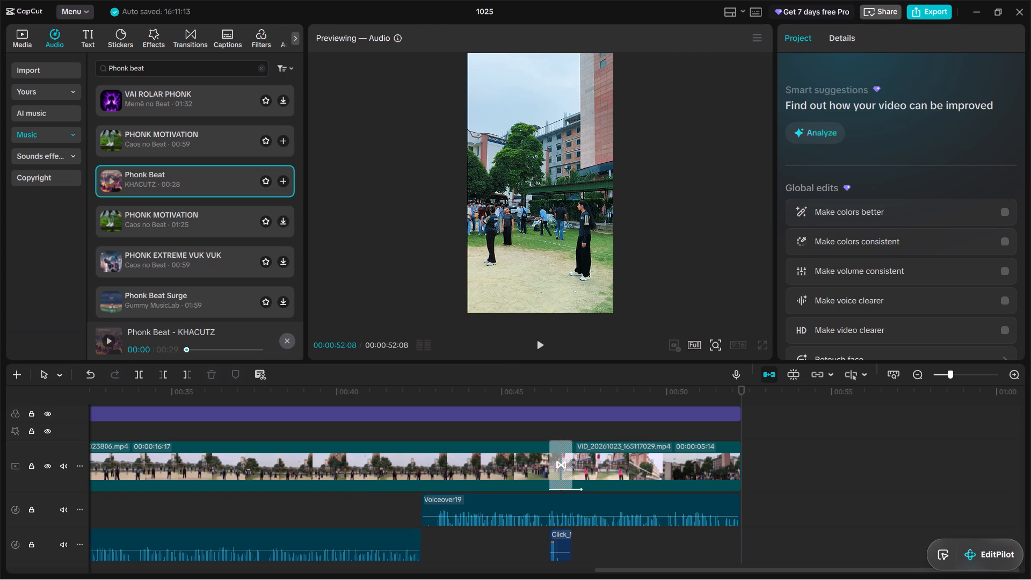
# Search the music library for "Phonk instrumental" and audition Phonk Viral Trend Halloween 2026.
pyautogui.moveTo(174, 71); pyautogui.dragTo(131, 75)
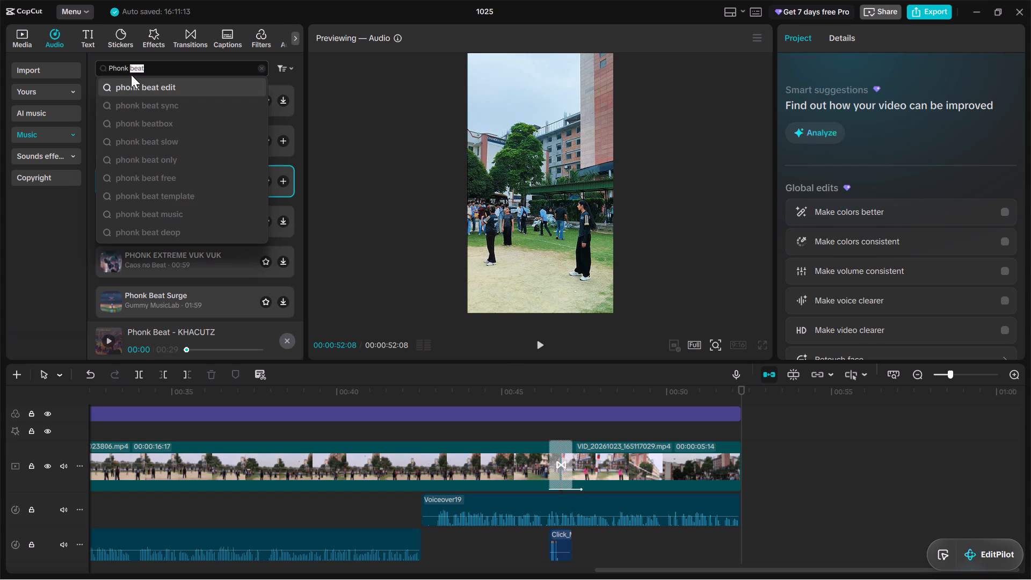
pyautogui.press('BackSpace')
pyautogui.write('instrum')
pyautogui.write('ental')
pyautogui.press('Return')
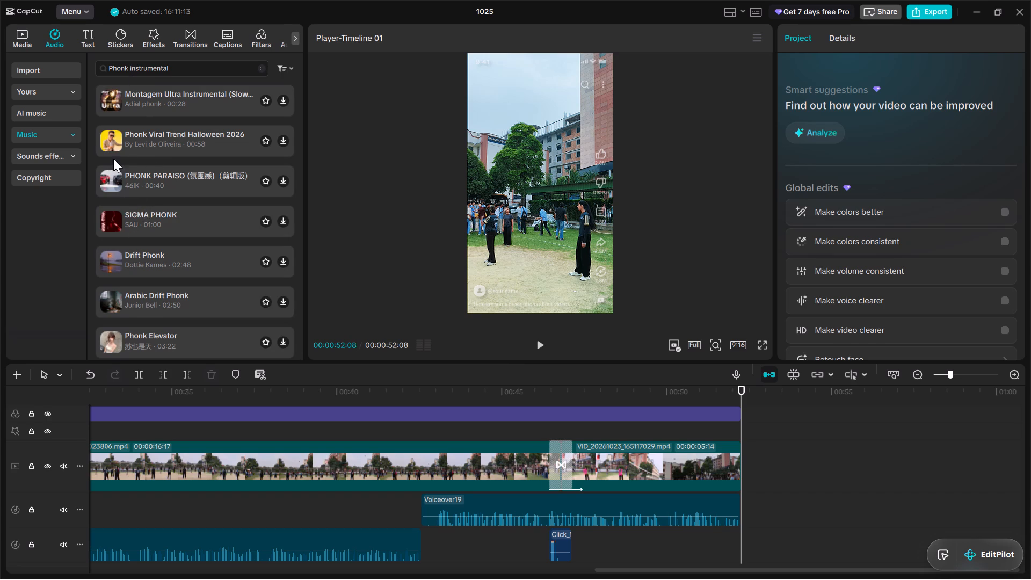
pyautogui.click(112, 144)
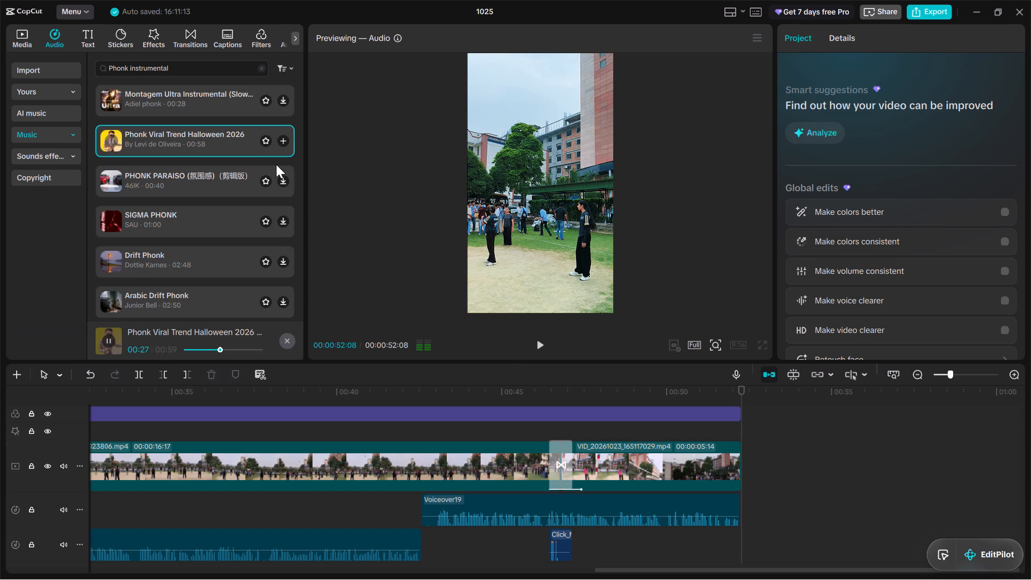
# Search the music library for "Cinematic hype" and audition Epic Cinematic Trailer, Epic Cinematic Anthem, Cinematic Hope Rising and Epic Hybrid Cinematic Trailer.
pyautogui.moveTo(195, 73); pyautogui.dragTo(96, 73)
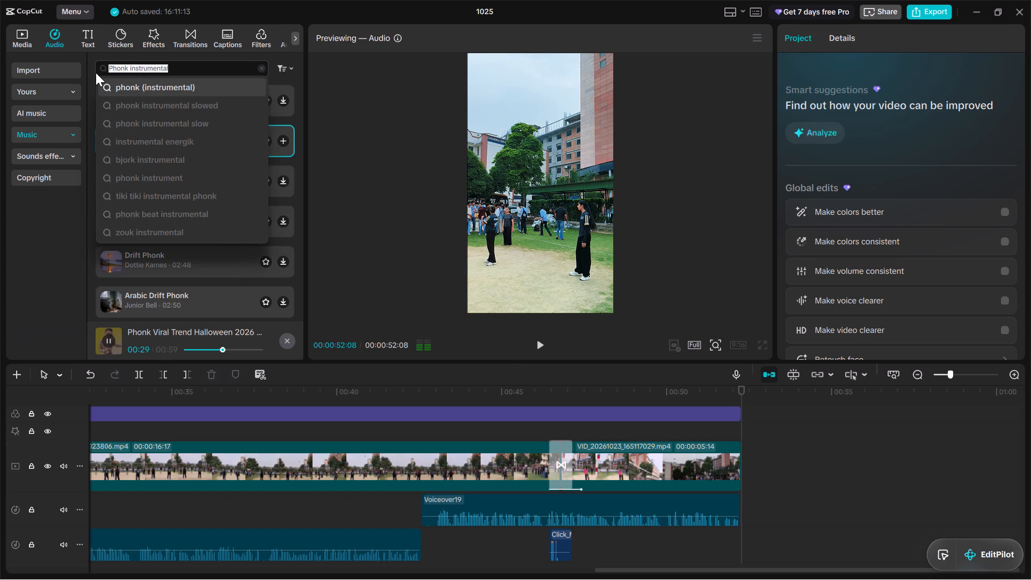
pyautogui.press('BackSpace')
pyautogui.write('Cinematic hype')
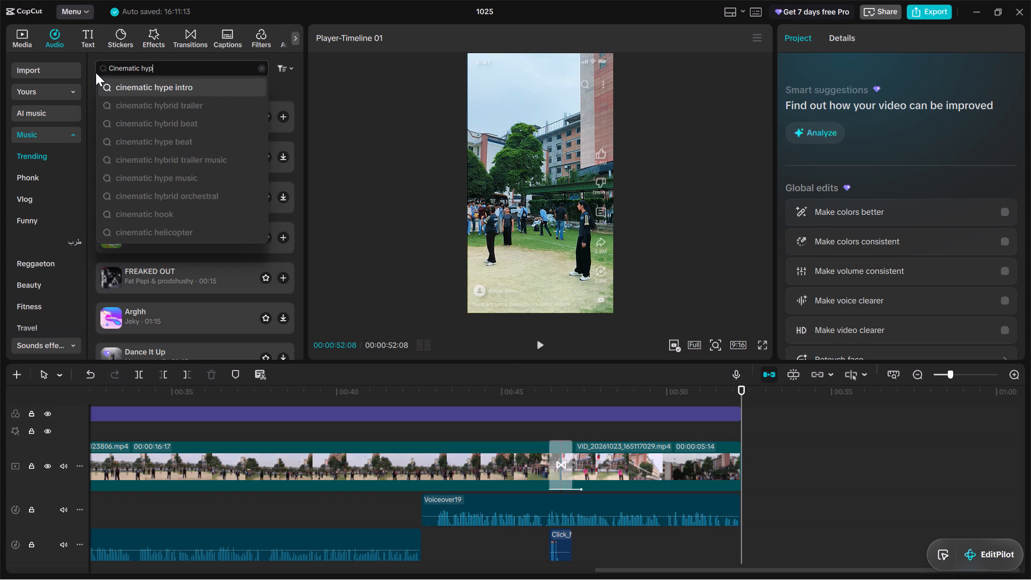
pyautogui.press('Return')
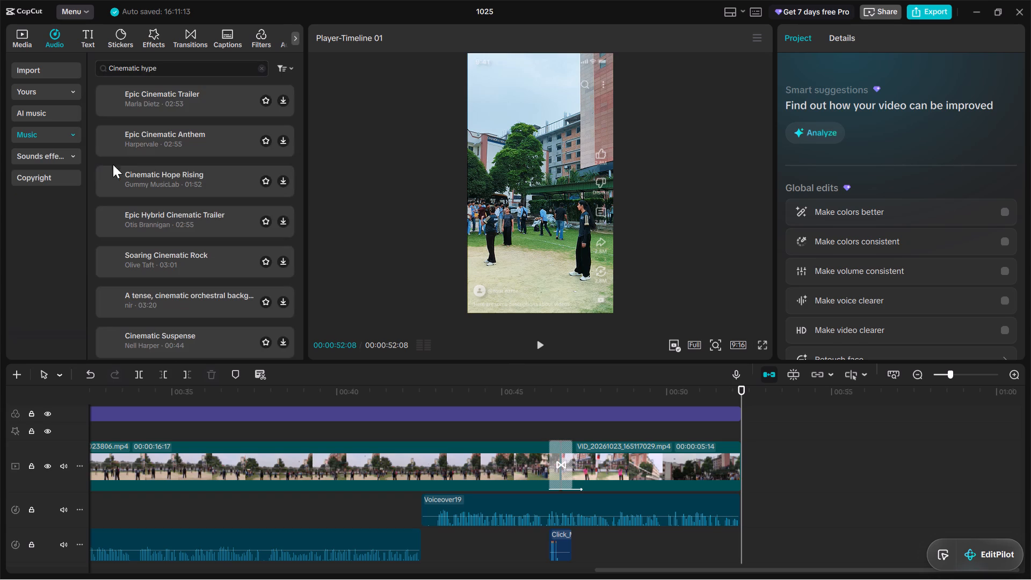
pyautogui.click(115, 106)
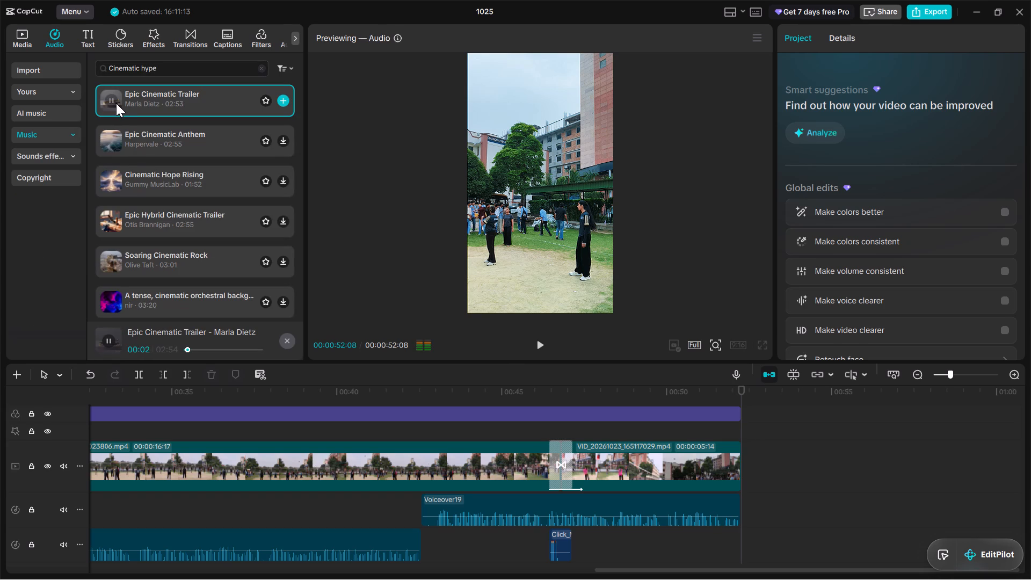
pyautogui.click(115, 146)
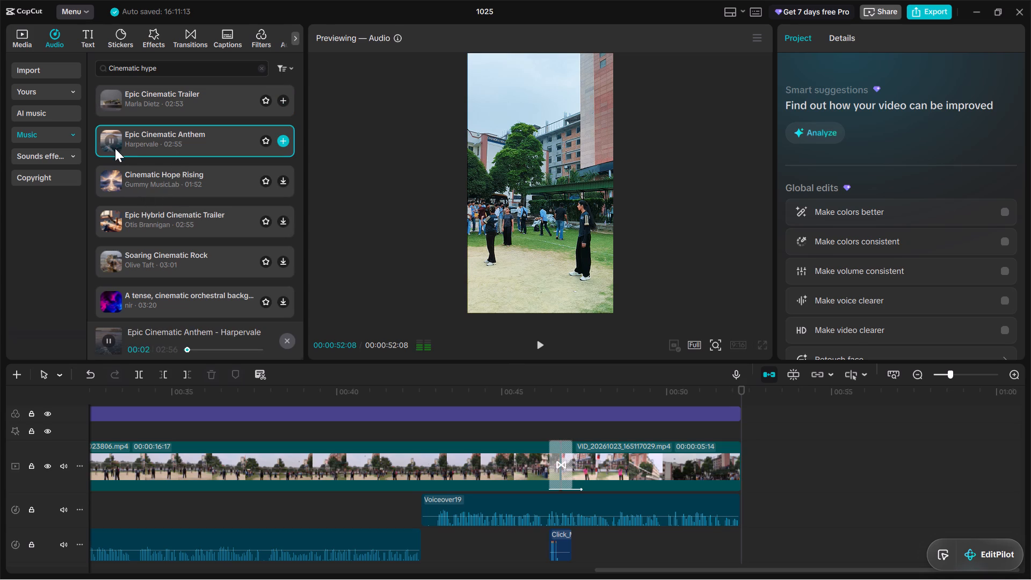
pyautogui.click(105, 179)
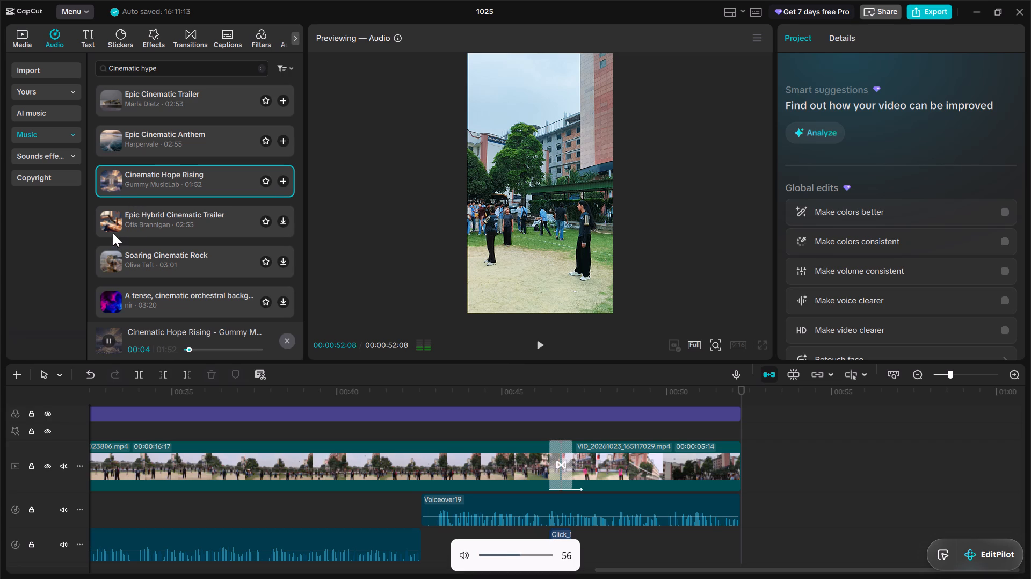
pyautogui.click(113, 224)
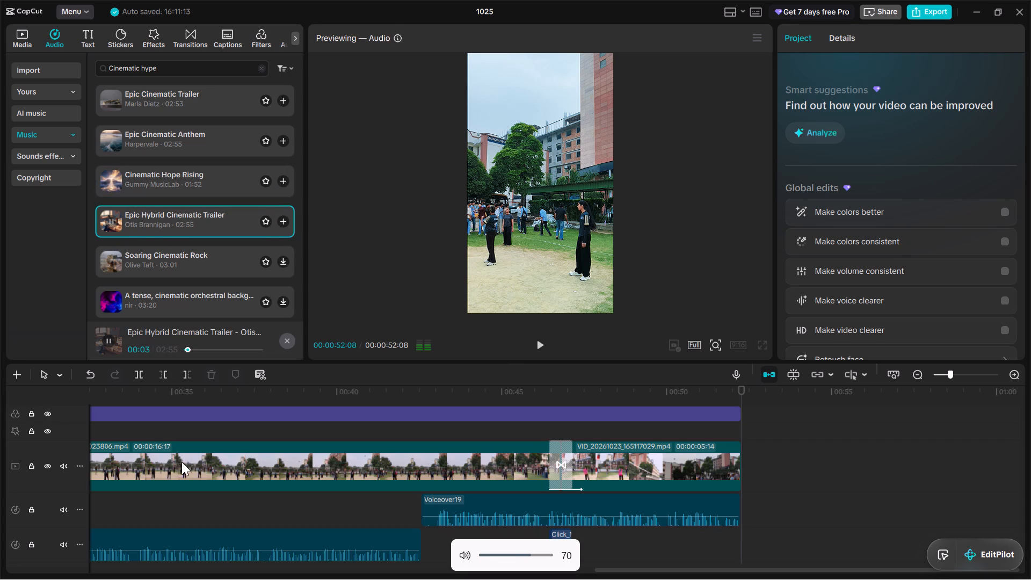
# Return the playhead to the start of the timeline at 00:00:00:00.
pyautogui.scroll(-2, 184, 463)
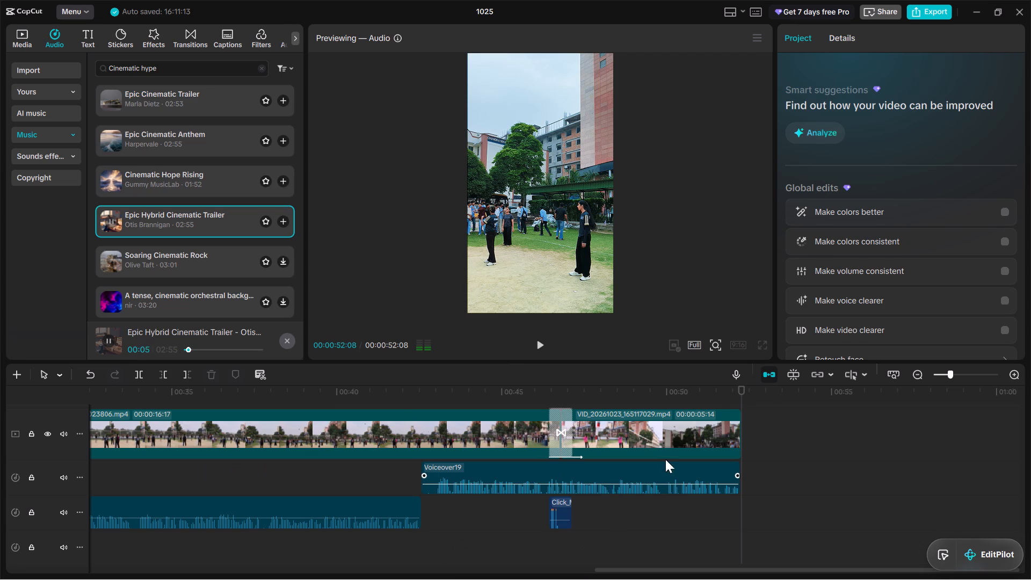
pyautogui.moveTo(740, 394); pyautogui.dragTo(695, 408)
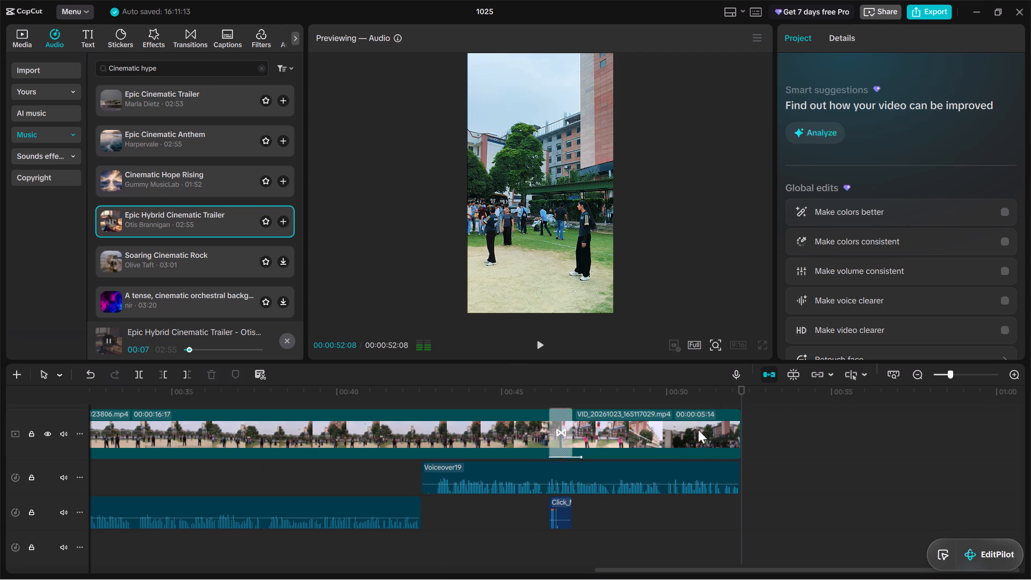
pyautogui.click(698, 446)
pyautogui.moveTo(739, 388); pyautogui.dragTo(0, 383)
# Audition more cinematic tracks: Soaring Cinematic Rock, Cinematic Suspense, the cinematic background music track by Mrs.Simpson. and Epic Cinematic Ascent.
pyautogui.click(116, 262)
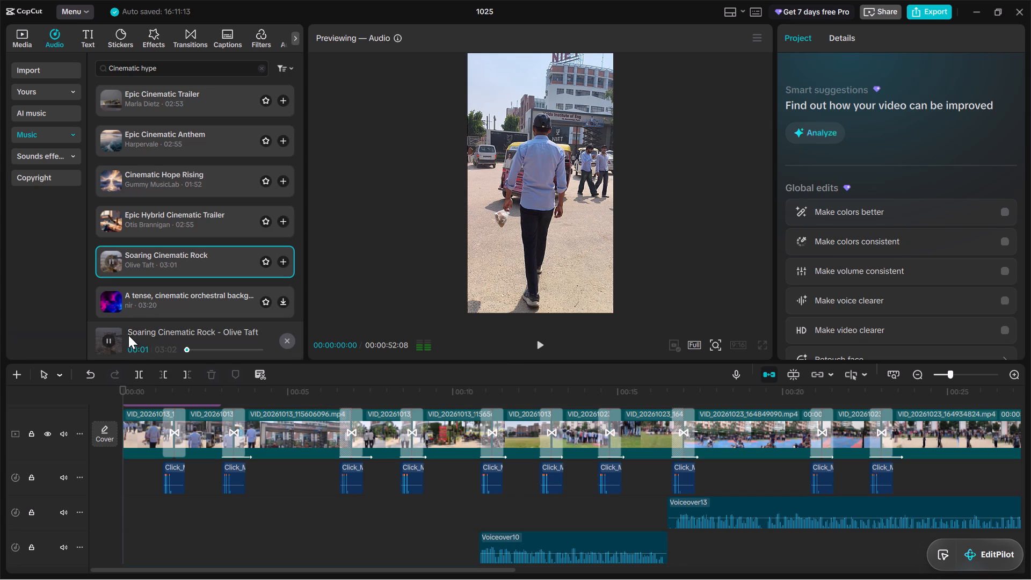
pyautogui.scroll(-1, 145, 318)
pyautogui.click(105, 288)
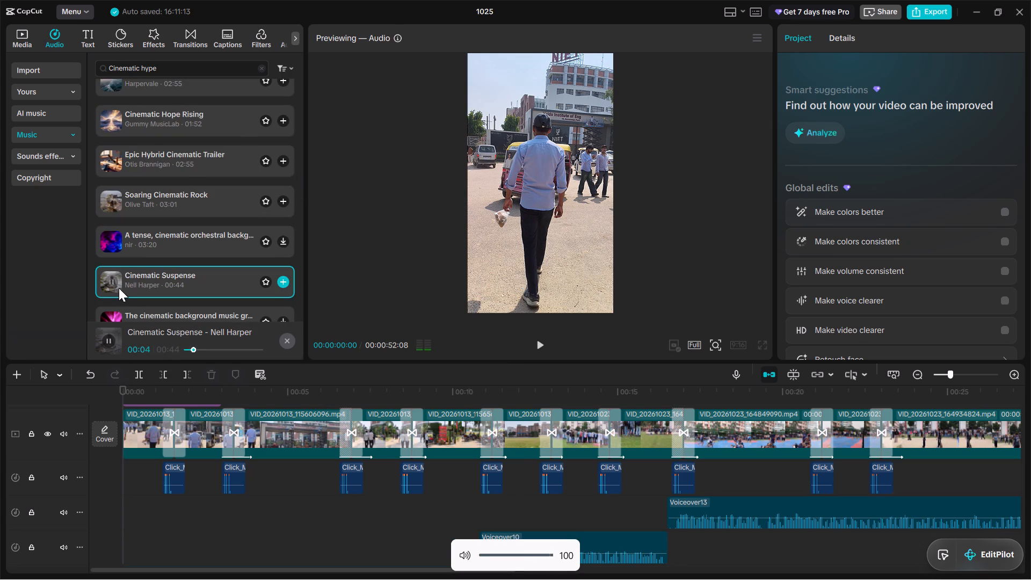
pyautogui.scroll(-1, 171, 260)
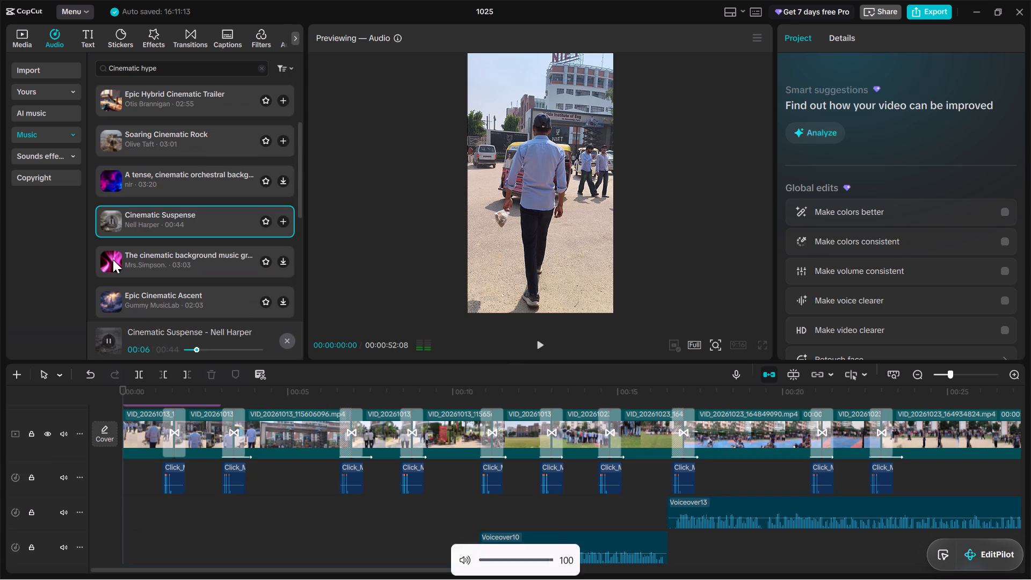
pyautogui.click(113, 259)
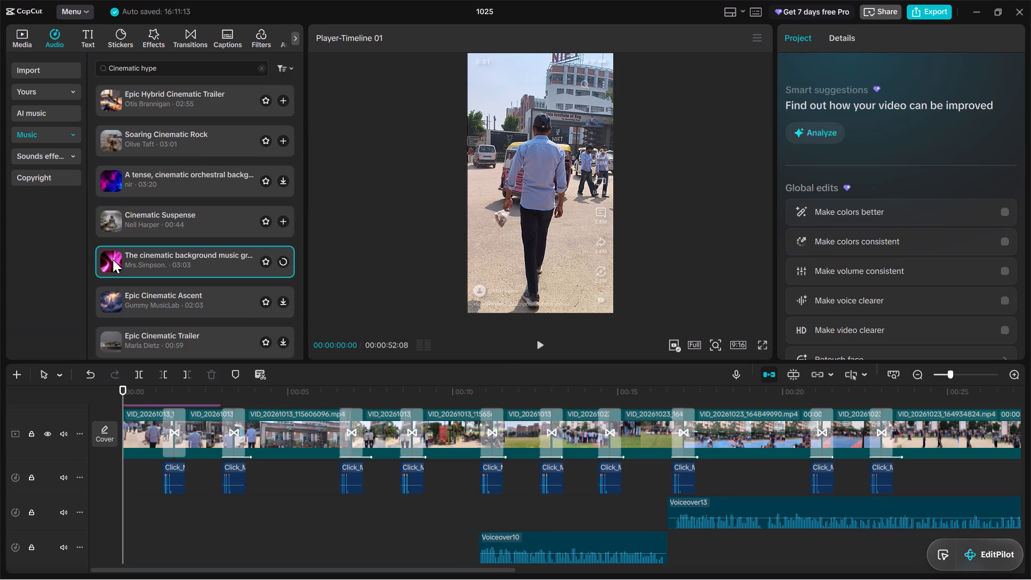
pyautogui.click(108, 297)
pyautogui.scroll(4, 199, 226)
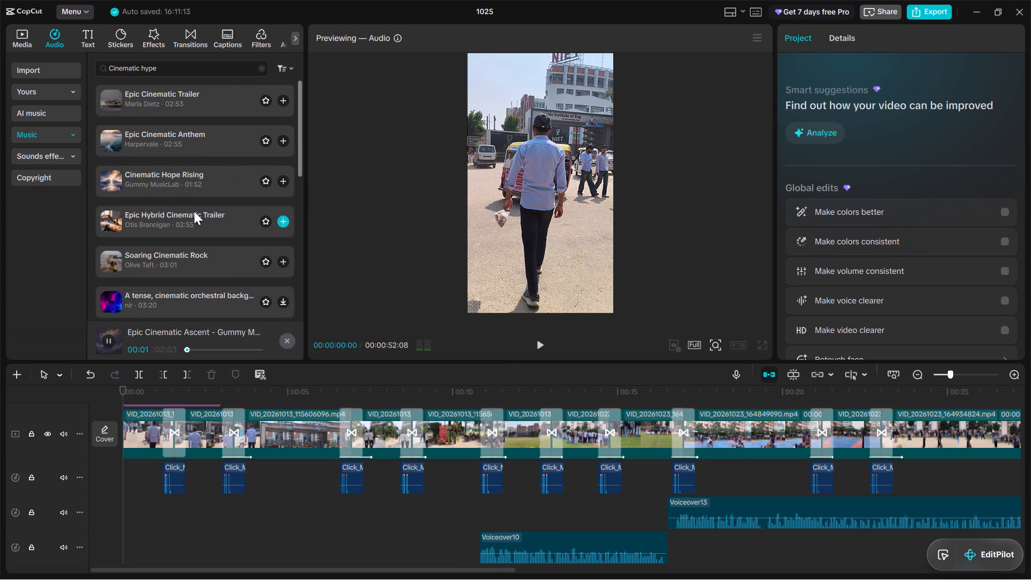
# Replay Epic Cinematic Trailer and add it to the timeline as background music starting at 00:00:00:00.
pyautogui.click(116, 99)
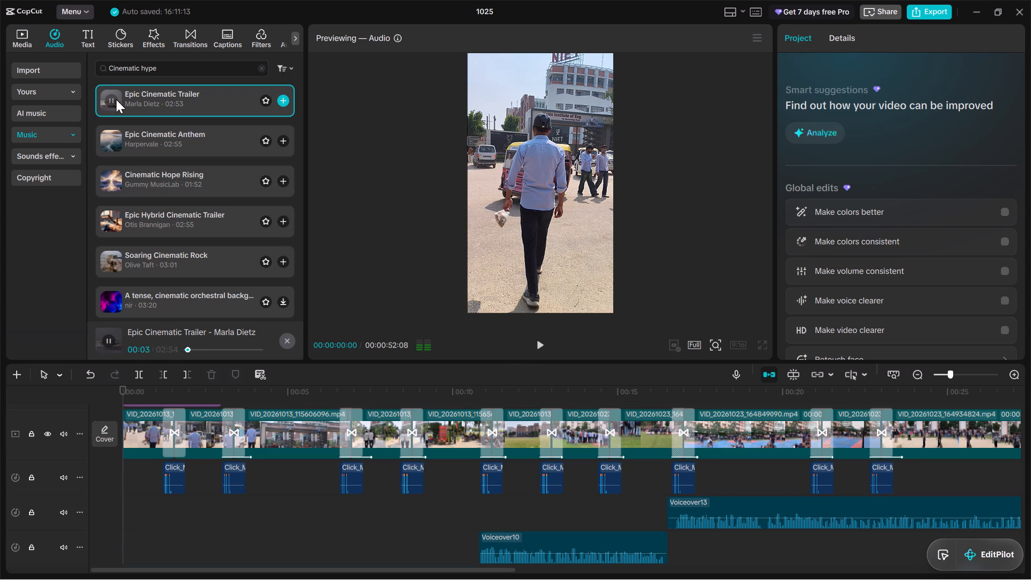
pyautogui.click(280, 101)
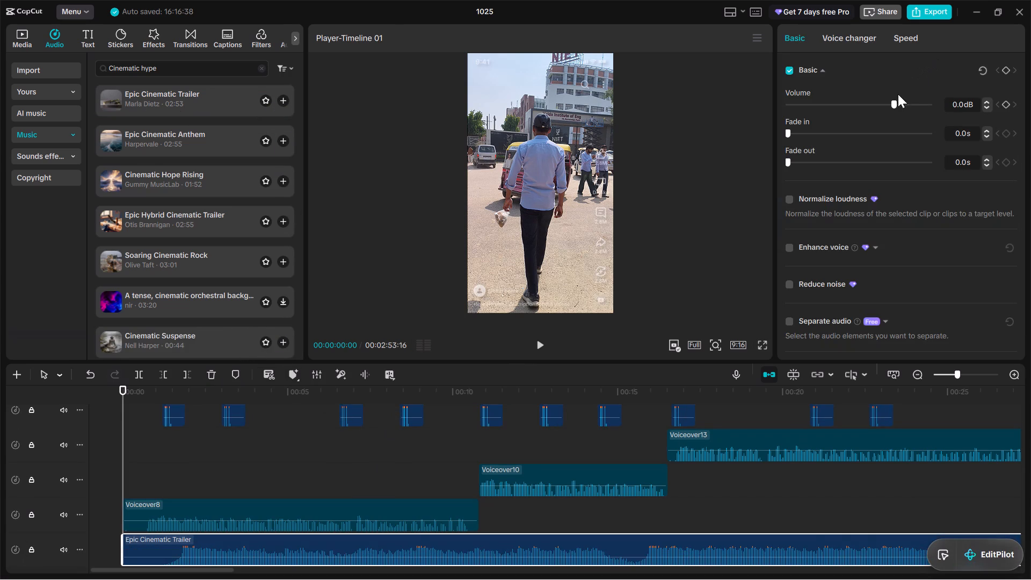
# Lower the volume of the Epic Cinematic Trailer clip to about -20.1 dB.
pyautogui.moveTo(894, 104); pyautogui.dragTo(863, 109)
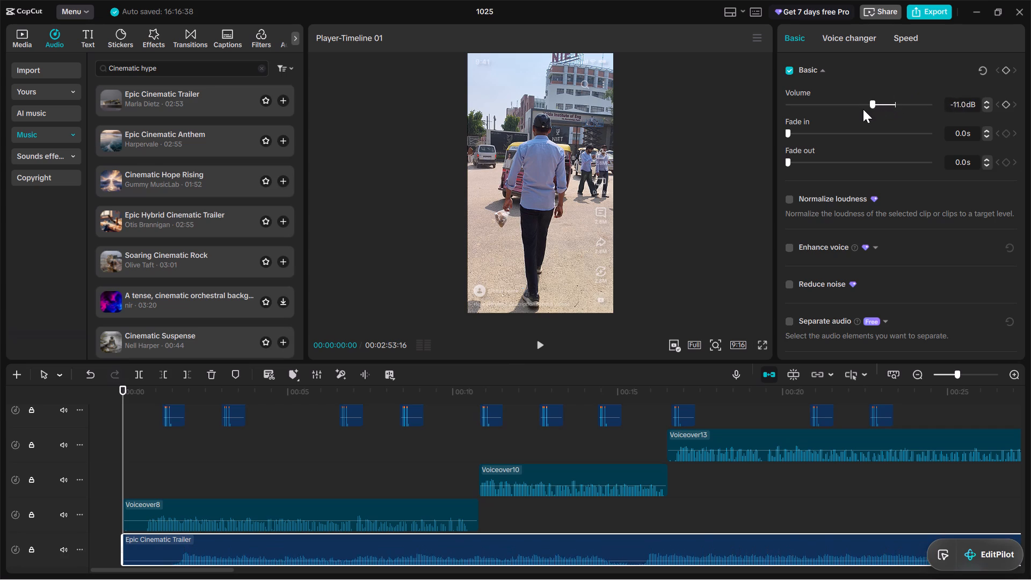
pyautogui.moveTo(863, 109); pyautogui.dragTo(856, 112)
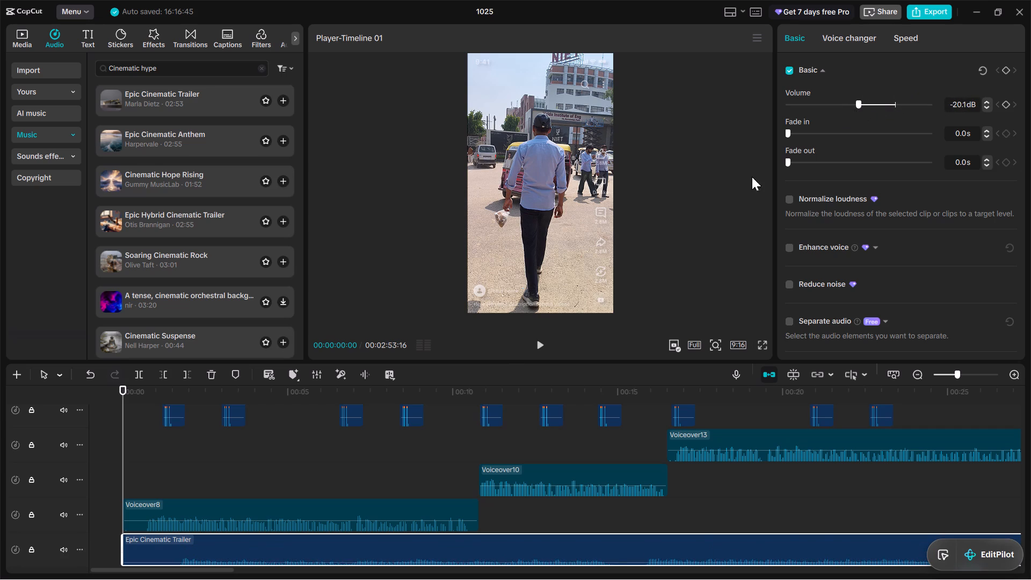
# Play the opening from 00:00:00:00 to about 00:00:04:14 to check the music level against the voiceover.
pyautogui.press('space')
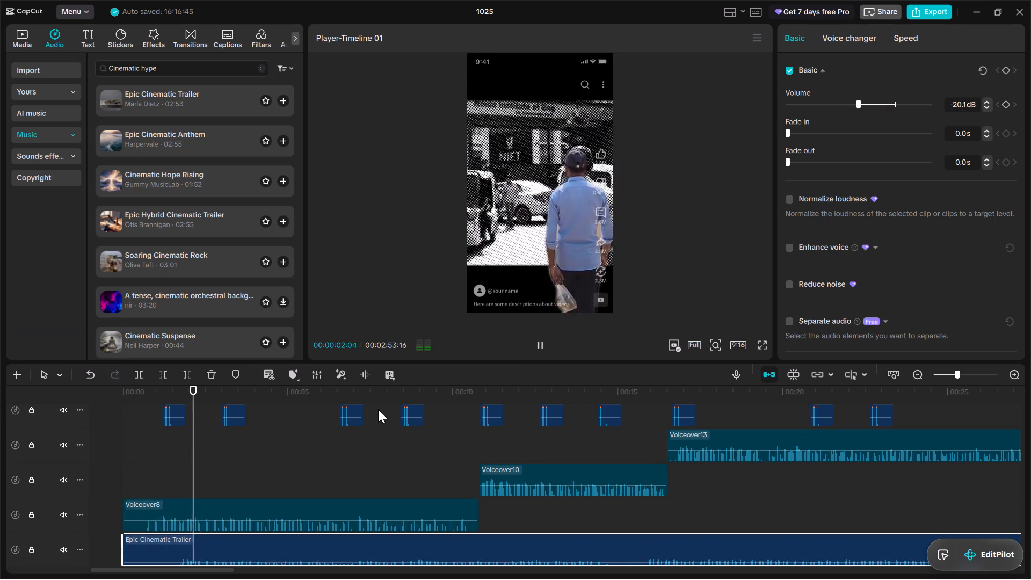
pyautogui.press('space')
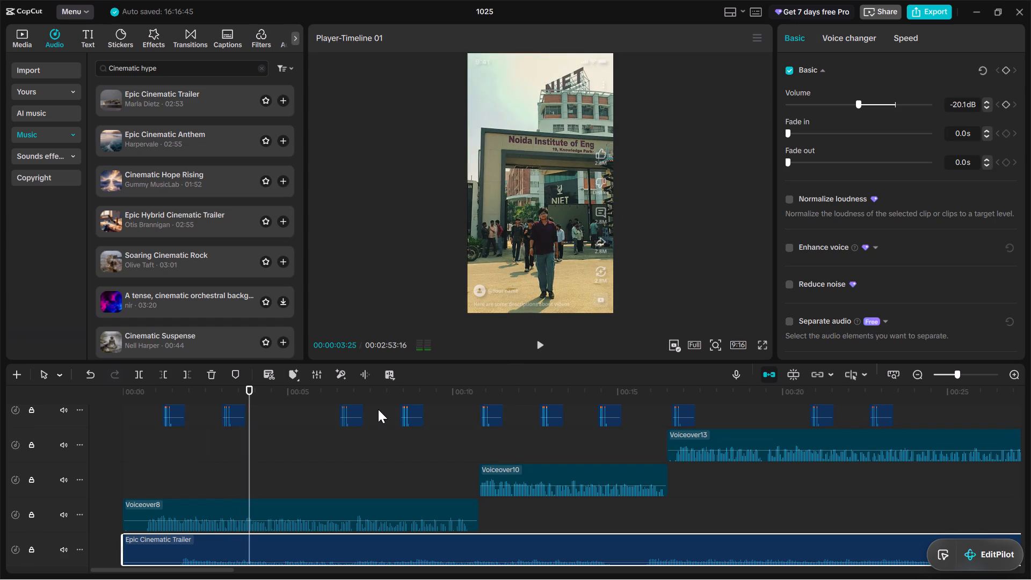
pyautogui.press('space')
pyautogui.press('space')
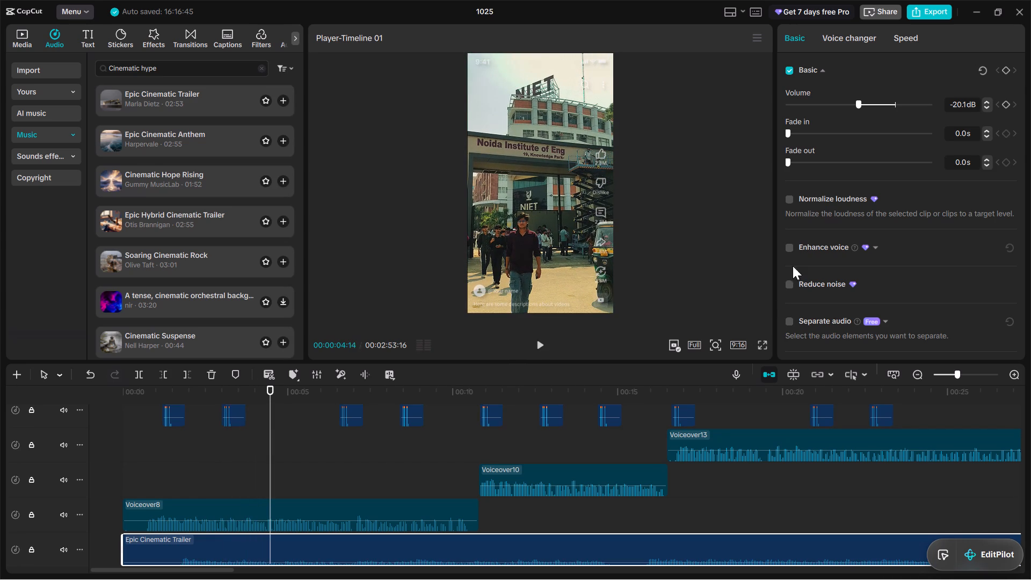
# Fine-tune the volume of the Epic Cinematic Trailer clip down to -21.2 dB.
pyautogui.tripleClick(987, 107)
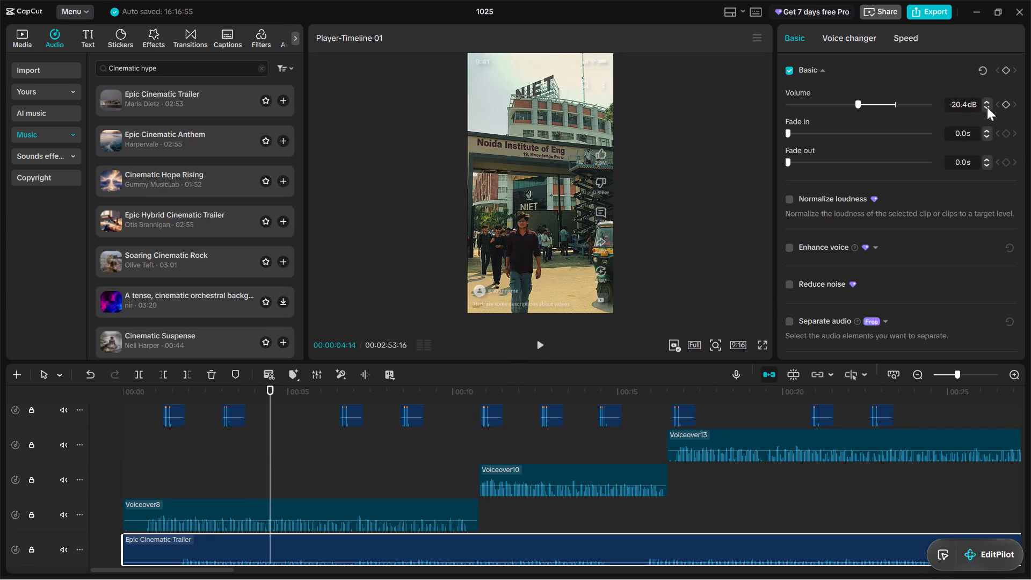
pyautogui.tripleClick(987, 107)
pyautogui.tripleClick(987, 107)
pyautogui.doubleClick(987, 107)
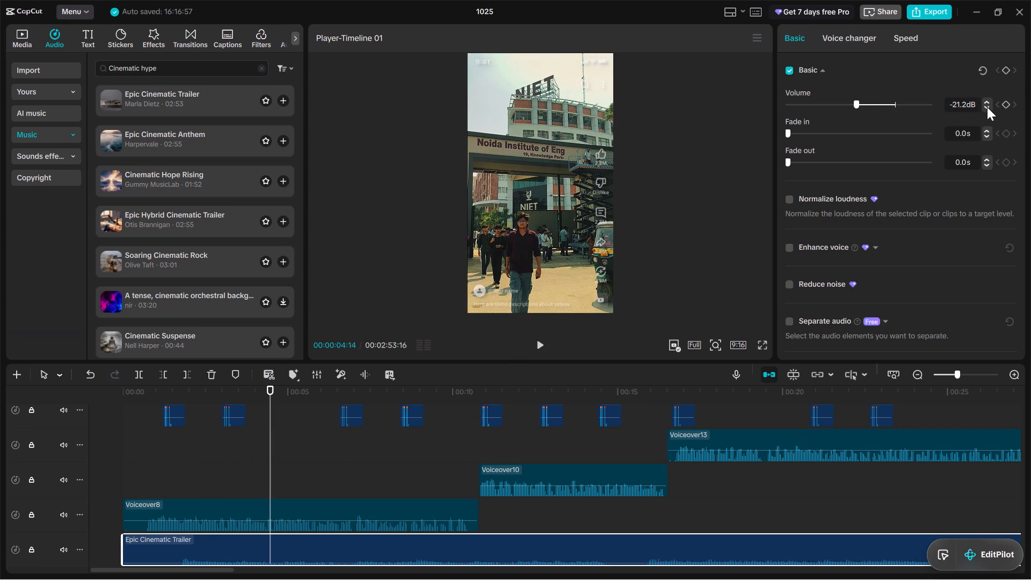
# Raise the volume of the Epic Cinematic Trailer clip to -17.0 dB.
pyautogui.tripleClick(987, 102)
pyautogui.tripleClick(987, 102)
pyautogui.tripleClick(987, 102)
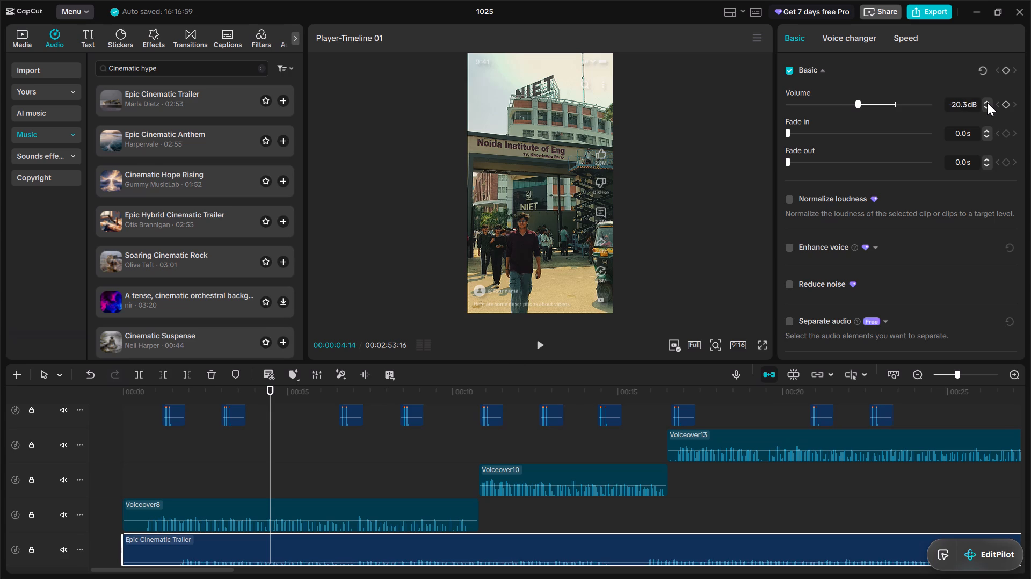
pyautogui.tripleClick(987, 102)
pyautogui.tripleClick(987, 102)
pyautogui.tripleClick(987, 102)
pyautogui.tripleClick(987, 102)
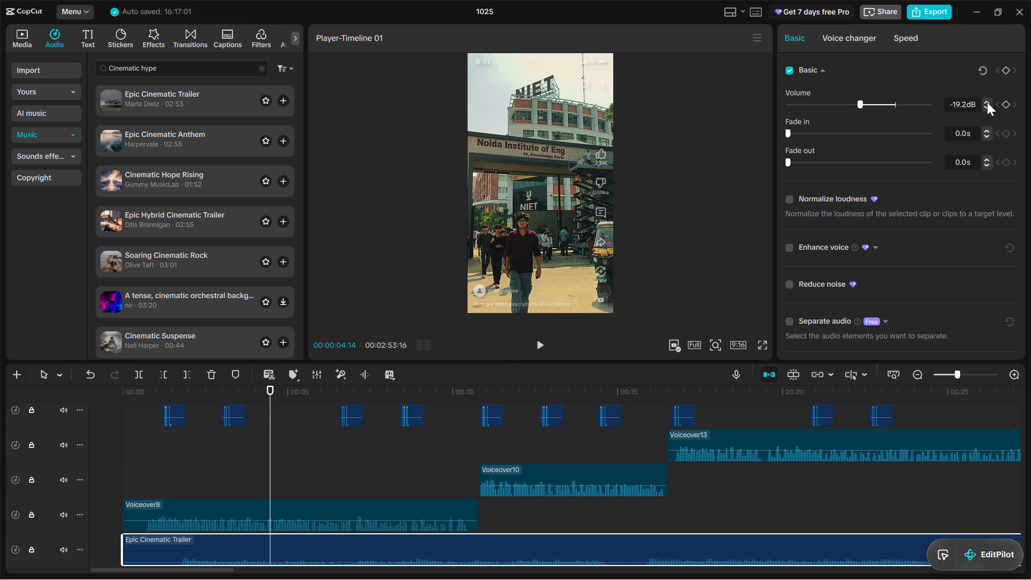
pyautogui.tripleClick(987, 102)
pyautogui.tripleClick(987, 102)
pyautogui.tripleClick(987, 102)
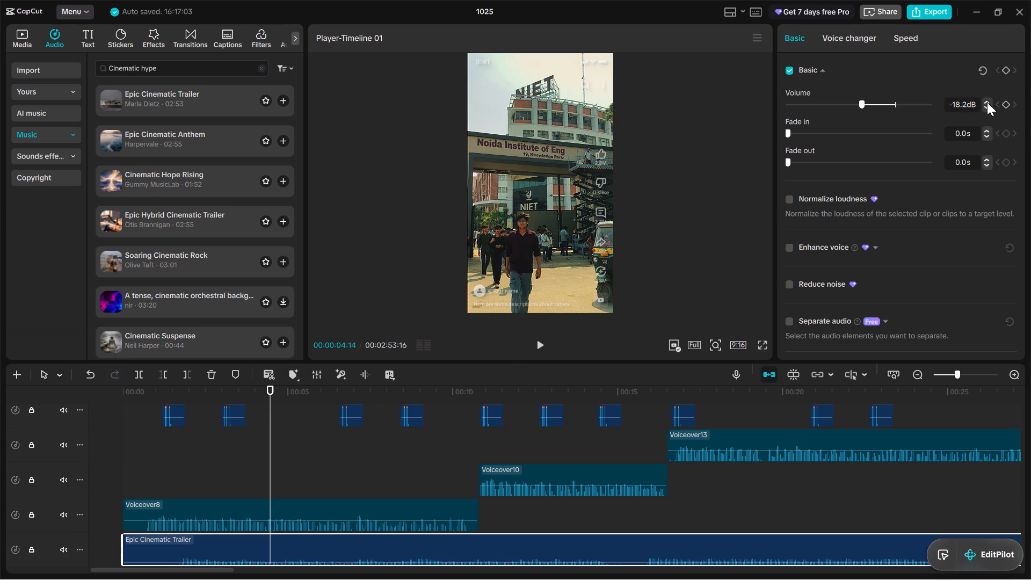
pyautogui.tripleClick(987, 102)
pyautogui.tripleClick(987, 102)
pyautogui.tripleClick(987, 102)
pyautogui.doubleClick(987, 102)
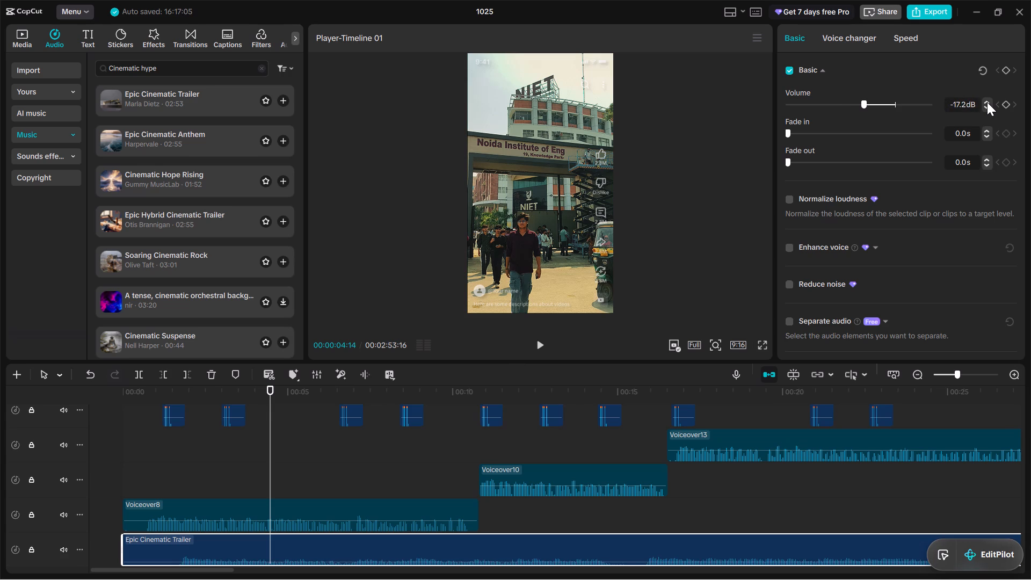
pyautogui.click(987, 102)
# Play on from 00:00:04:14, then replay from 00:00:00:00 to check the music level against the voiceover.
pyautogui.press('space')
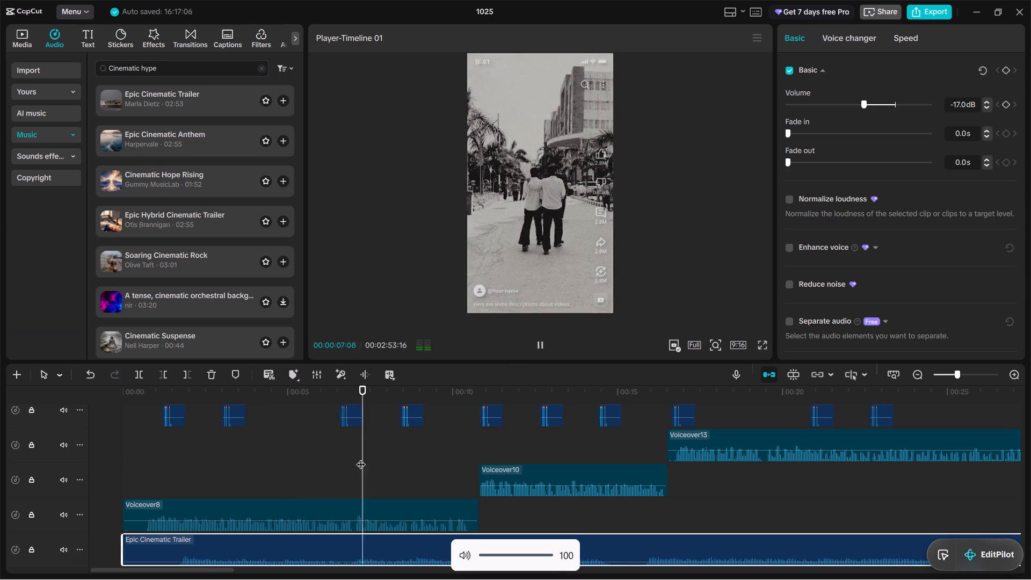
pyautogui.moveTo(381, 396); pyautogui.dragTo(0, 476)
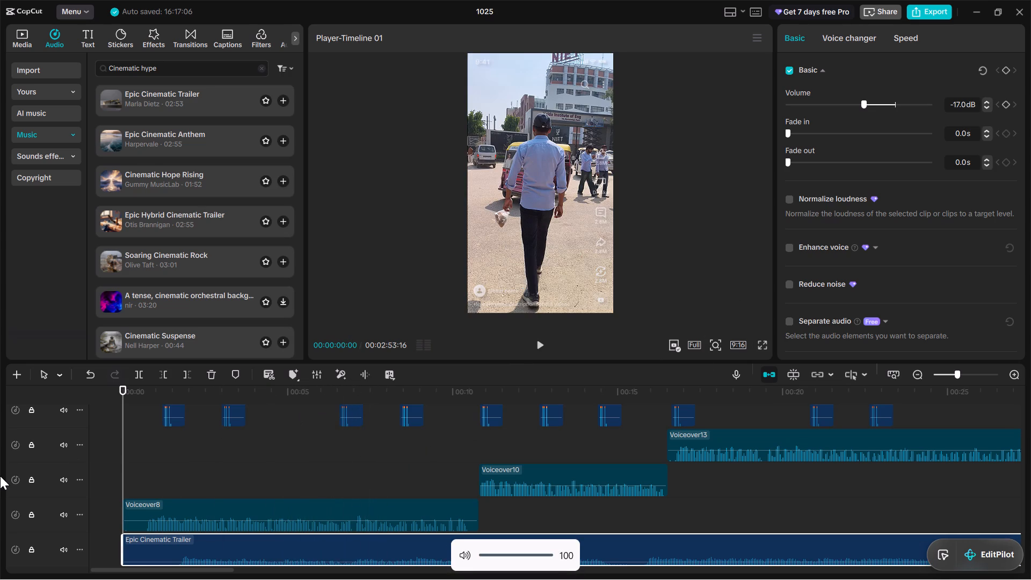
pyautogui.press('space')
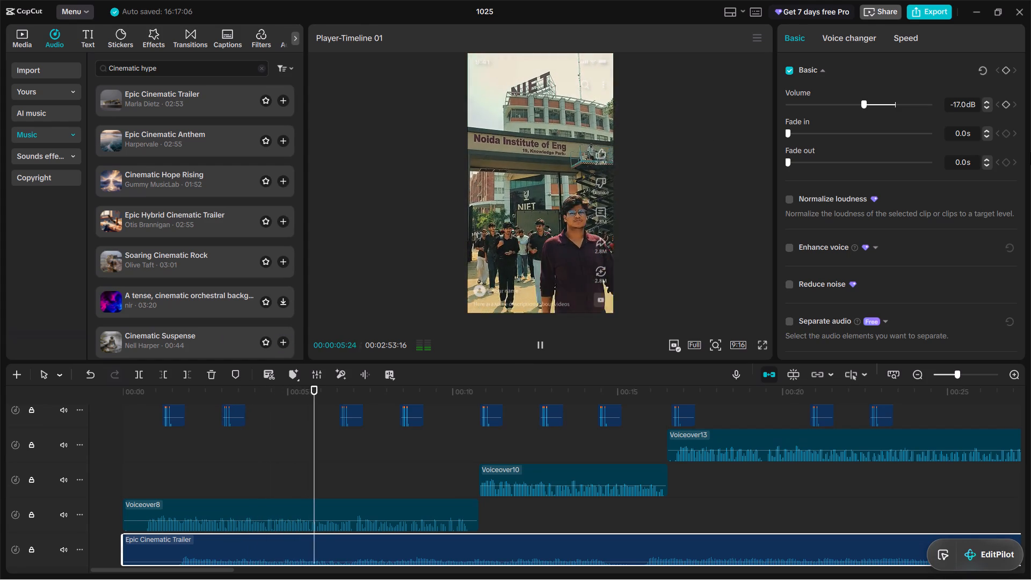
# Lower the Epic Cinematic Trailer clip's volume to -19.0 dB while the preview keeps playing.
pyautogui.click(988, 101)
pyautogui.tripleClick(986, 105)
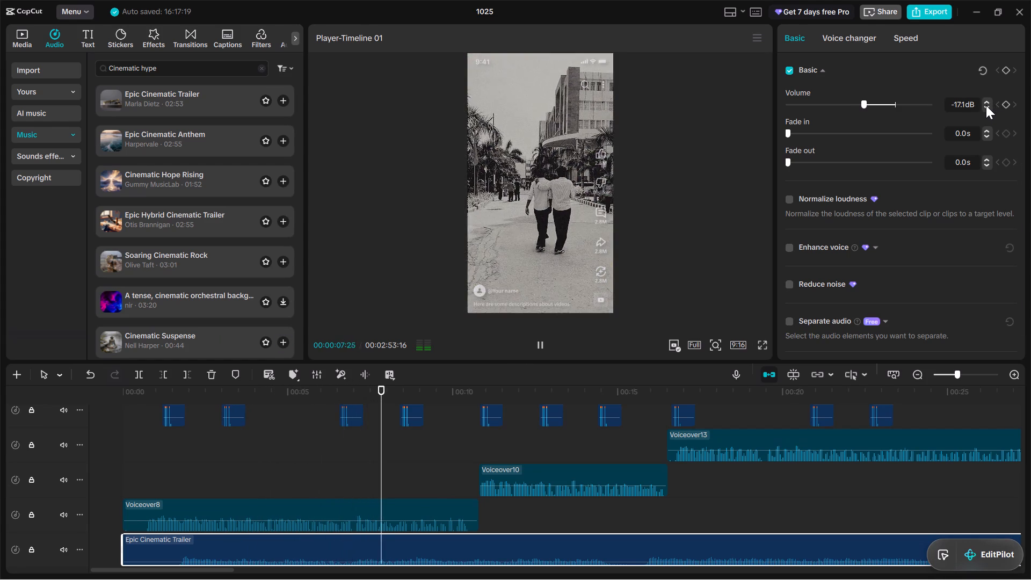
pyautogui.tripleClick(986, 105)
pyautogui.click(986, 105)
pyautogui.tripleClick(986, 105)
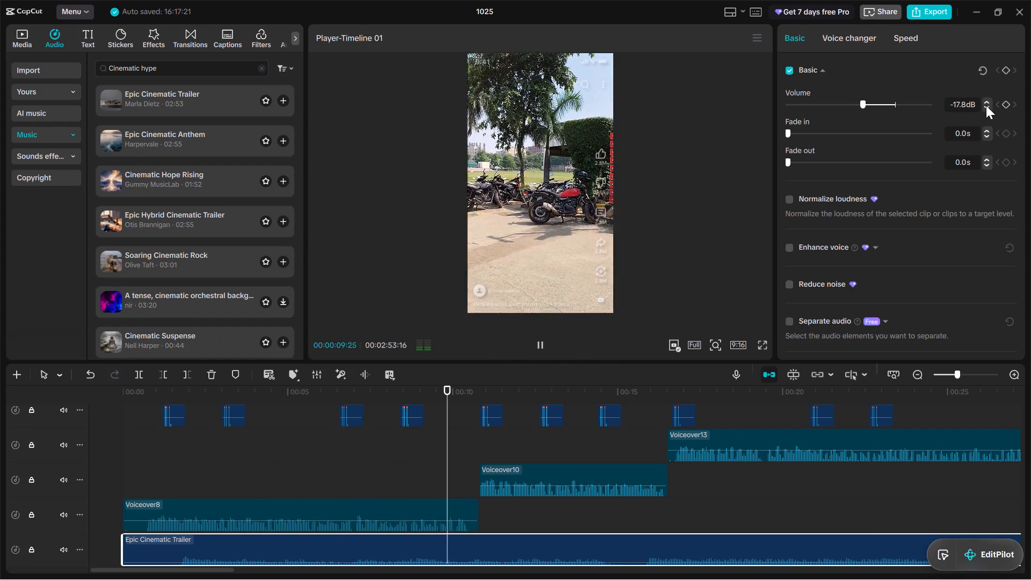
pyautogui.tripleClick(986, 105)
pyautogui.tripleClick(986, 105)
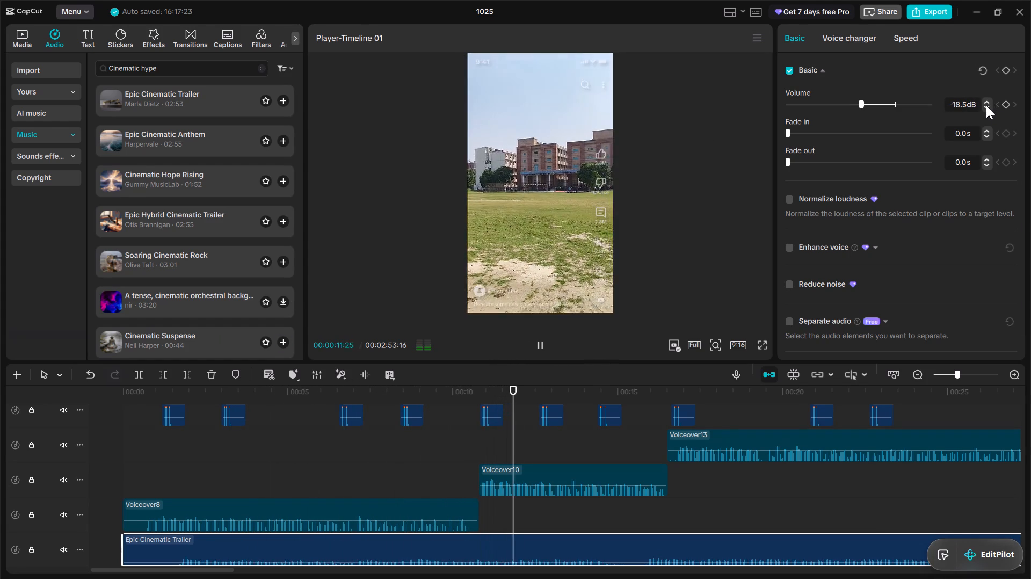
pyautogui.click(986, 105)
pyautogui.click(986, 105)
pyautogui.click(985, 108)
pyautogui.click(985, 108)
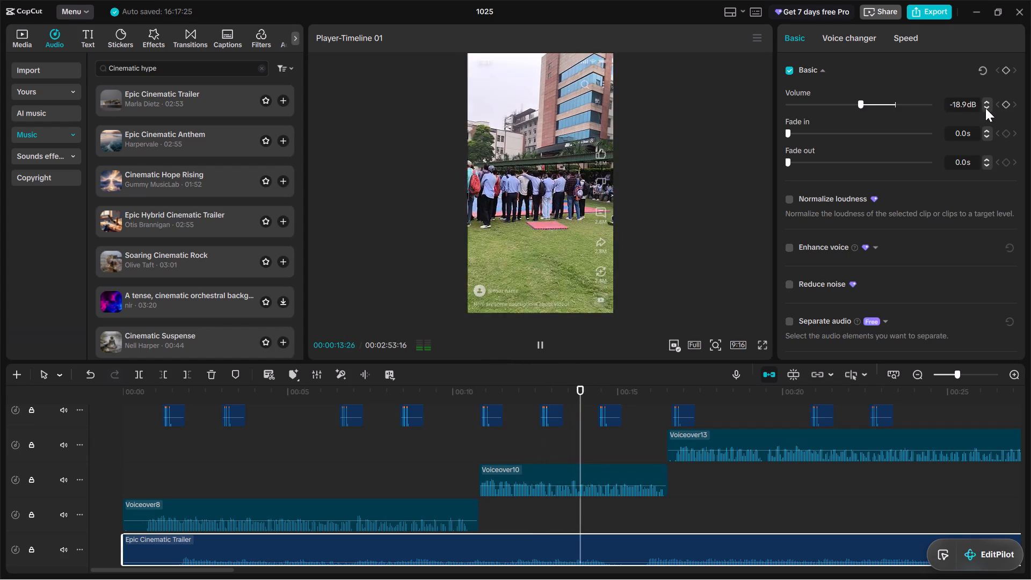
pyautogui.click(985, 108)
# Trim off the beginning of the Epic Cinematic Trailer clip up to 00:00:01:19.
pyautogui.moveTo(640, 401); pyautogui.dragTo(640, 401)
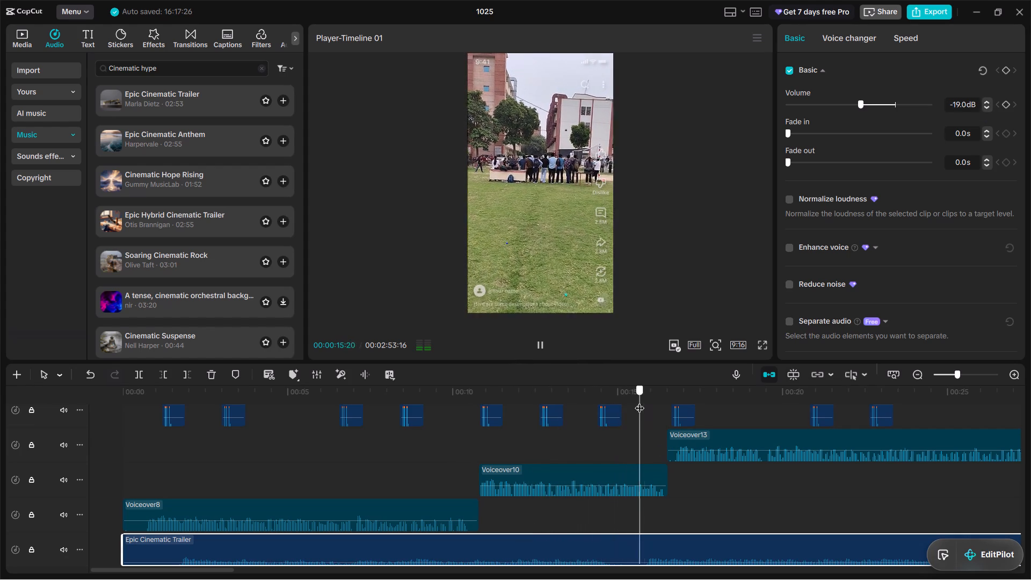
pyautogui.moveTo(640, 401); pyautogui.dragTo(0, 495)
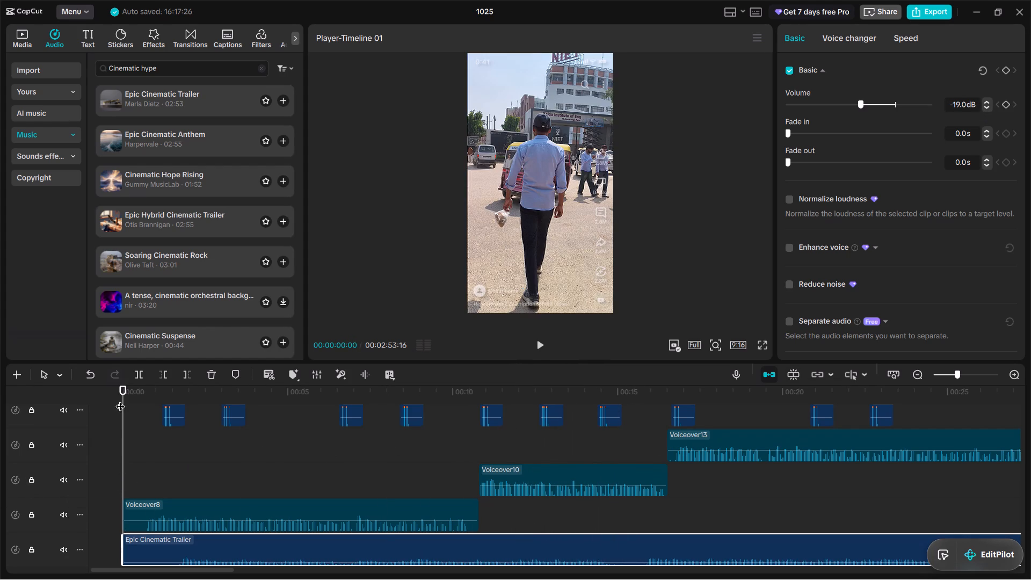
pyautogui.moveTo(121, 388); pyautogui.dragTo(175, 400)
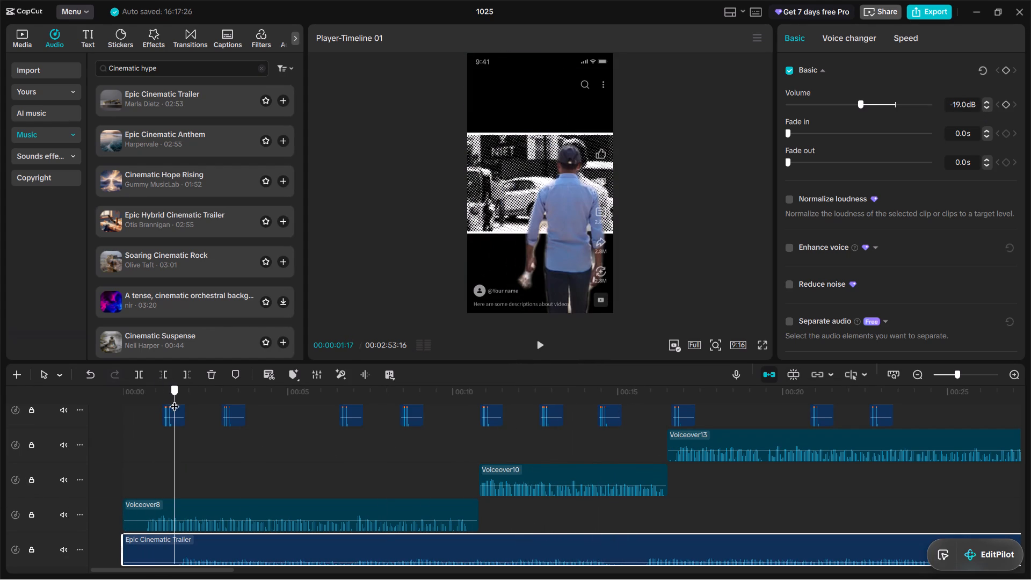
pyautogui.moveTo(175, 400); pyautogui.dragTo(177, 401)
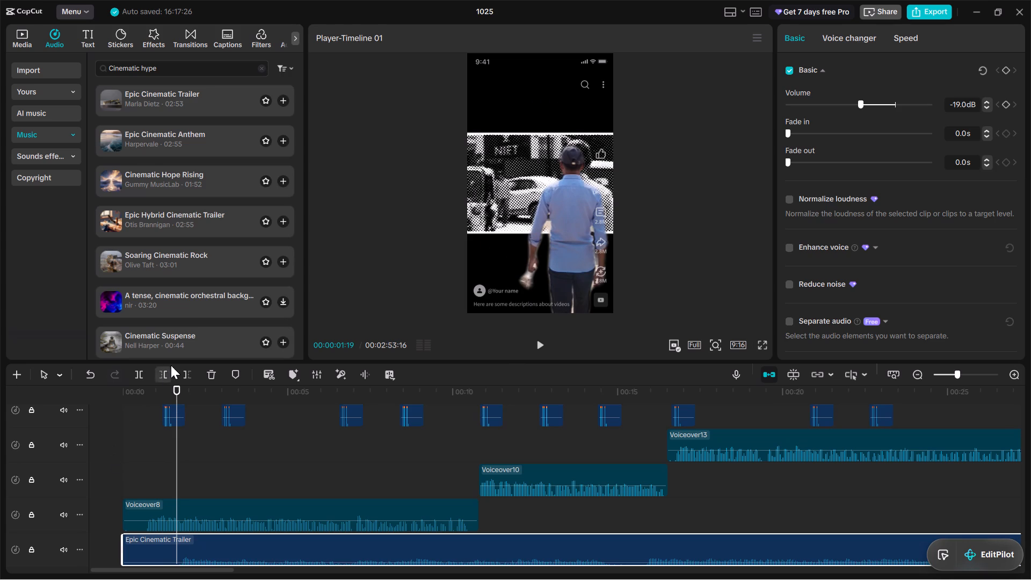
pyautogui.click(163, 373)
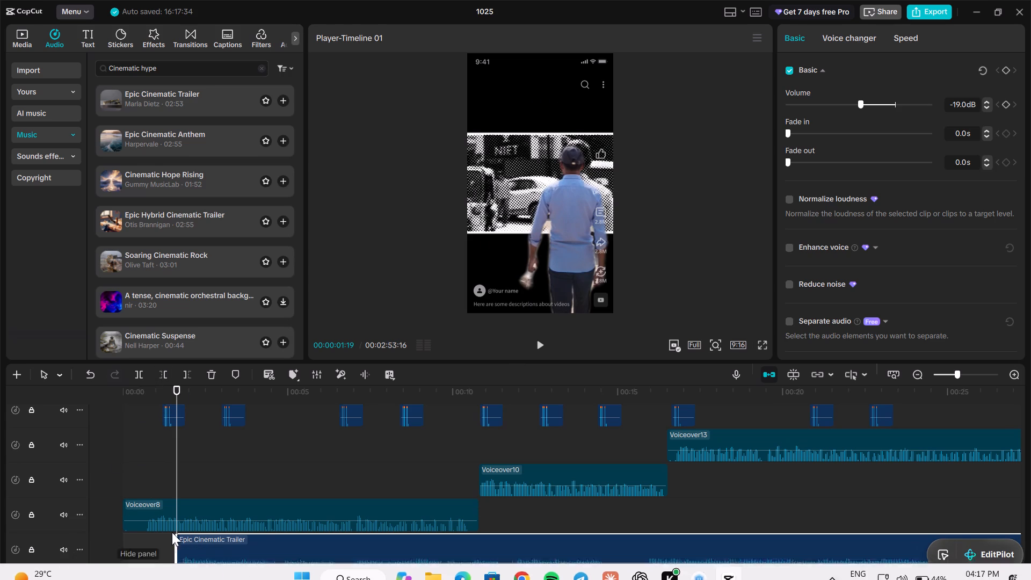
# Move the trimmed Epic Cinematic Trailer clip back to start at 00:00:00:00 on the same track.
pyautogui.moveTo(246, 554); pyautogui.dragTo(197, 556)
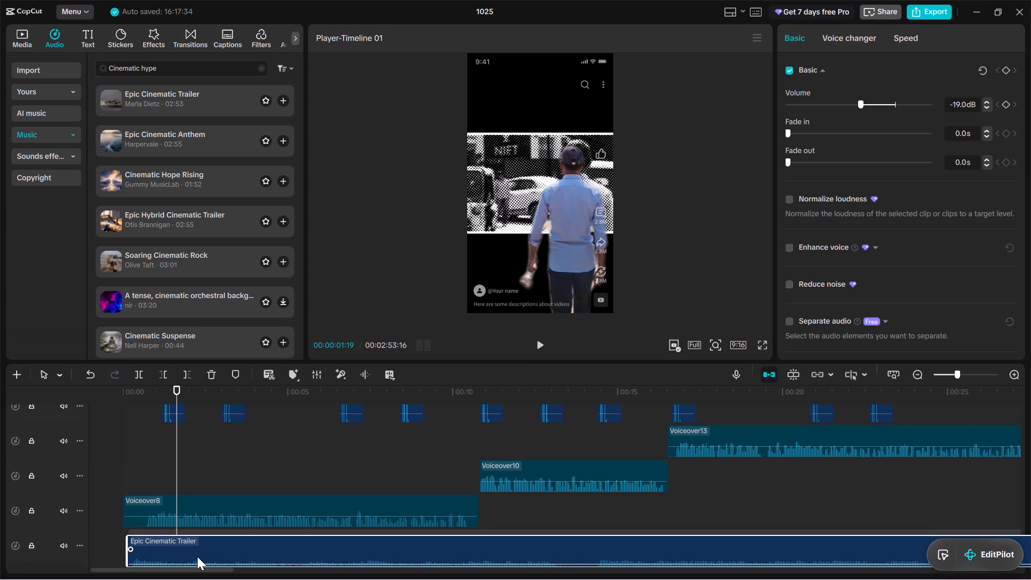
pyautogui.moveTo(197, 556); pyautogui.dragTo(194, 533)
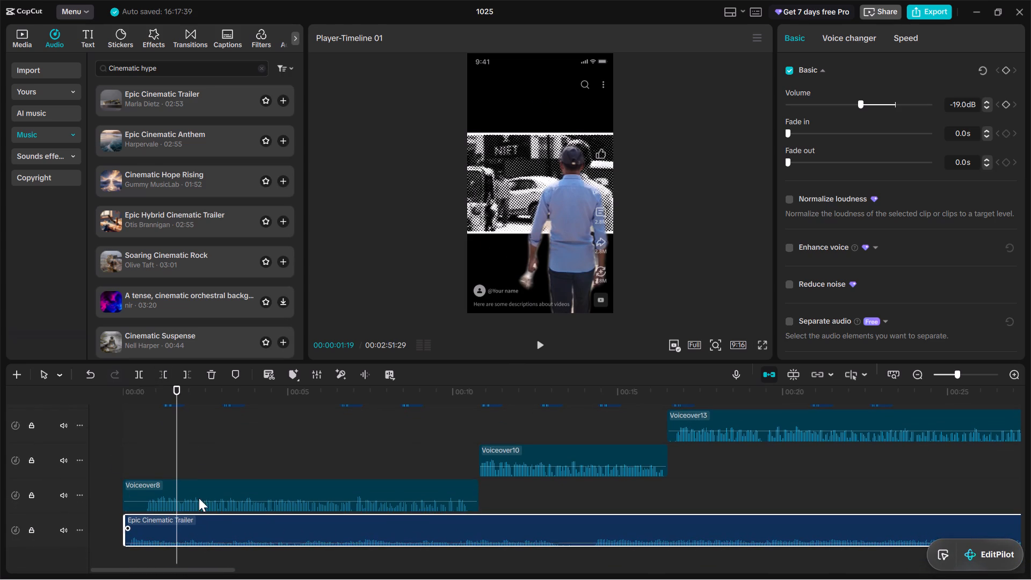
pyautogui.moveTo(176, 392); pyautogui.dragTo(125, 404)
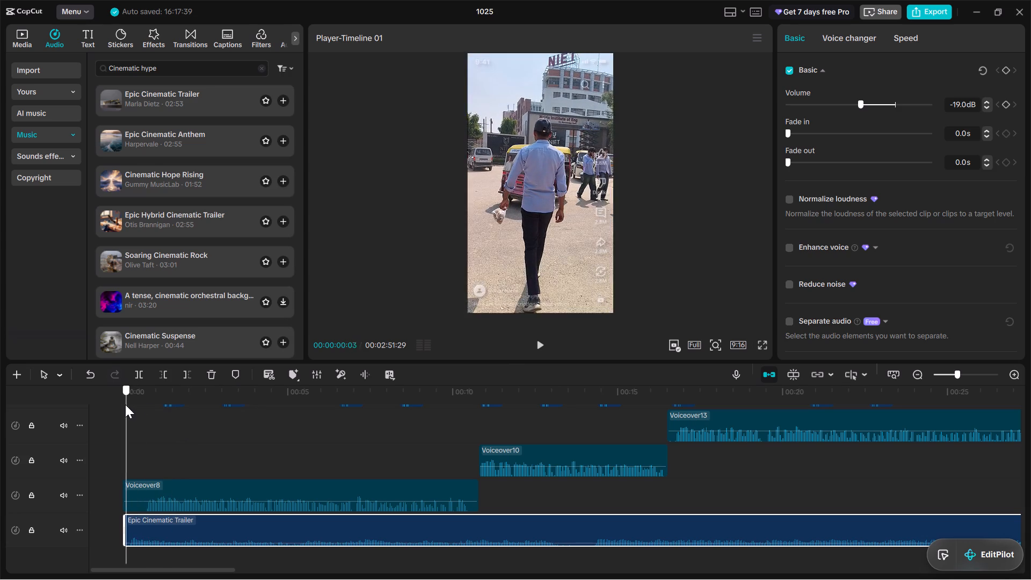
pyautogui.moveTo(125, 404); pyautogui.dragTo(120, 406)
pyautogui.moveTo(164, 520); pyautogui.dragTo(149, 517)
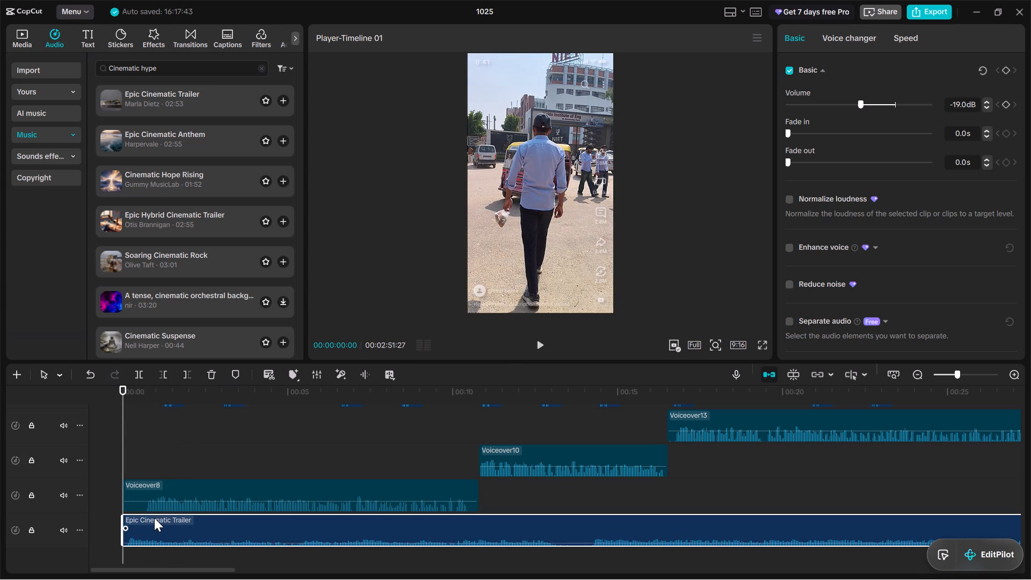
# Play from 00:00:00:00 to about 00:00:09:02 to check how the trimmed music sits under the voiceover.
pyautogui.press('space')
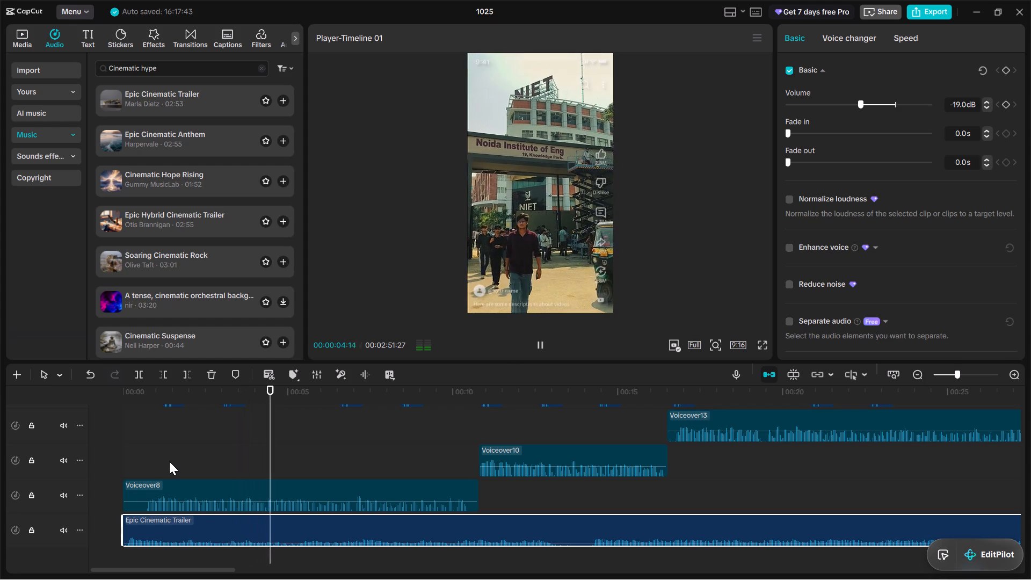
pyautogui.scroll(1, 395, 487)
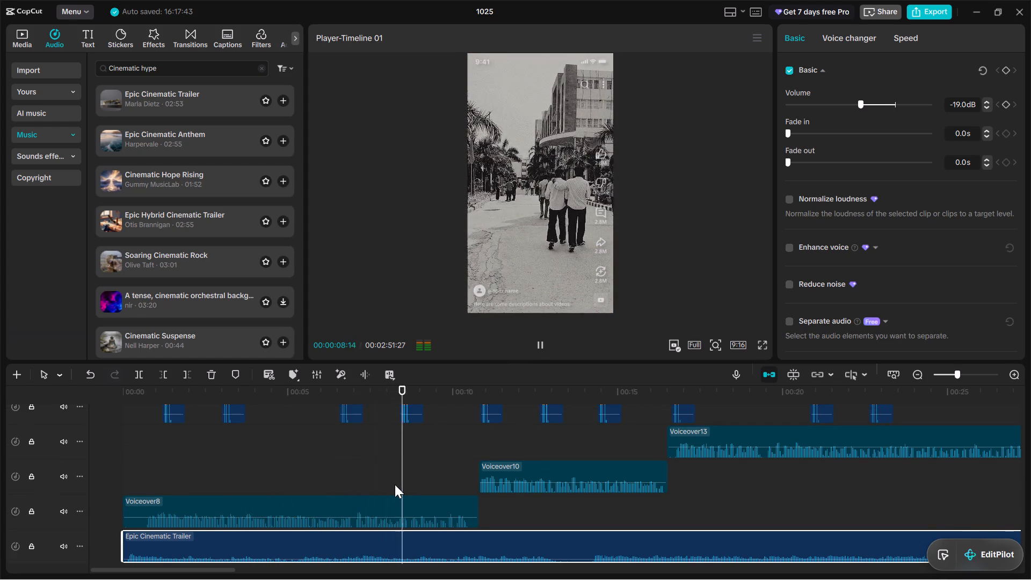
pyautogui.press('space')
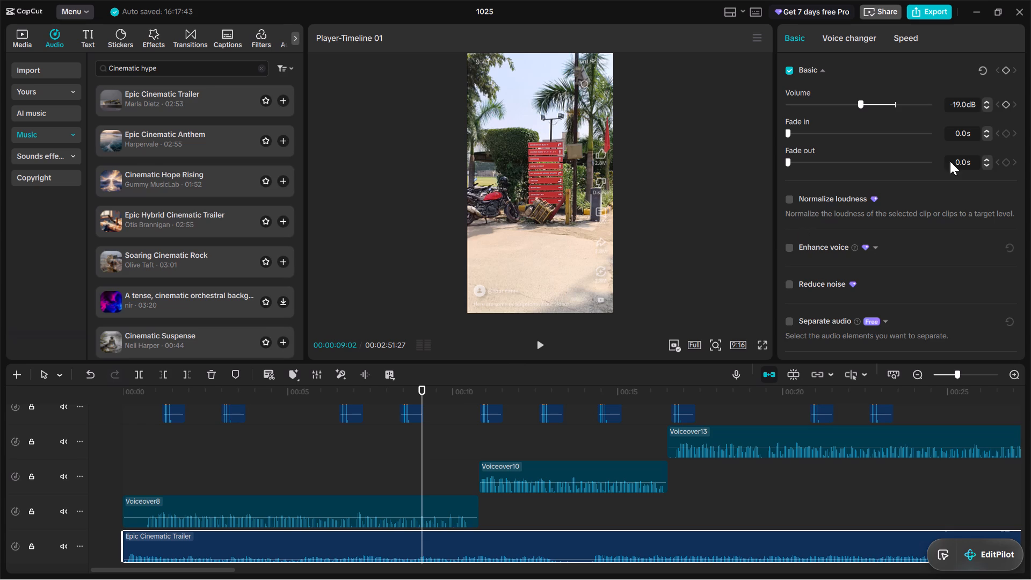
# Set the volume of the Epic Cinematic Trailer clip to -18.0 dB.
pyautogui.doubleClick(988, 108)
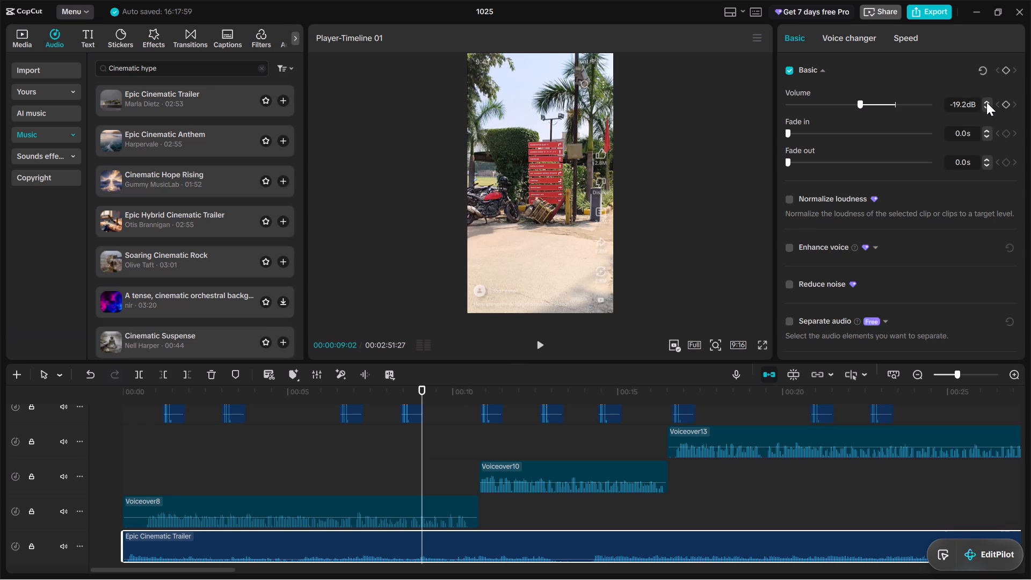
pyautogui.tripleClick(986, 102)
pyautogui.click(986, 102)
pyautogui.tripleClick(986, 102)
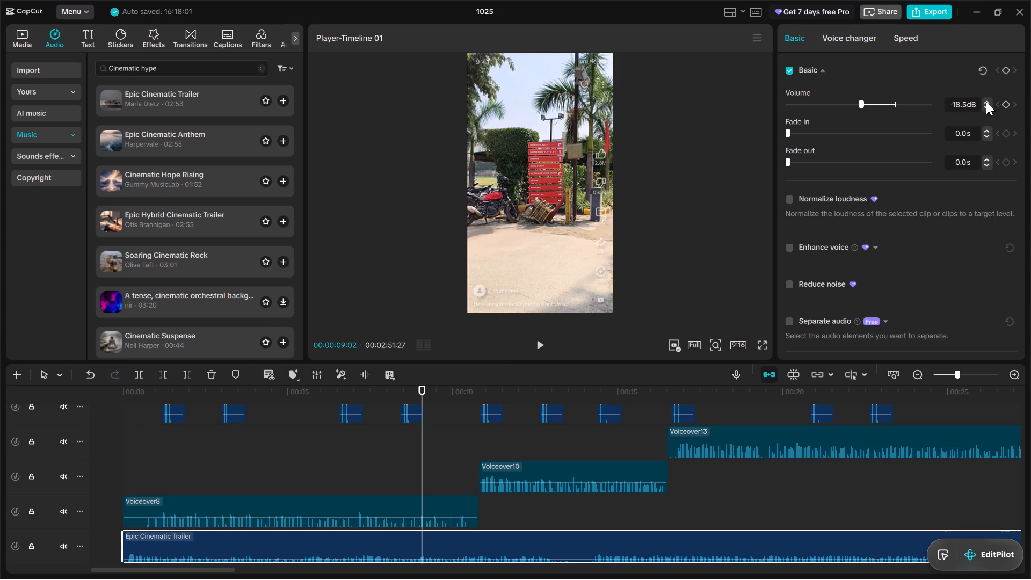
pyautogui.tripleClick(986, 102)
pyautogui.click(986, 102)
pyautogui.click(986, 102)
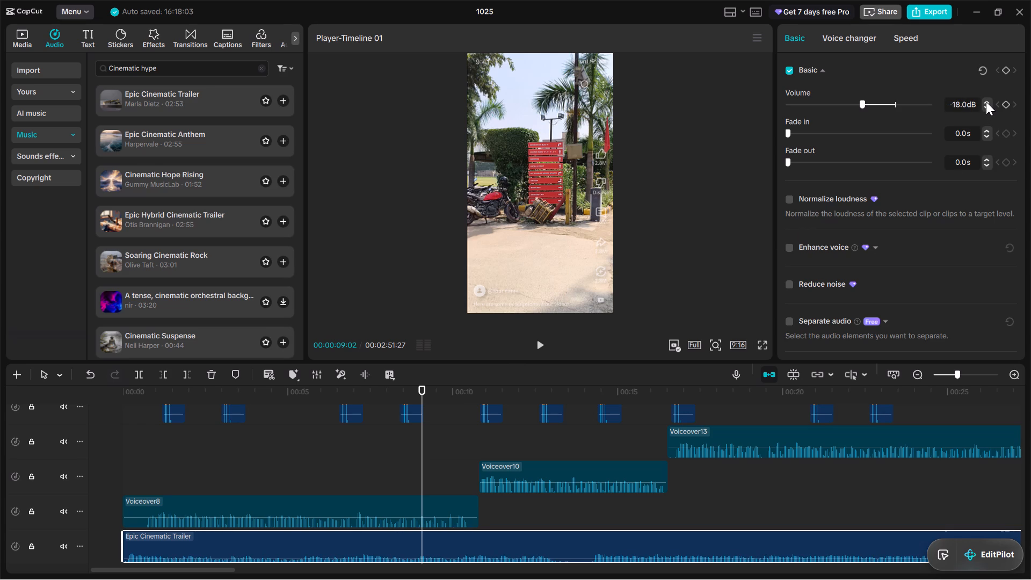
# Play from 00:00:00:00 to about 00:00:08:18 to check the new music level.
pyautogui.moveTo(422, 394); pyautogui.dragTo(0, 455)
pyautogui.press('space')
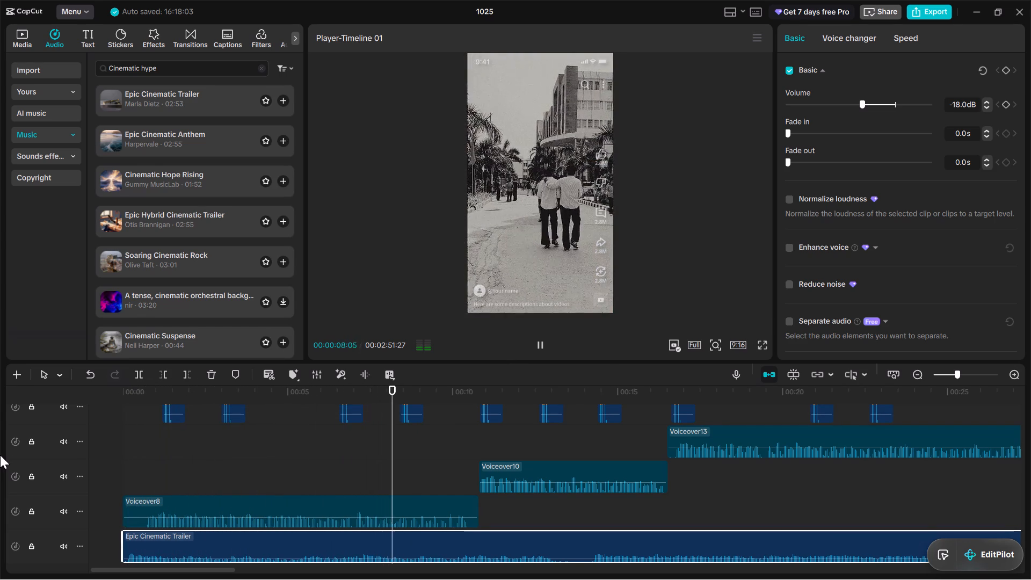
pyautogui.press('space')
pyautogui.press('space')
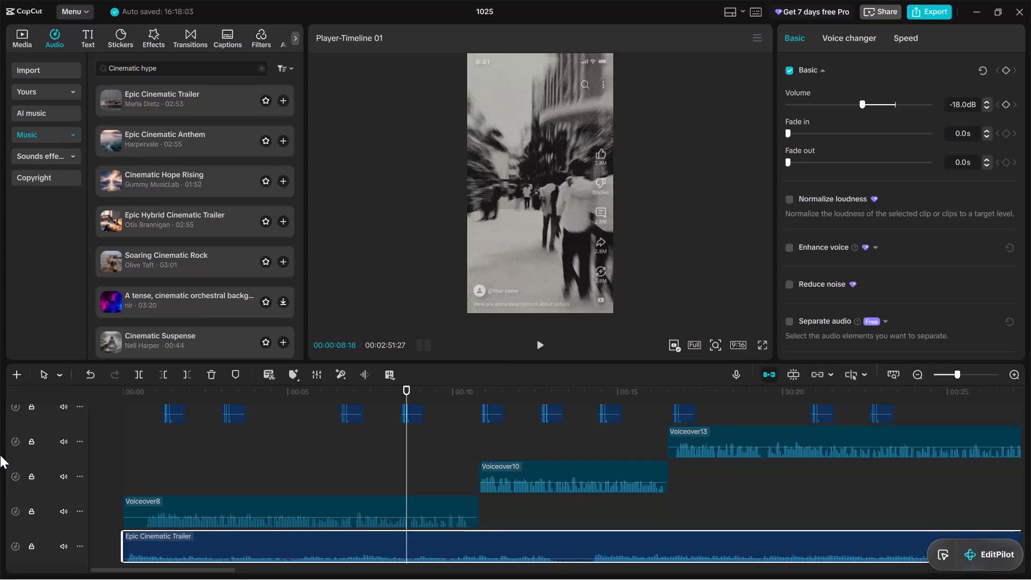
# Step back to about 00:00:07:27 and replay the transition out of the black-and-white walking shot to check its sound.
pyautogui.press('space')
pyautogui.press('Left')
pyautogui.press('Left')
pyautogui.press('Left')
pyautogui.press('Left')
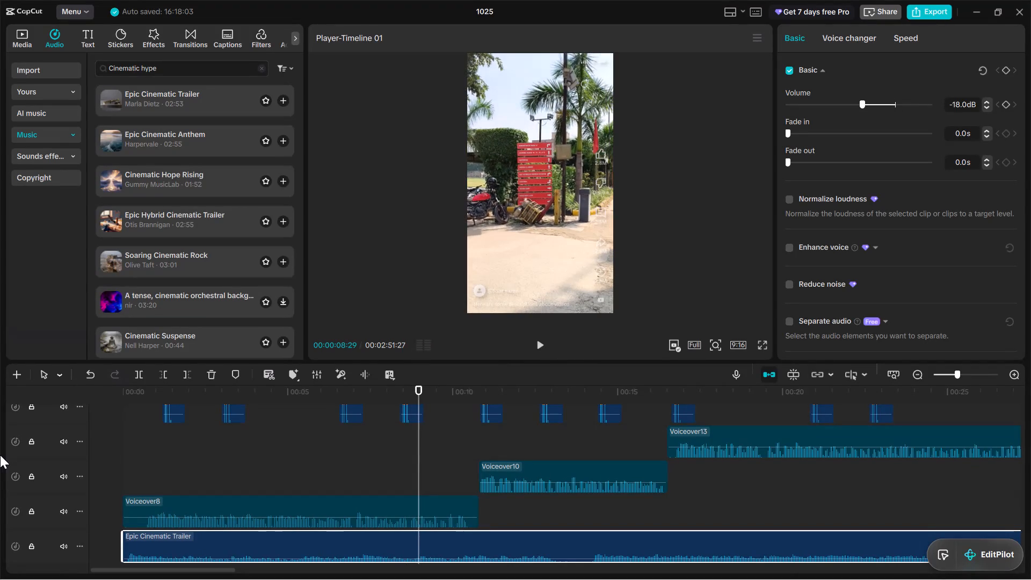
pyautogui.press('Left')
pyautogui.press('Left')
pyautogui.press('Left')
pyautogui.press('Left')
pyautogui.press('Left')
pyautogui.press('Left')
pyautogui.press('Left')
pyautogui.press('Left')
pyautogui.press('Left')
pyautogui.press('Left')
pyautogui.press('Left')
pyautogui.press('Left')
pyautogui.press('Left')
pyautogui.press('Left')
pyautogui.press('Left')
pyautogui.press('Left')
pyautogui.press('Left')
pyautogui.press('Left')
pyautogui.press('Left')
pyautogui.press('Left')
pyautogui.press('space')
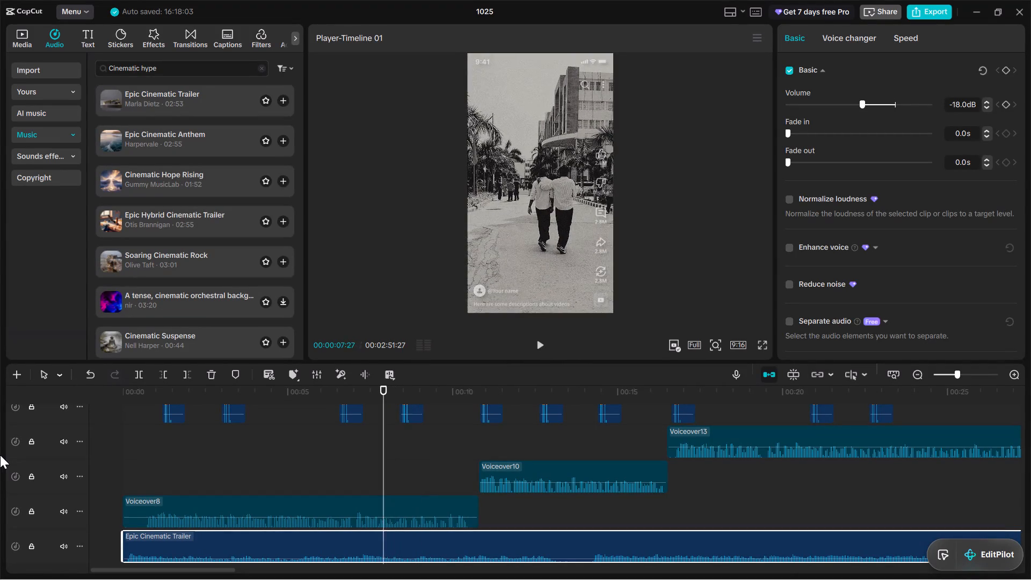
pyautogui.press('space')
pyautogui.press('Left')
pyautogui.press('space')
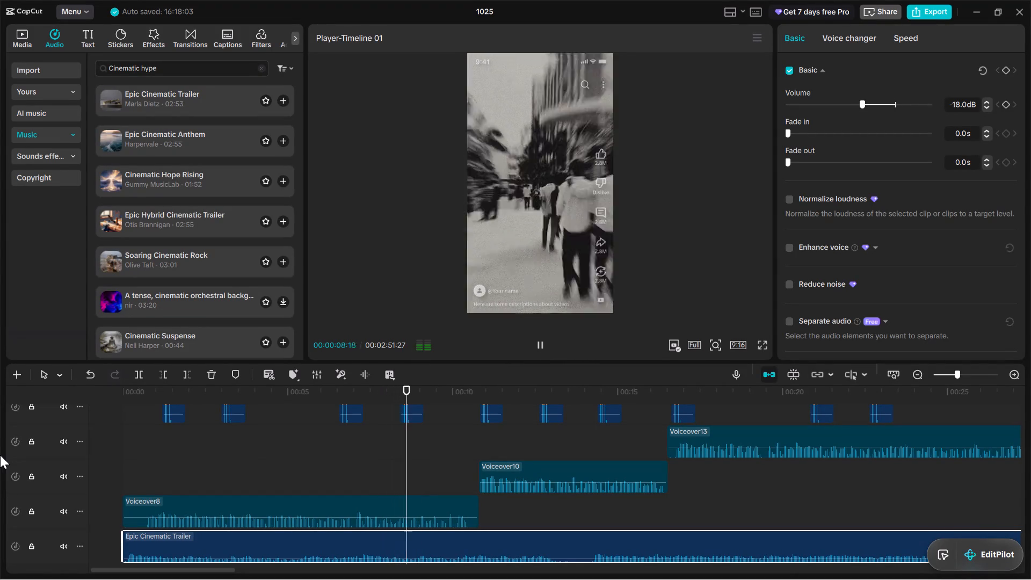
# Step frame by frame through the end of the black-and-white transition, stopping at 00:00:08:22.
pyautogui.press('space')
pyautogui.press('Left')
pyautogui.press('Left')
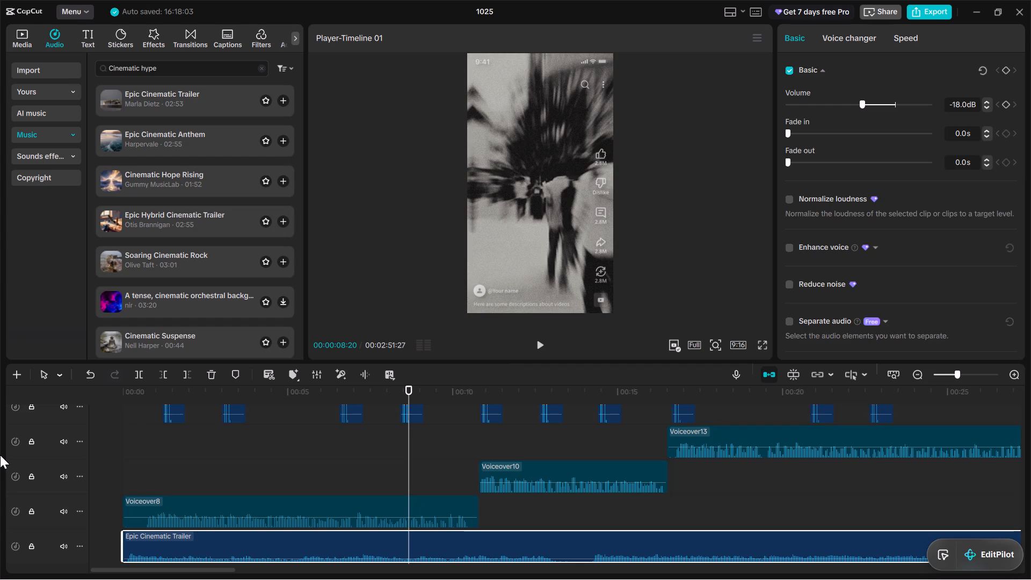
pyautogui.press('Right')
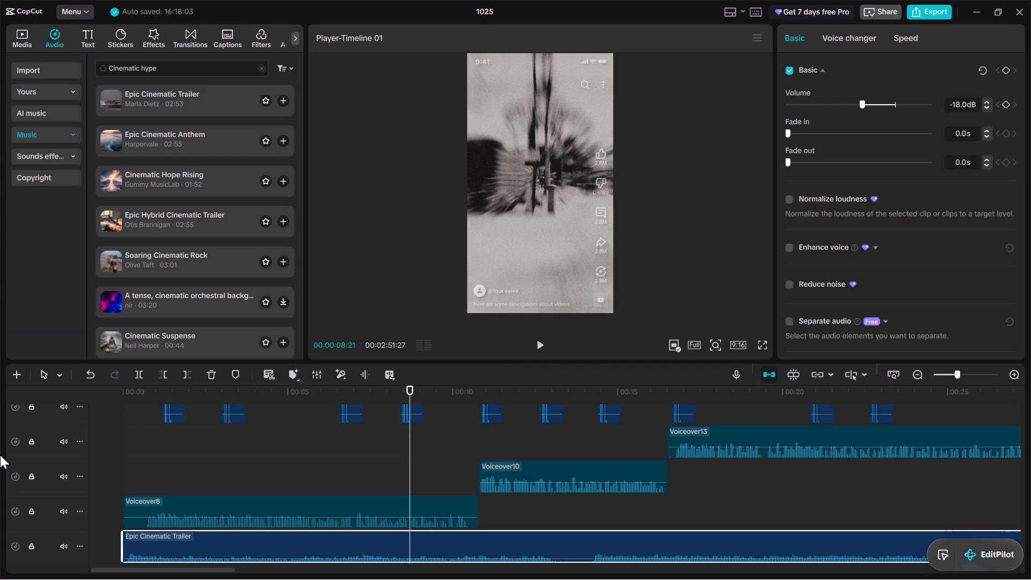
pyautogui.press('Right')
pyautogui.press('Right')
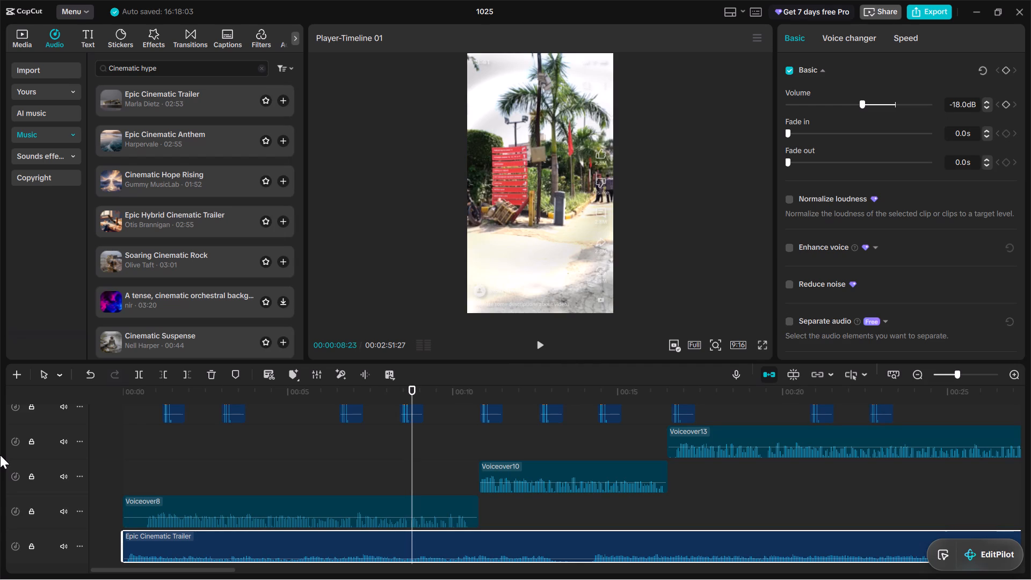
pyautogui.press('Left')
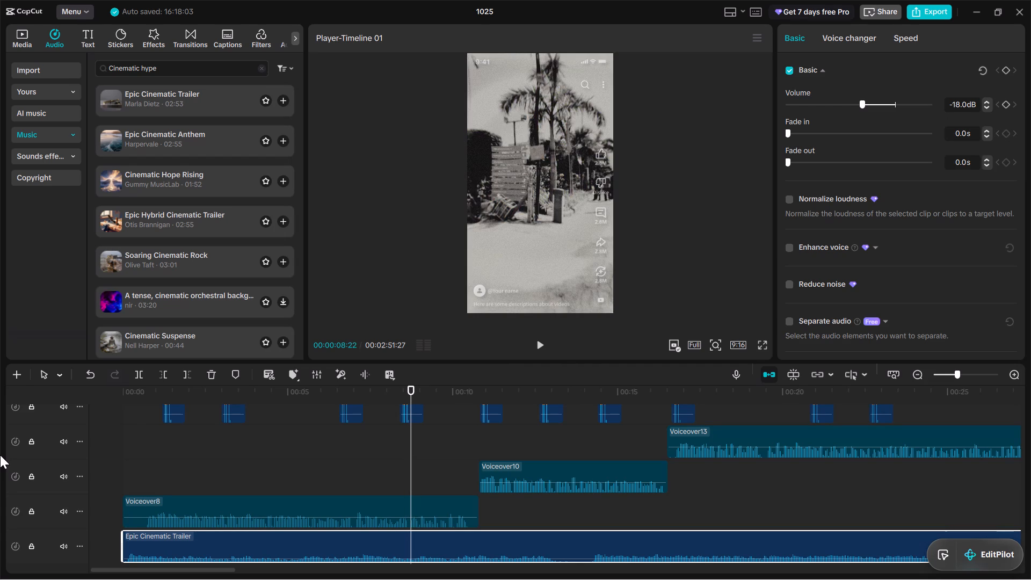
# Trim away everything after 00:00:08:22 from the Epic Cinematic Trailer music clip.
pyautogui.click(182, 375)
# Play the edit from the beginning past the end of the trimmed music, and return the playhead to 00:00:08:23.
pyautogui.moveTo(411, 391); pyautogui.dragTo(0, 441)
pyautogui.press('space')
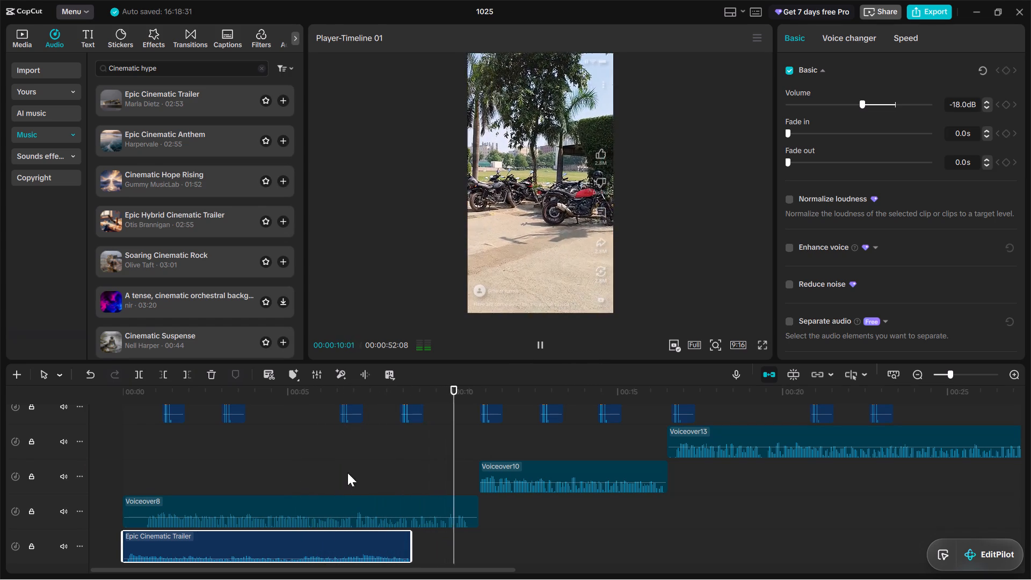
pyautogui.moveTo(476, 390); pyautogui.dragTo(416, 425)
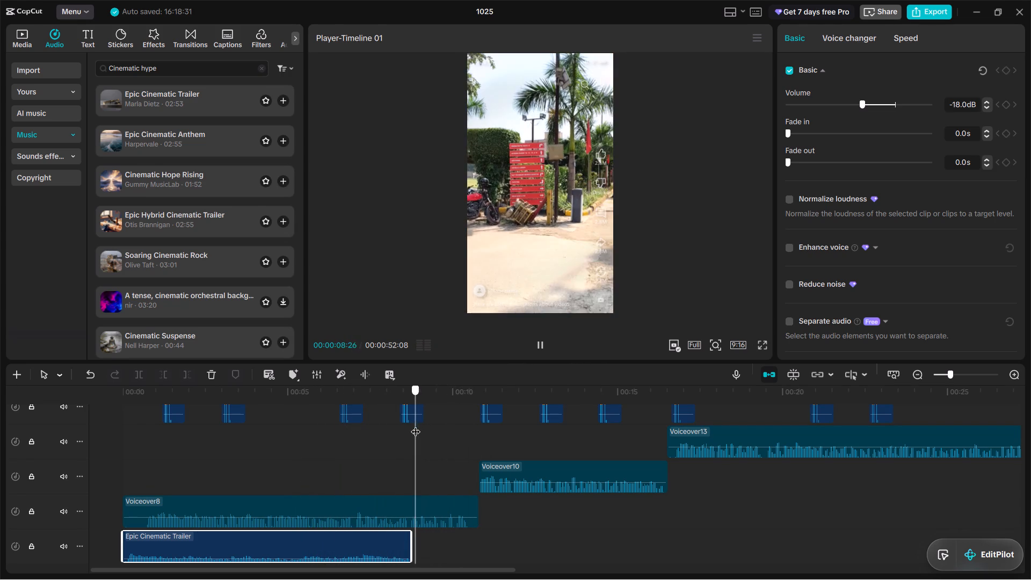
pyautogui.moveTo(416, 425); pyautogui.dragTo(412, 428)
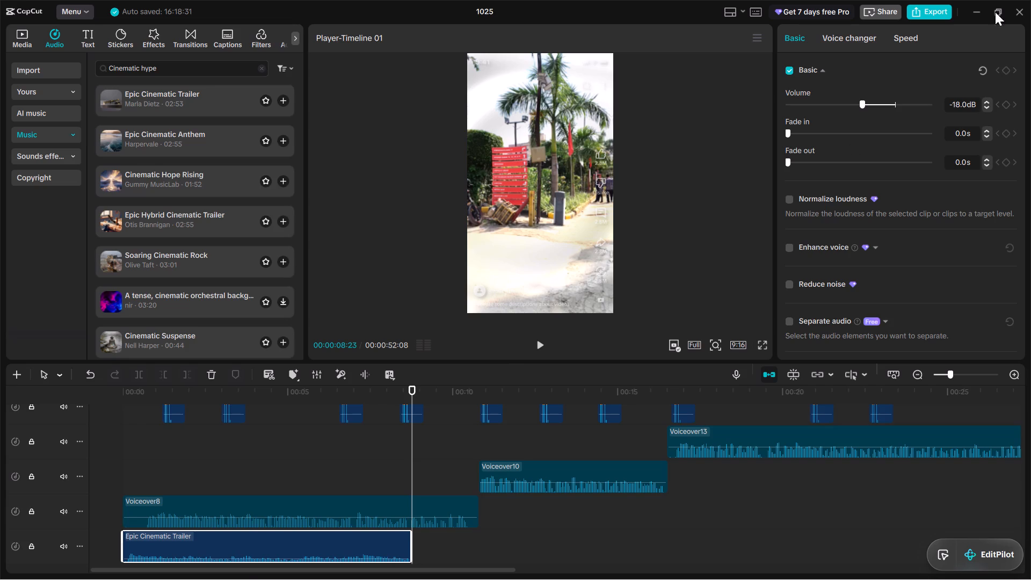
# Switch to Google Chrome, find YouTube Studio through the search "yt studio", and open the channel's Audio library.
pyautogui.click(972, 10)
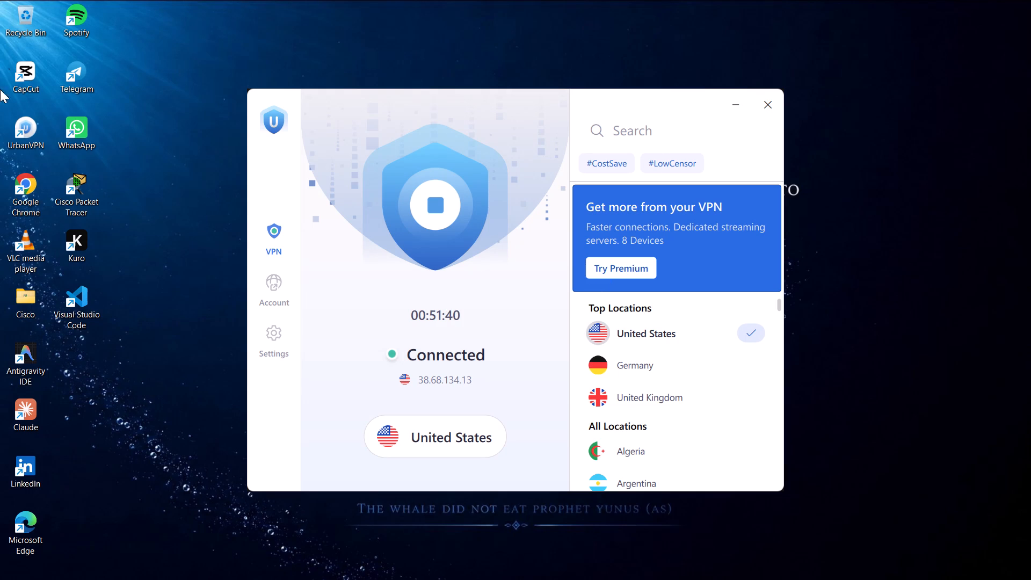
pyautogui.doubleClick(24, 198)
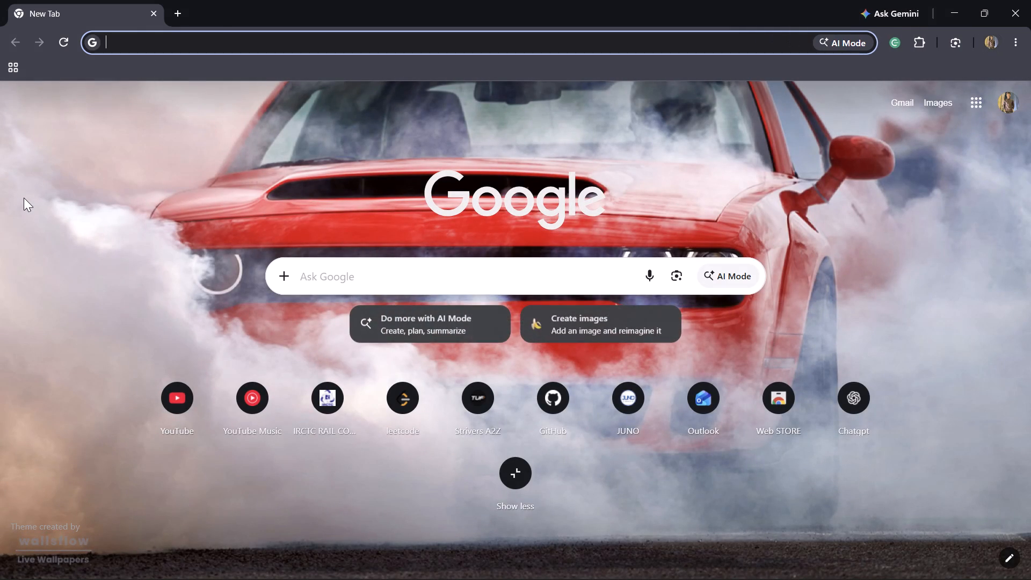
pyautogui.click(322, 276)
pyautogui.click(316, 315)
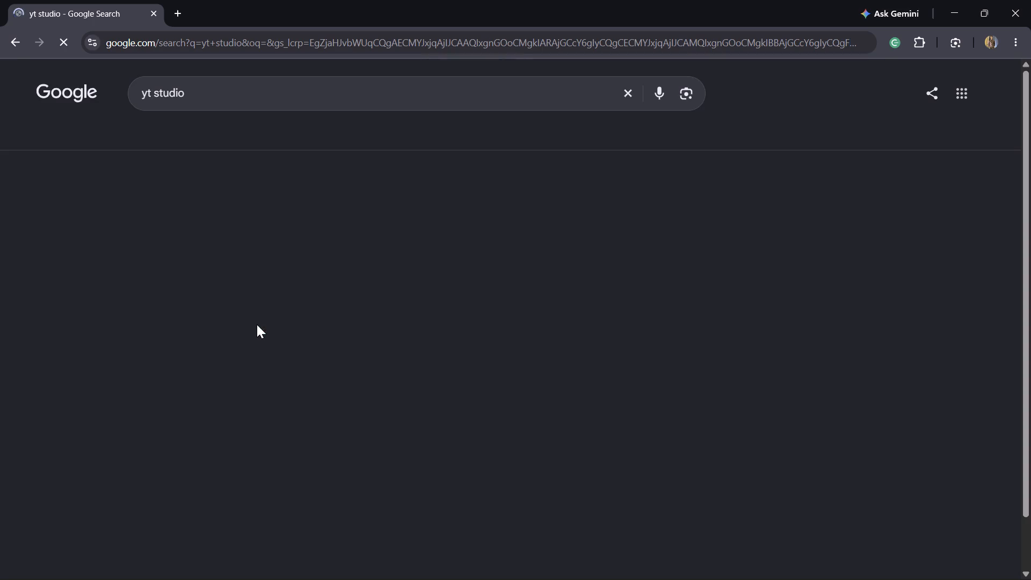
pyautogui.click(207, 199)
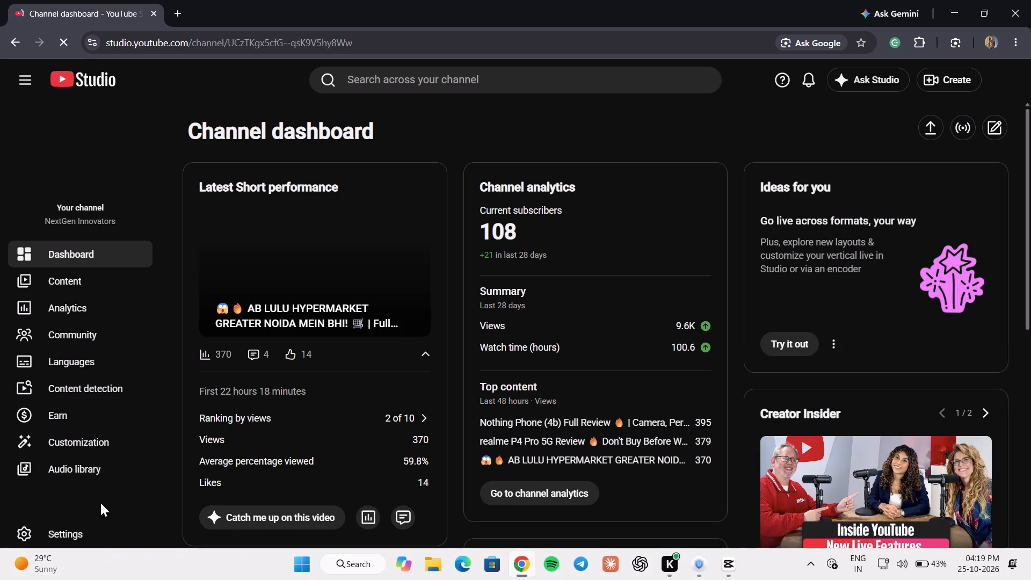
pyautogui.click(68, 473)
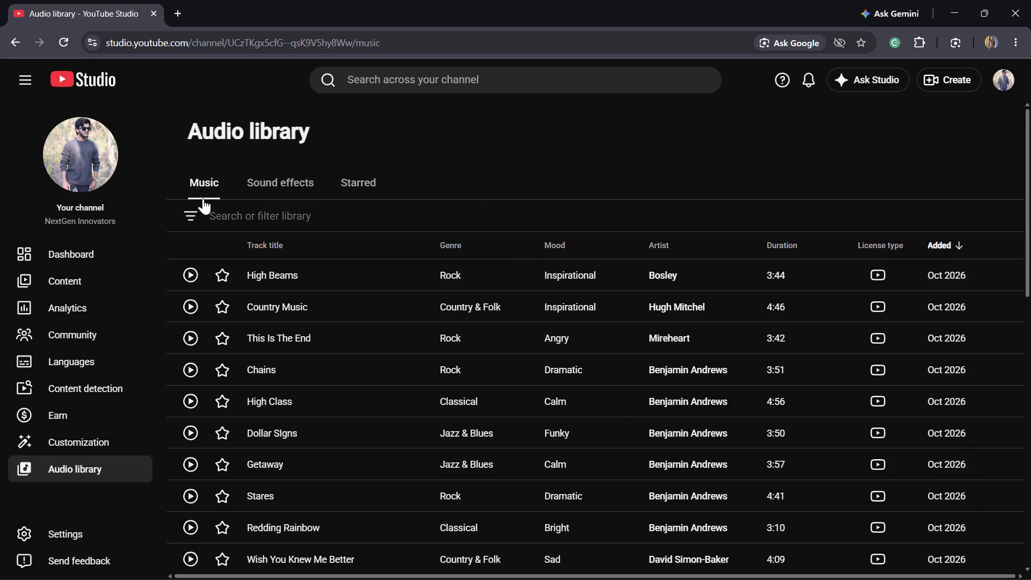
# Search the music library for "rock that beat".
pyautogui.click(247, 219)
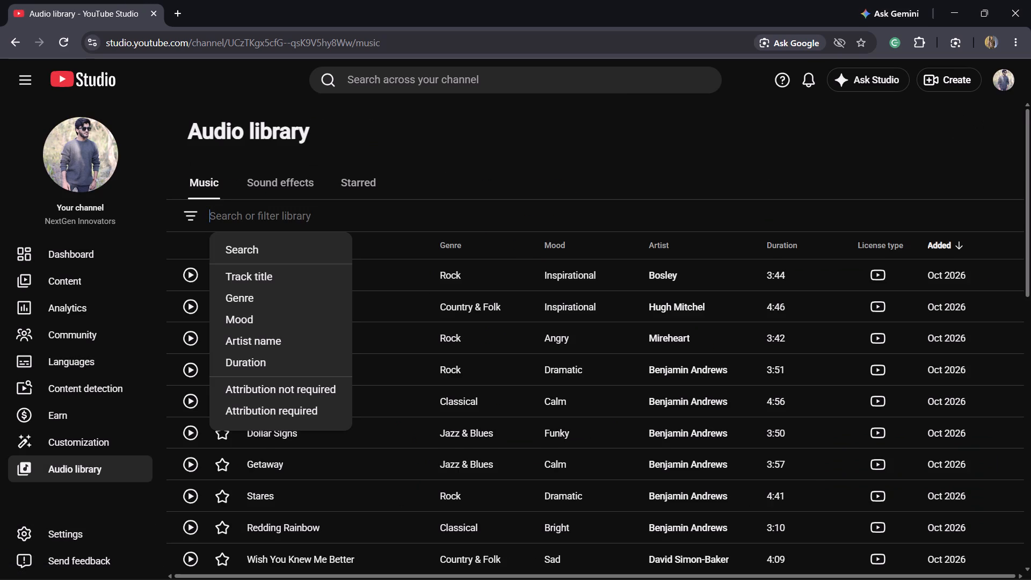
pyautogui.click(244, 250)
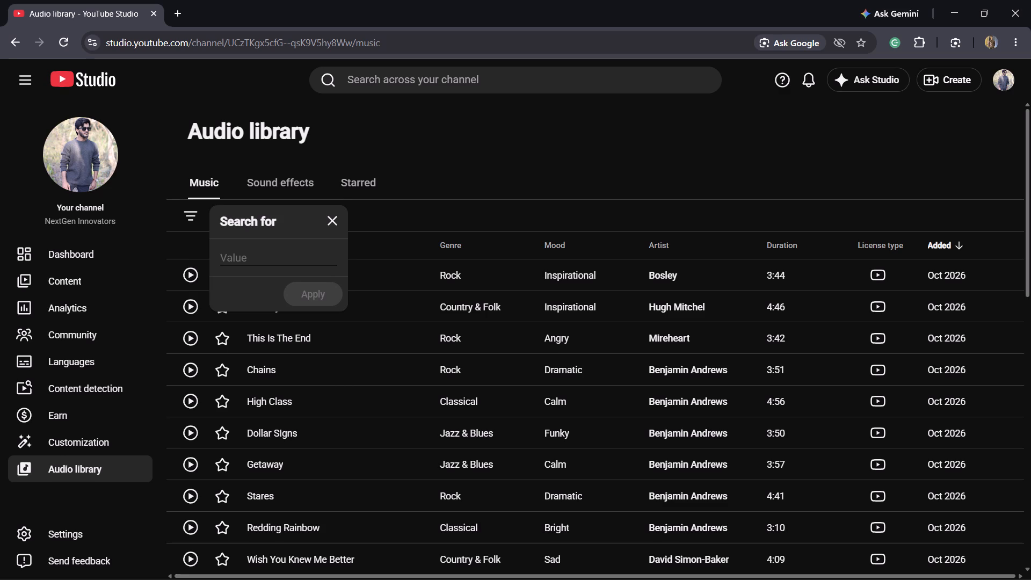
pyautogui.write('rock')
pyautogui.press('space')
pyautogui.write('that beat')
pyautogui.press('Return')
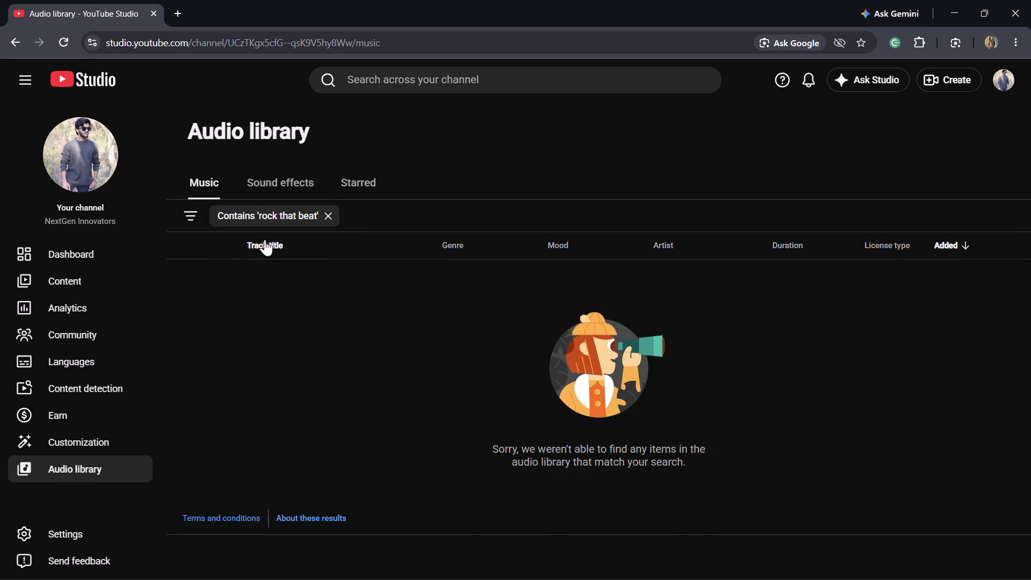
# Repeat the music search with the title capitalised as "Rock That Beat".
pyautogui.click(263, 208)
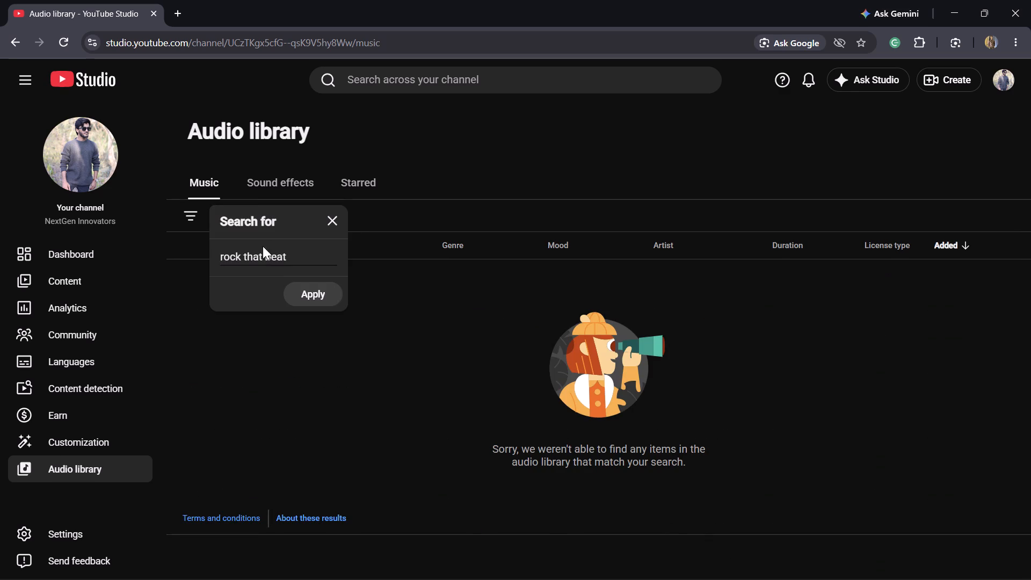
pyautogui.click(222, 255)
pyautogui.press('BackSpace')
pyautogui.hotkey('shift', 'r')
pyautogui.press('Right')
pyautogui.press('Right')
pyautogui.press('Right')
pyautogui.press('Right')
pyautogui.press('Right')
pyautogui.press('Right')
pyautogui.press('Right')
pyautogui.press('Left')
pyautogui.press('Left')
pyautogui.press('BackSpace')
pyautogui.hotkey('shift', 't')
pyautogui.press('Right')
pyautogui.press('Right')
pyautogui.press('Right')
pyautogui.press('Right')
pyautogui.press('Right')
pyautogui.press('Right')
pyautogui.press('Right')
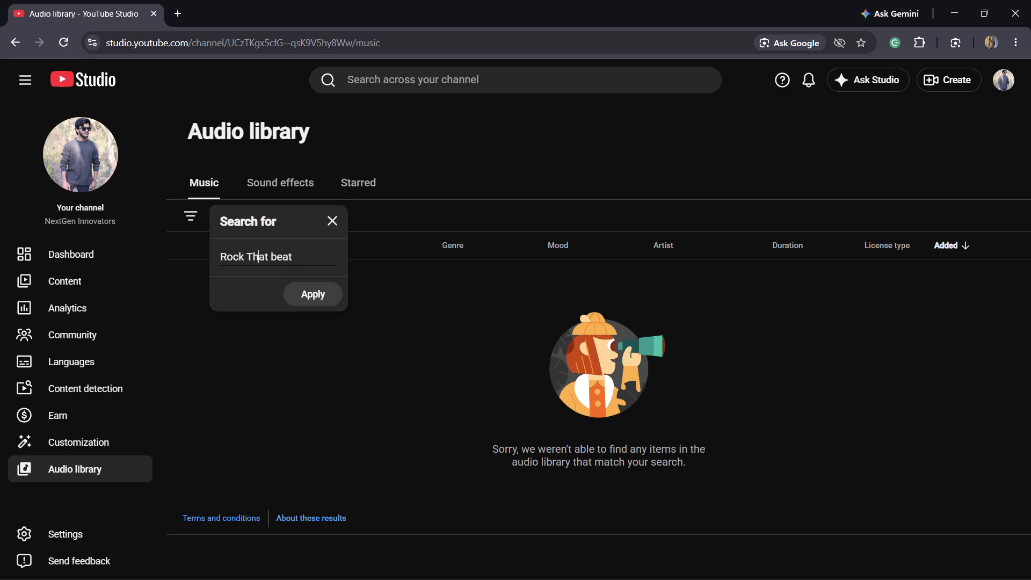
pyautogui.press('Left')
pyautogui.press('Left')
pyautogui.press('BackSpace')
pyautogui.hotkey('shift', 'b')
pyautogui.click(334, 300)
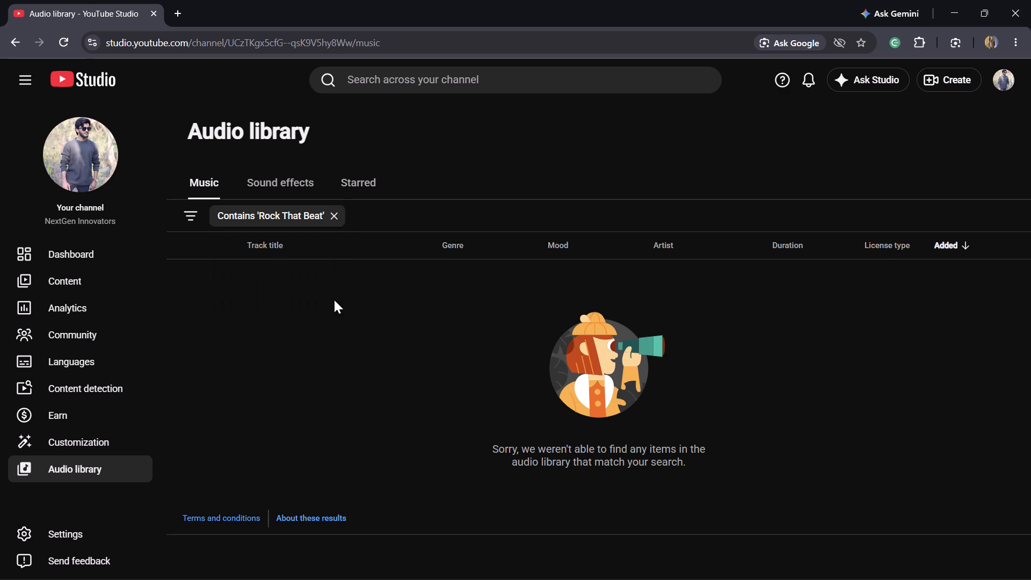
# Clear the "Rock That Beat" filter and search the music library for "upbeat rhythmic".
pyautogui.click(338, 220)
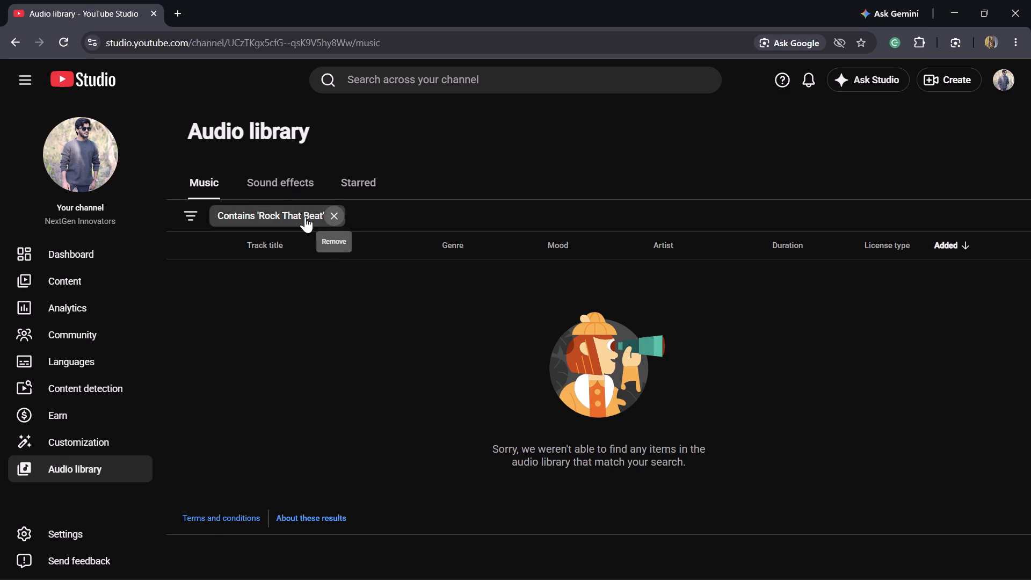
pyautogui.click(245, 214)
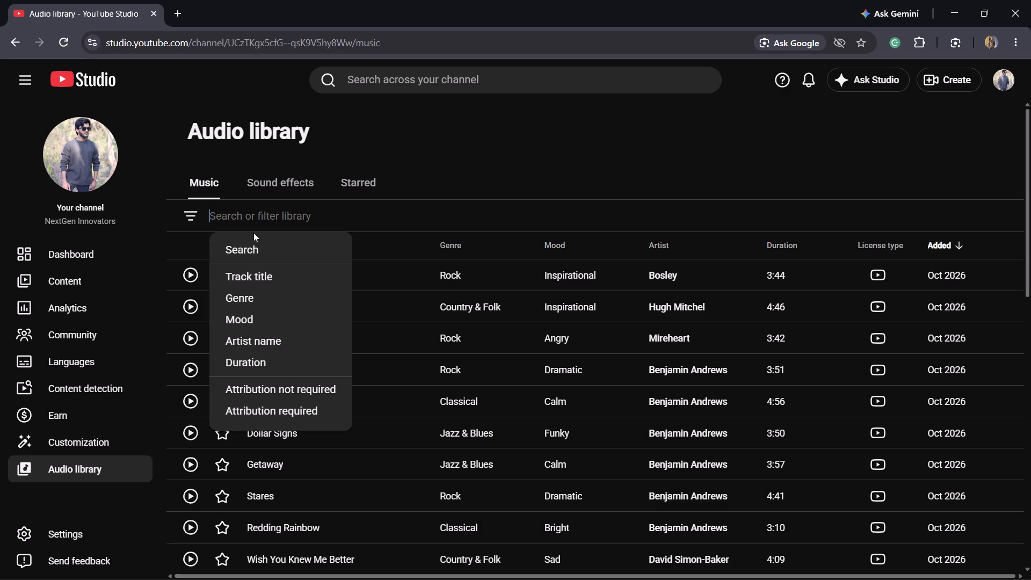
pyautogui.click(252, 248)
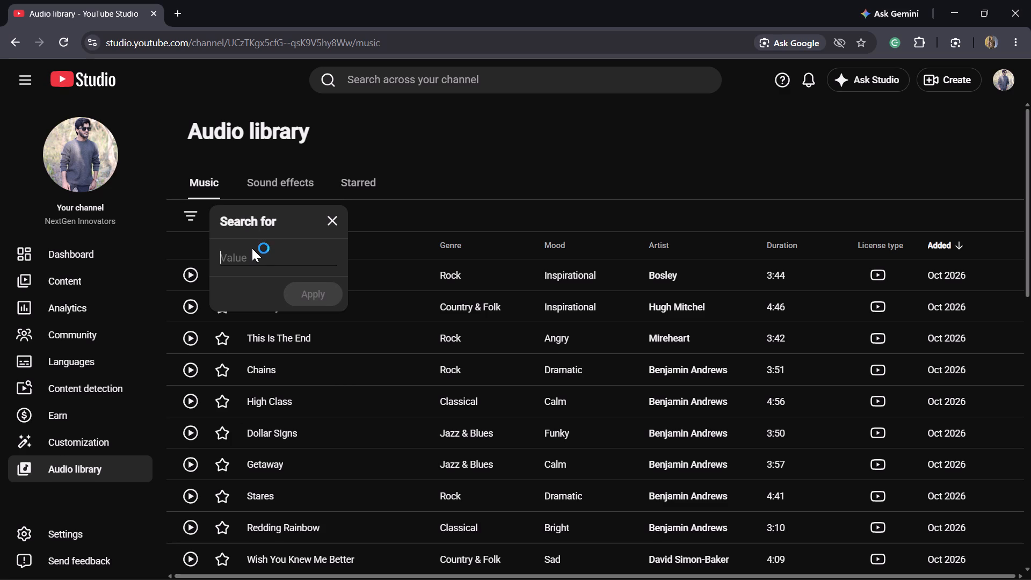
pyautogui.write('ub')
pyautogui.write('ea')
pyautogui.press('BackSpace')
pyautogui.press('BackSpace')
pyautogui.press('BackSpace')
pyautogui.write('pbeat')
pyautogui.press('space')
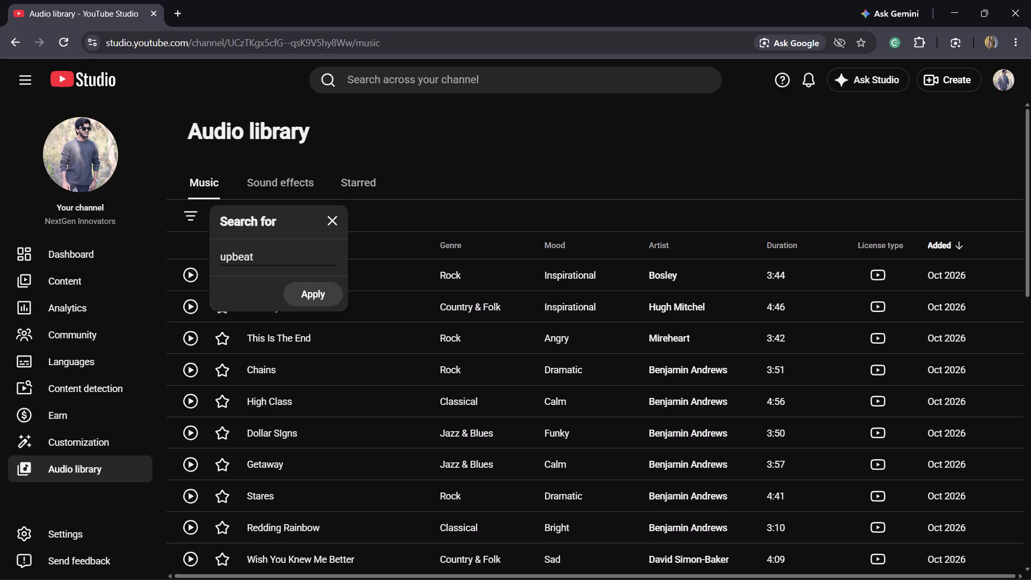
pyautogui.write('rhy')
pyautogui.write('thmic')
pyautogui.press('space')
pyautogui.press('Return')
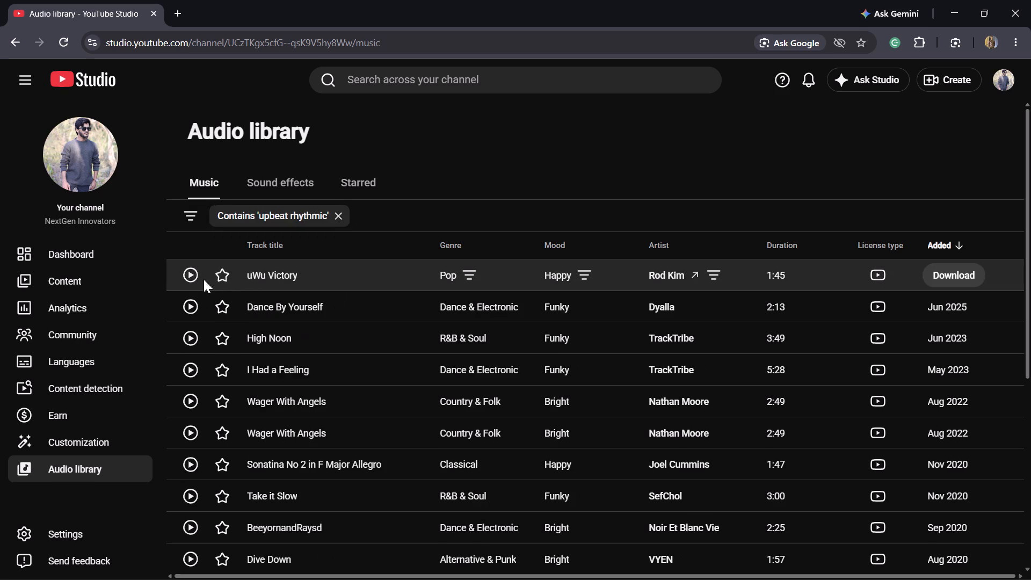
# Preview the upbeat rhythmic results uWu Victory, Dance By Yourself, I Had a Feeling, Take it Slow and BeeyornandRaysd.
pyautogui.click(187, 275)
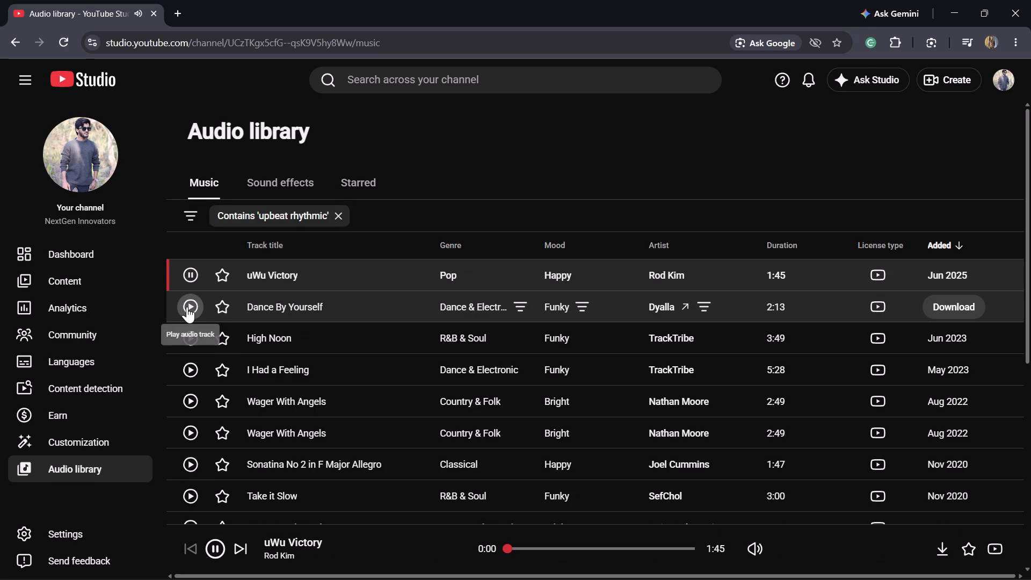
pyautogui.click(187, 307)
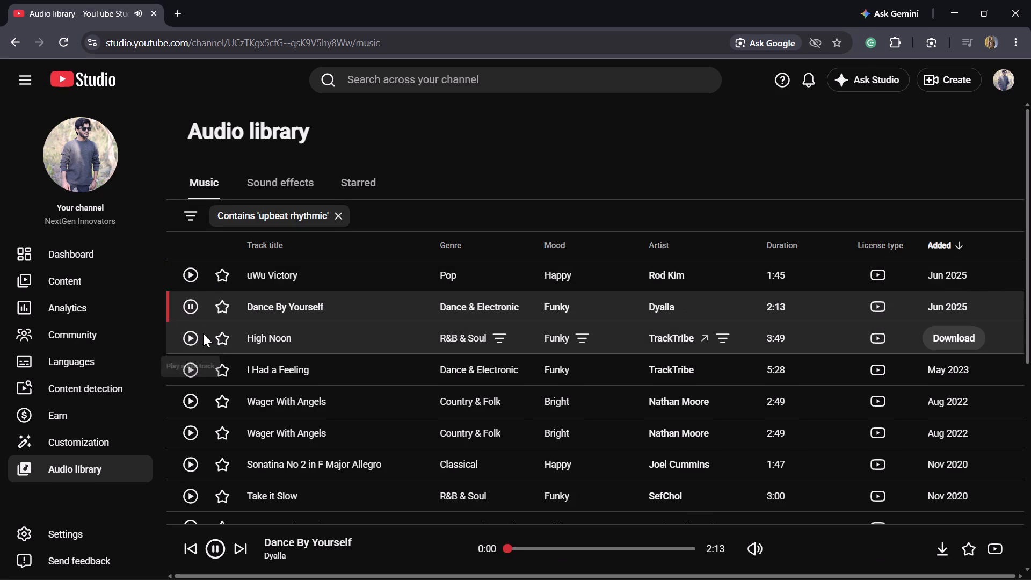
pyautogui.click(194, 365)
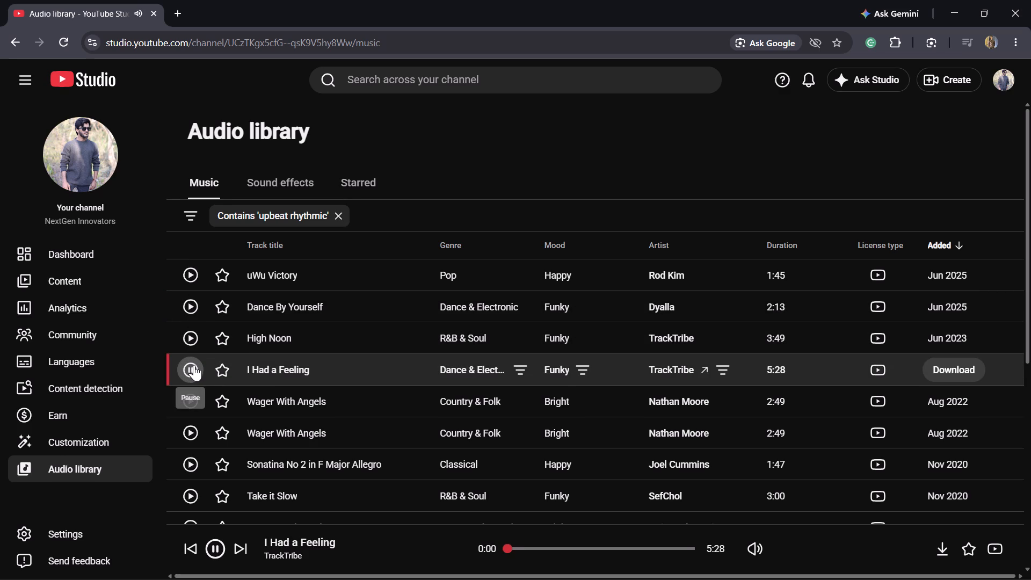
pyautogui.scroll(-1, 194, 366)
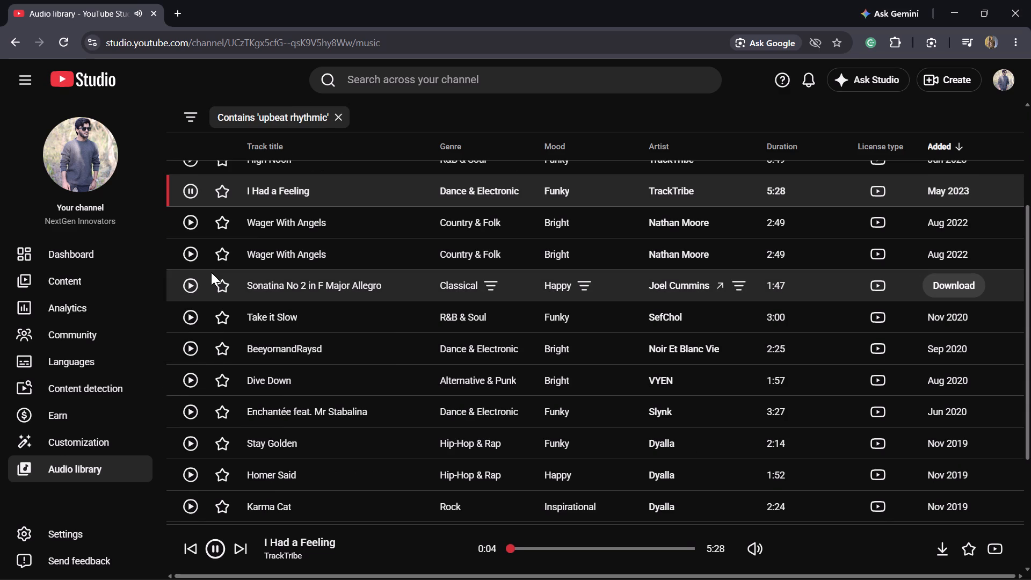
pyautogui.click(193, 314)
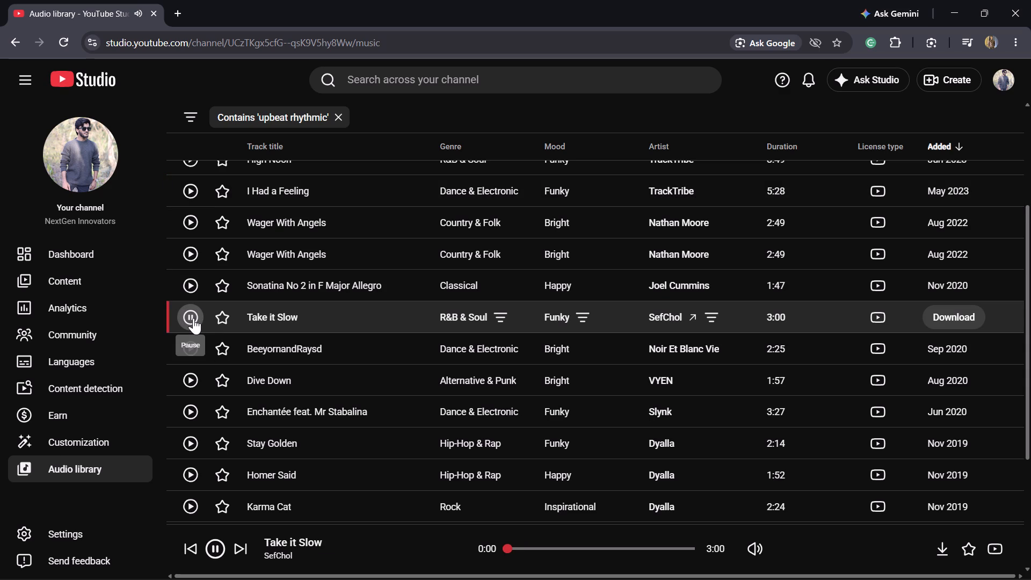
pyautogui.click(185, 349)
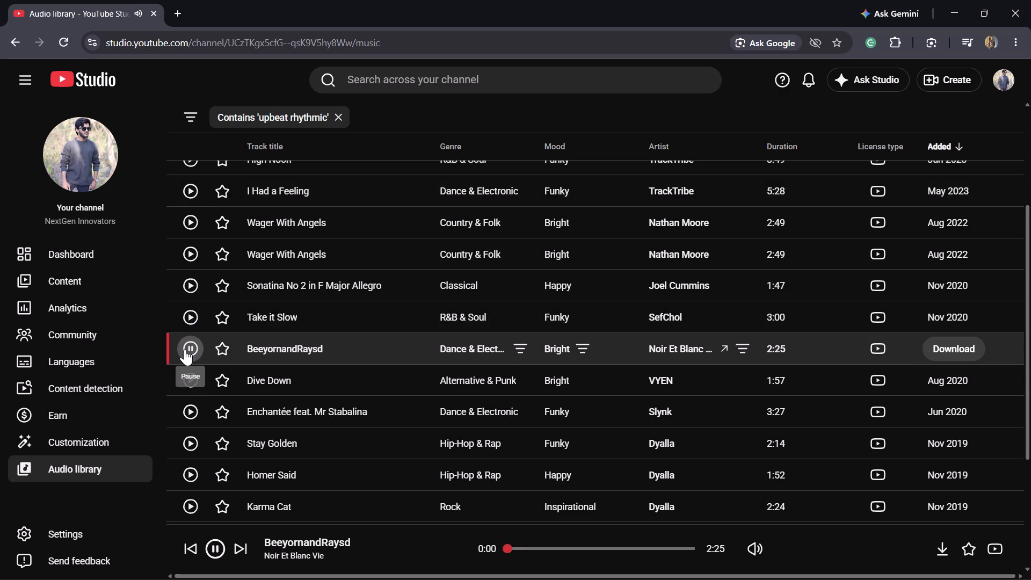
# Clear the "upbeat rhythmic" filter and search the music library for "sports action instrumental".
pyautogui.scroll(6, 313, 150)
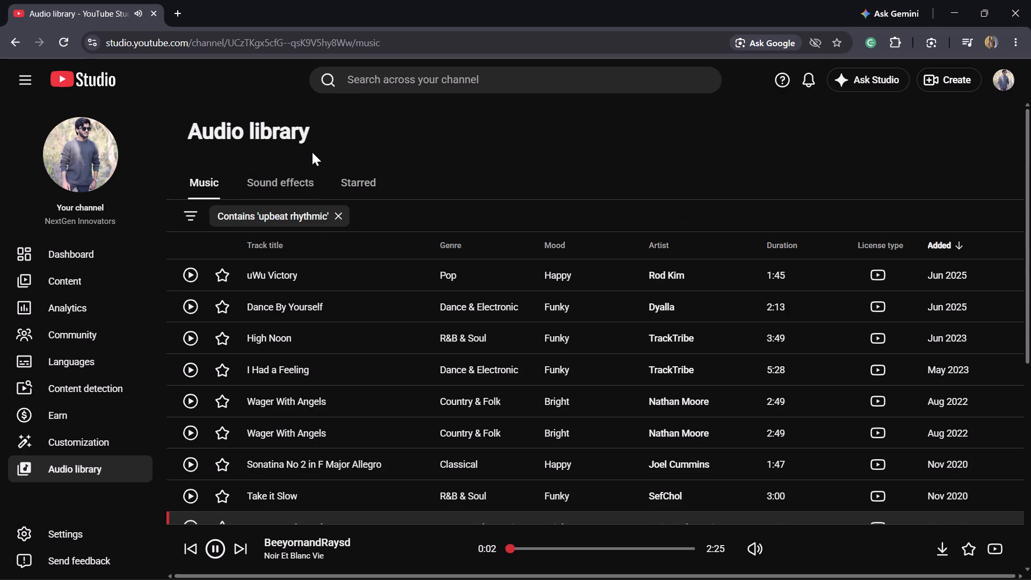
pyautogui.click(339, 215)
pyautogui.click(273, 218)
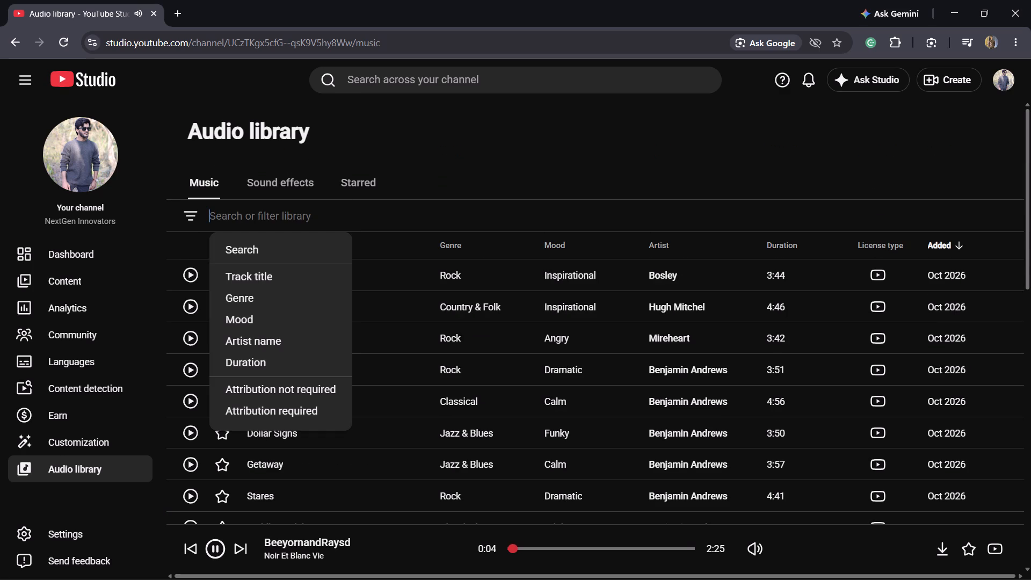
pyautogui.click(255, 250)
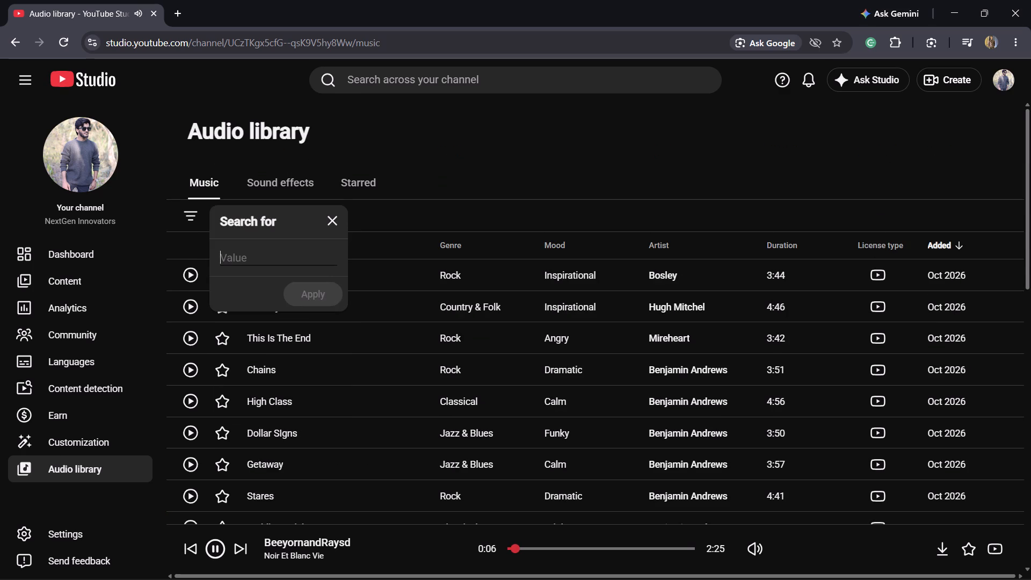
pyautogui.write('sports action')
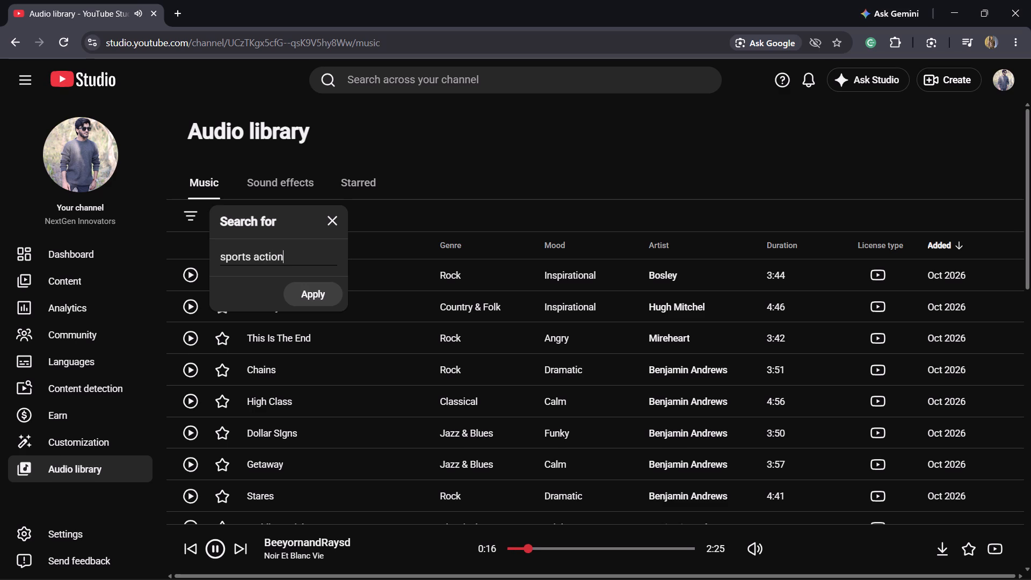
pyautogui.press('space')
pyautogui.write('instrumental')
pyautogui.press('Return')
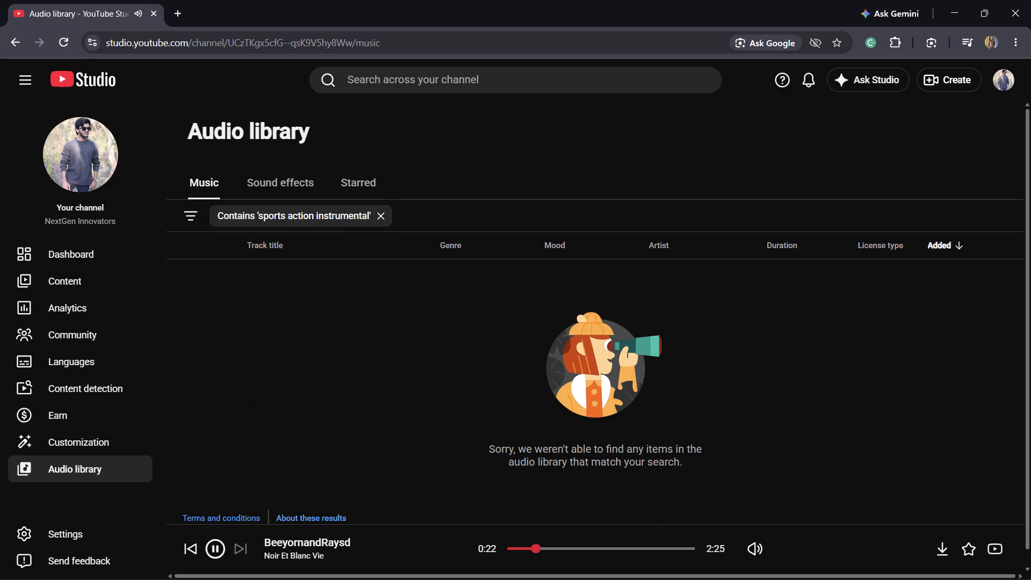
# Replace the music library filter with a broader search for "sports action".
pyautogui.click(381, 216)
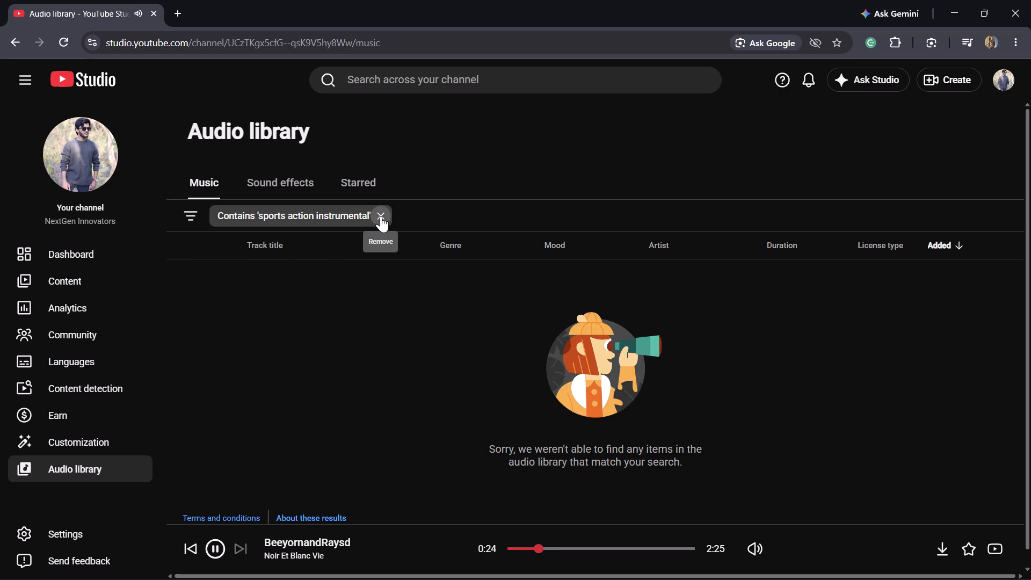
pyautogui.click(282, 213)
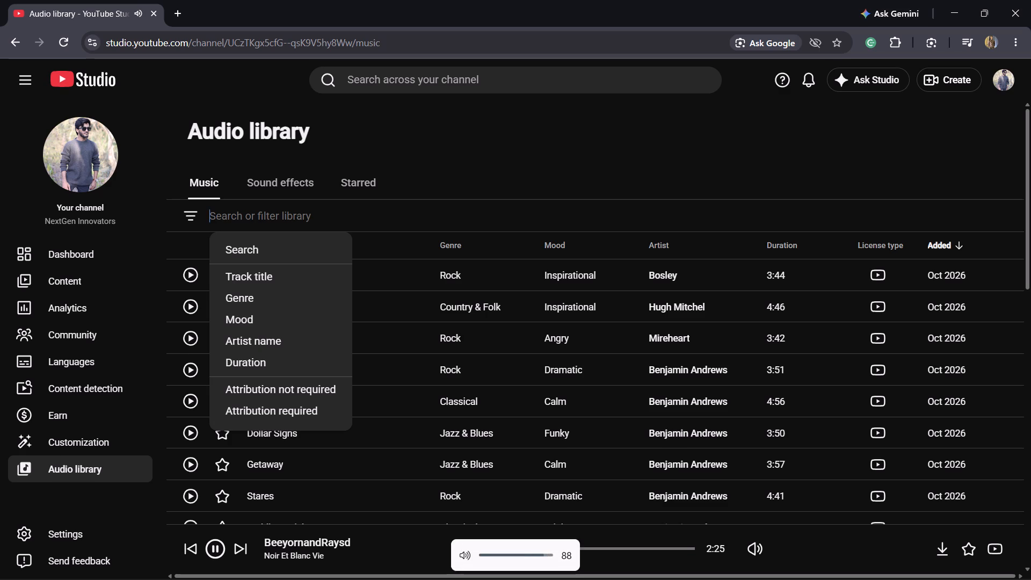
pyautogui.write('sport')
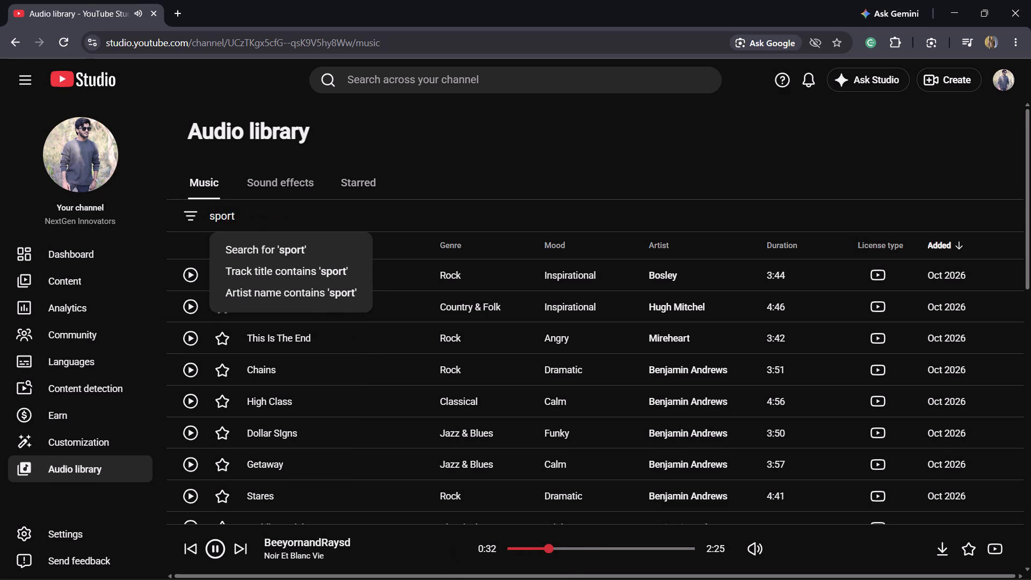
pyautogui.write('s action')
pyautogui.press('Return')
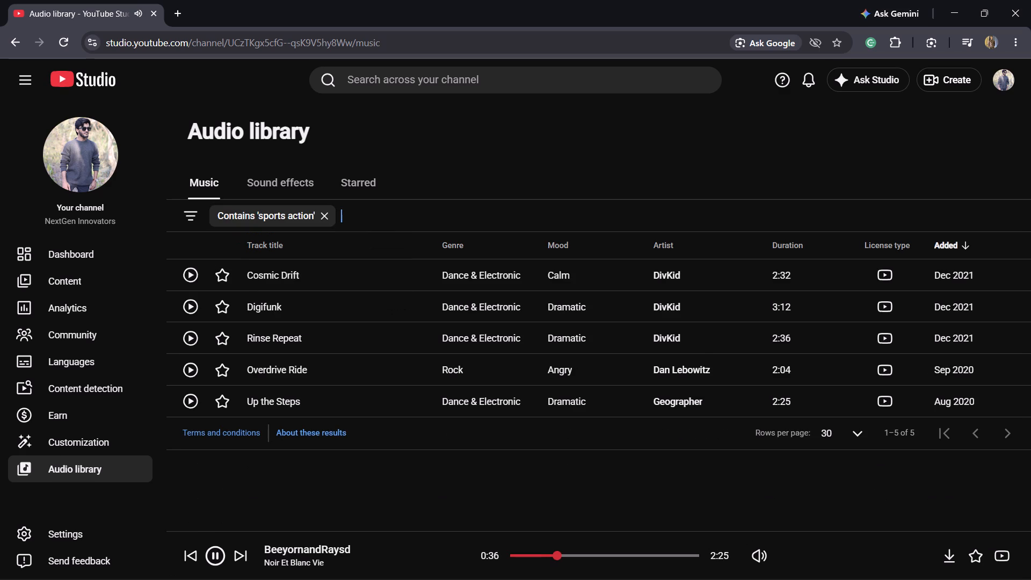
# Preview the sports action tracks Cosmic Drift, Digifunk, Rinse Repeat, Overdrive Ride and Up the Steps.
pyautogui.click(193, 273)
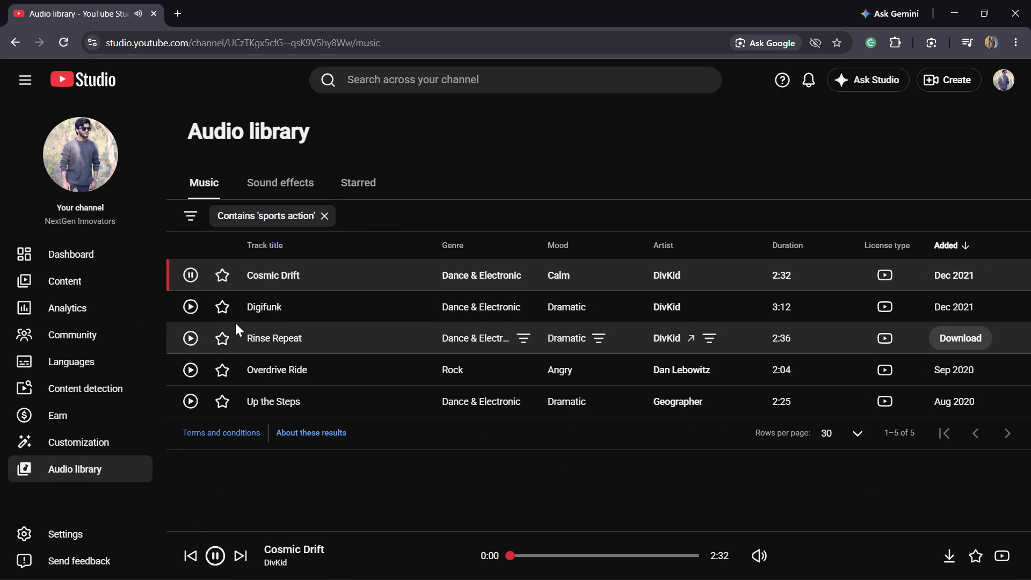
pyautogui.click(188, 311)
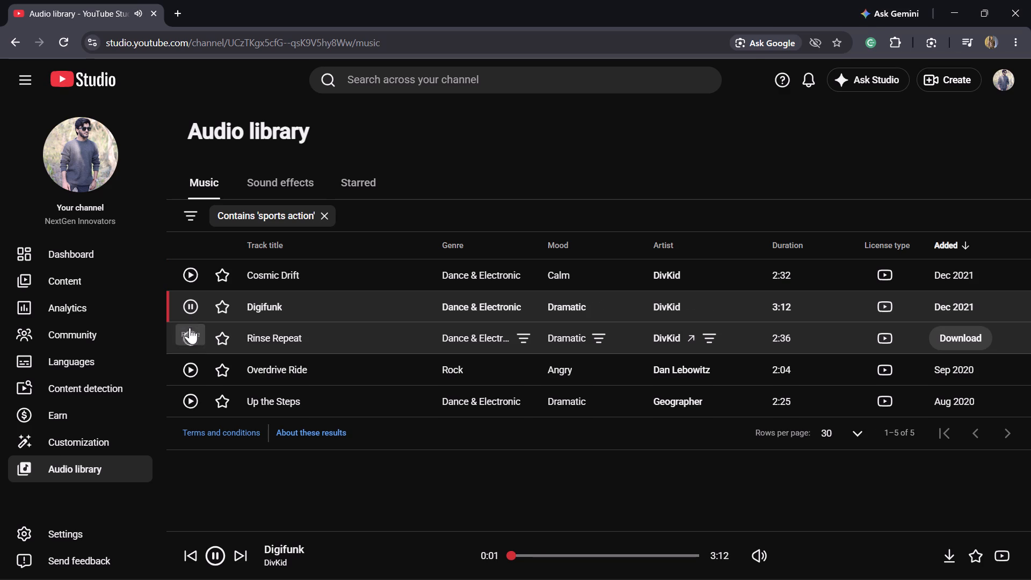
pyautogui.click(190, 335)
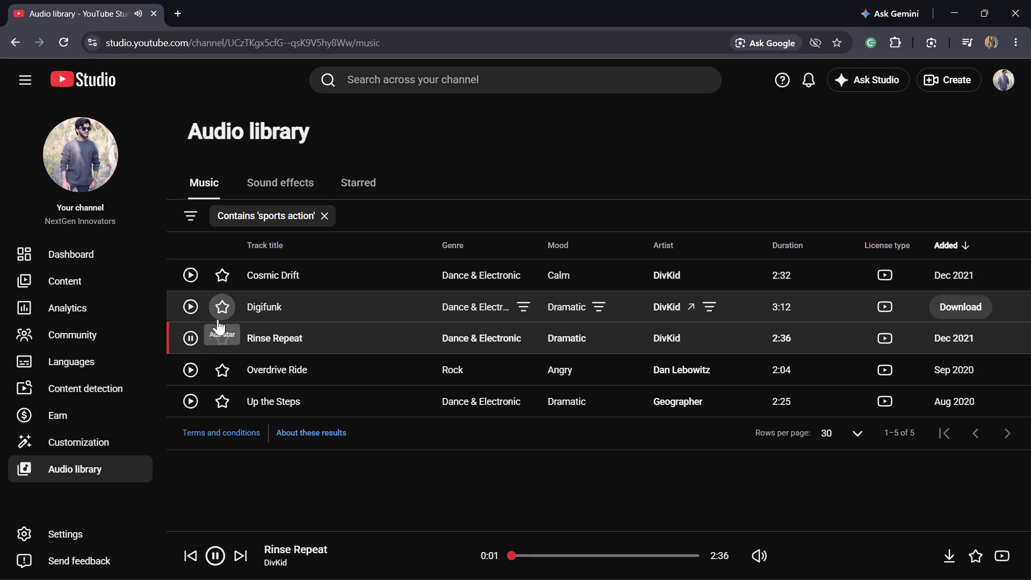
pyautogui.scroll(-1, 239, 359)
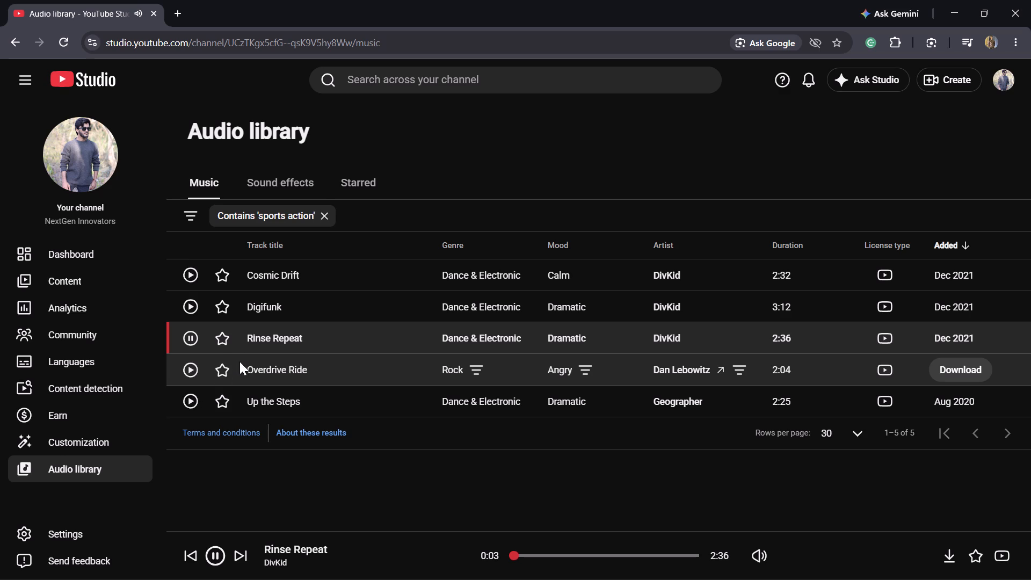
pyautogui.click(194, 370)
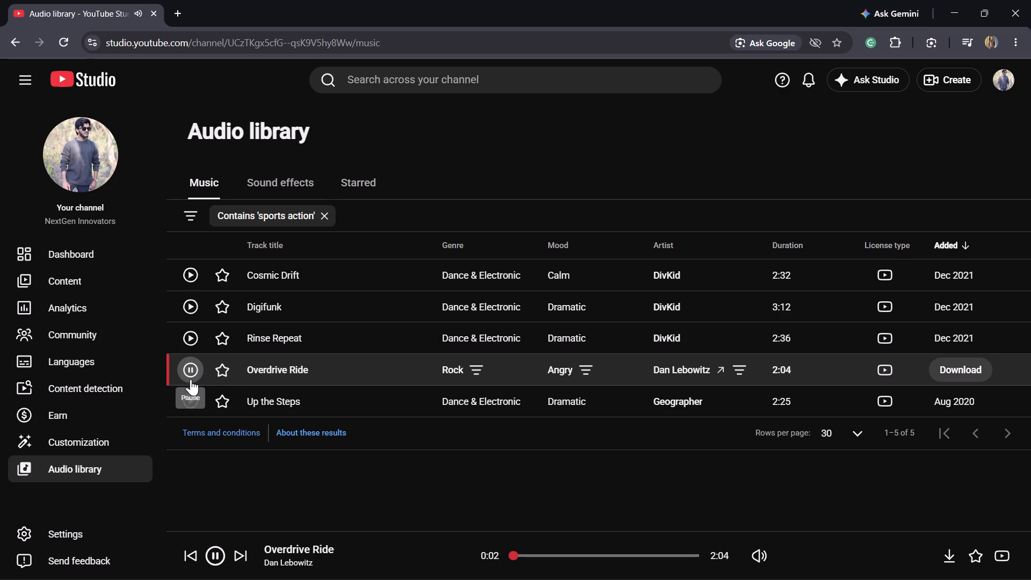
pyautogui.click(184, 400)
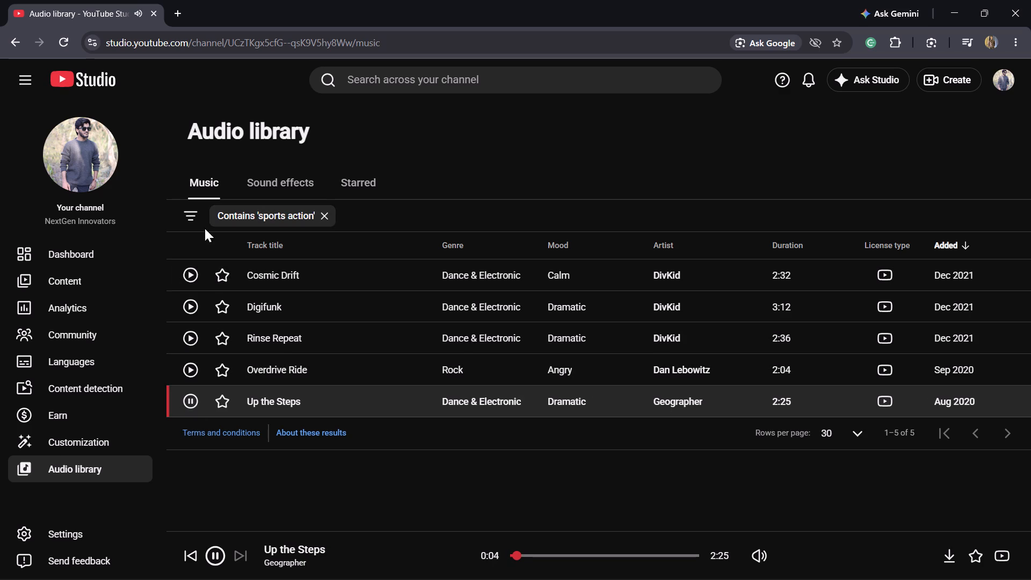
# Open a new browser tab and pause Up the Steps in the Audio library.
pyautogui.click(172, 13)
pyautogui.click(140, 12)
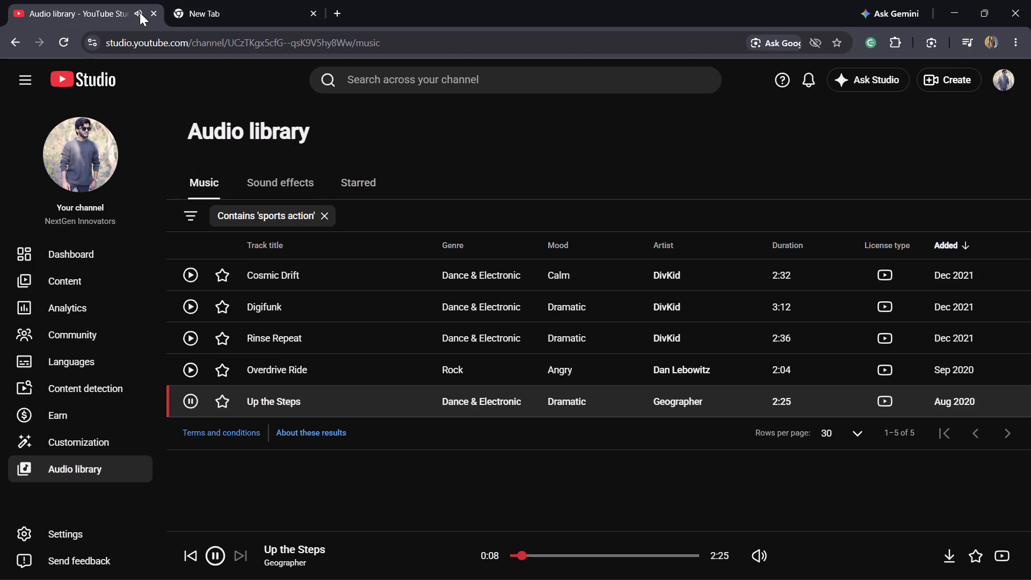
pyautogui.click(140, 12)
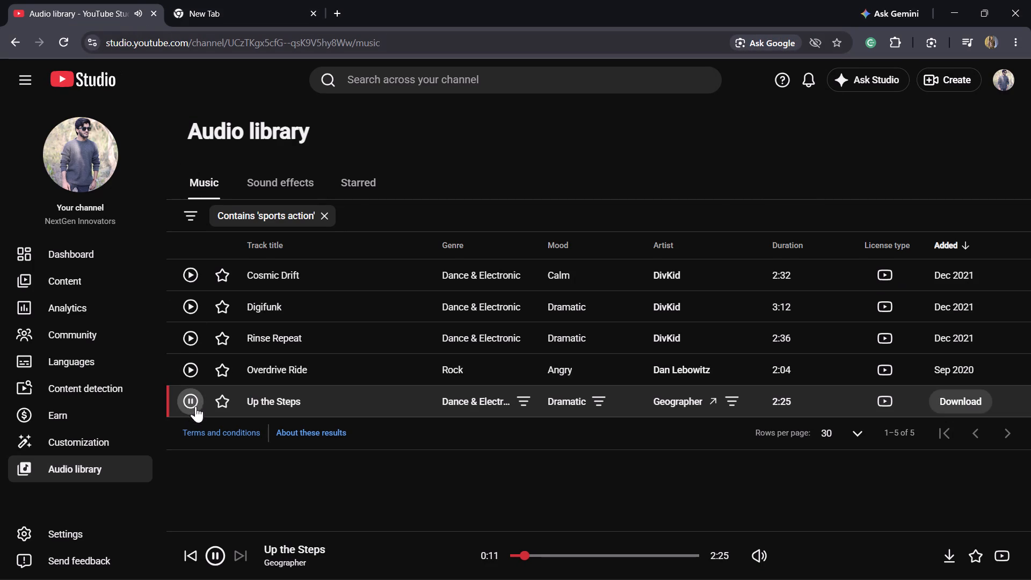
pyautogui.click(189, 394)
# In the new tab, search Google for "sports related background music" and open Pixabay's sports music page.
pyautogui.click(252, 23)
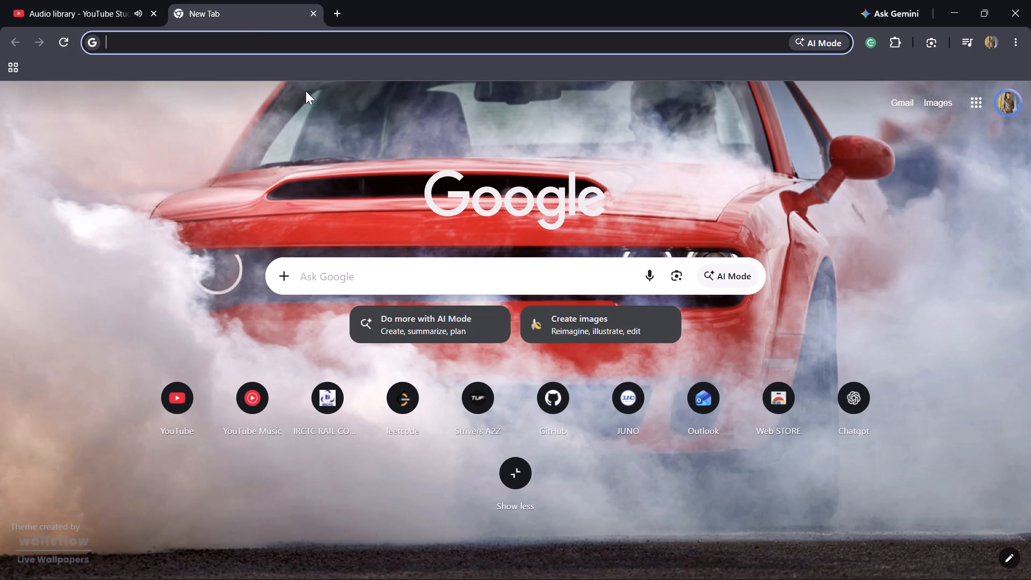
pyautogui.click(306, 276)
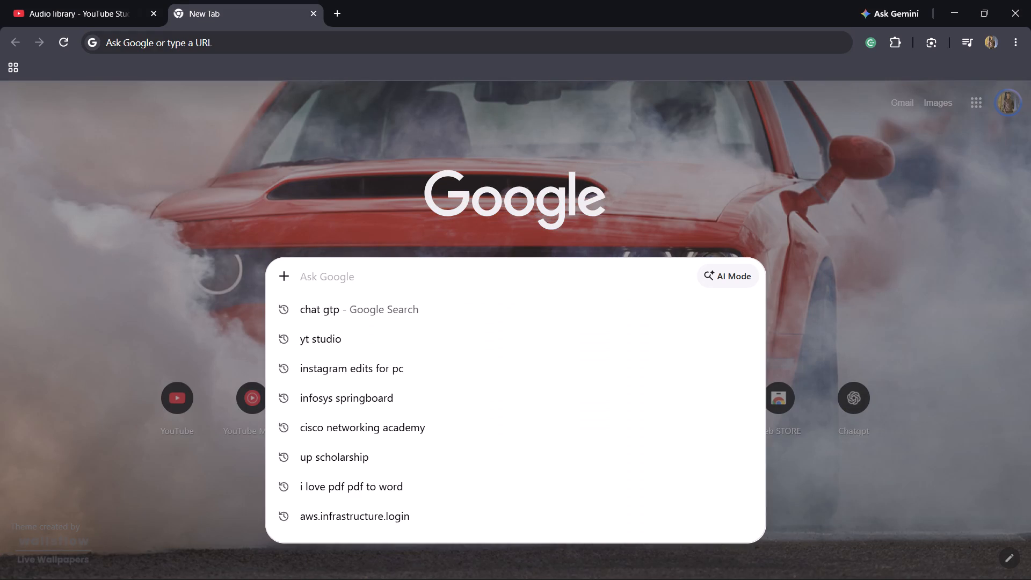
pyautogui.write('sorts')
pyautogui.press('space')
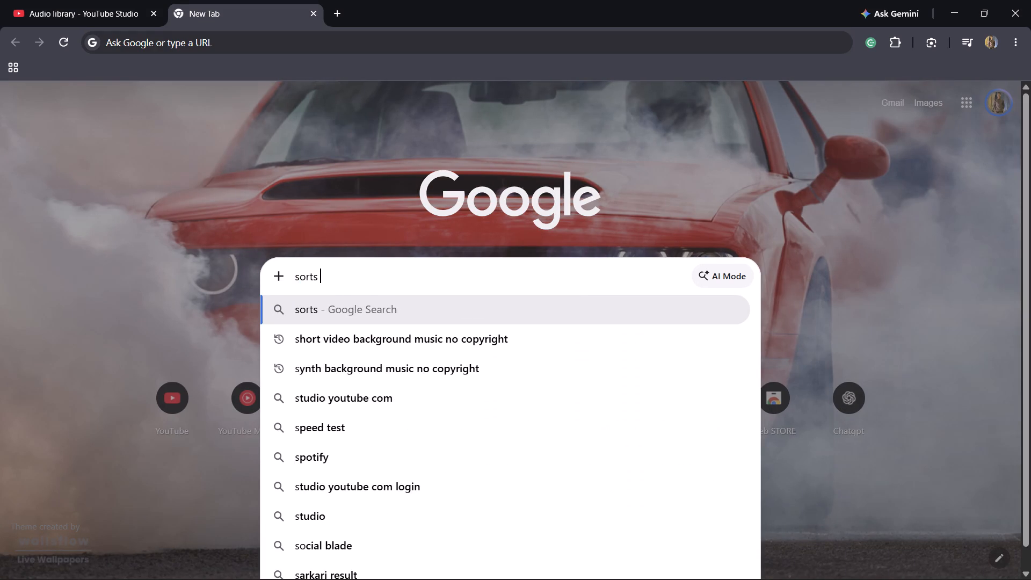
pyautogui.write('realated')
pyautogui.press('space')
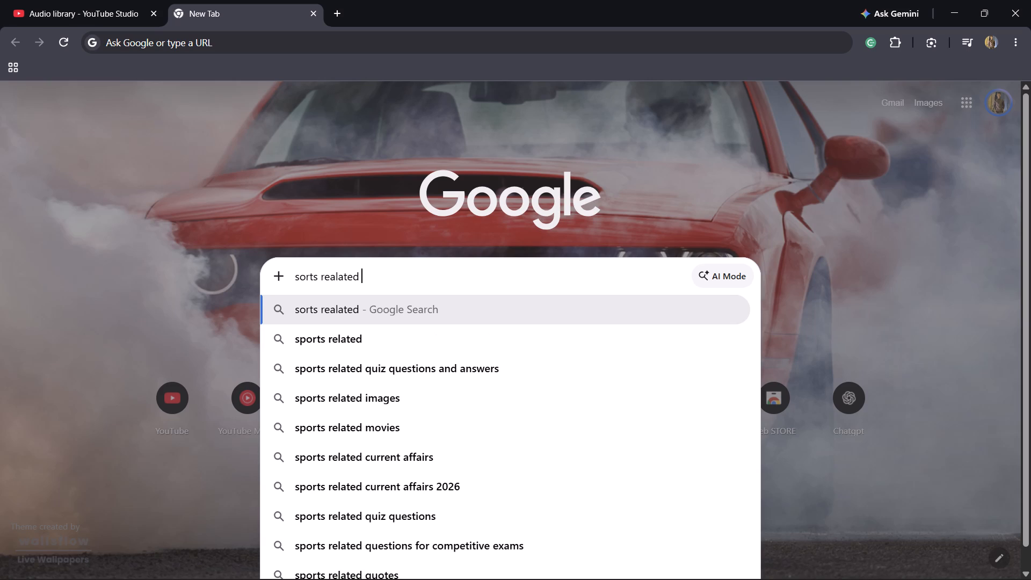
pyautogui.write('backg')
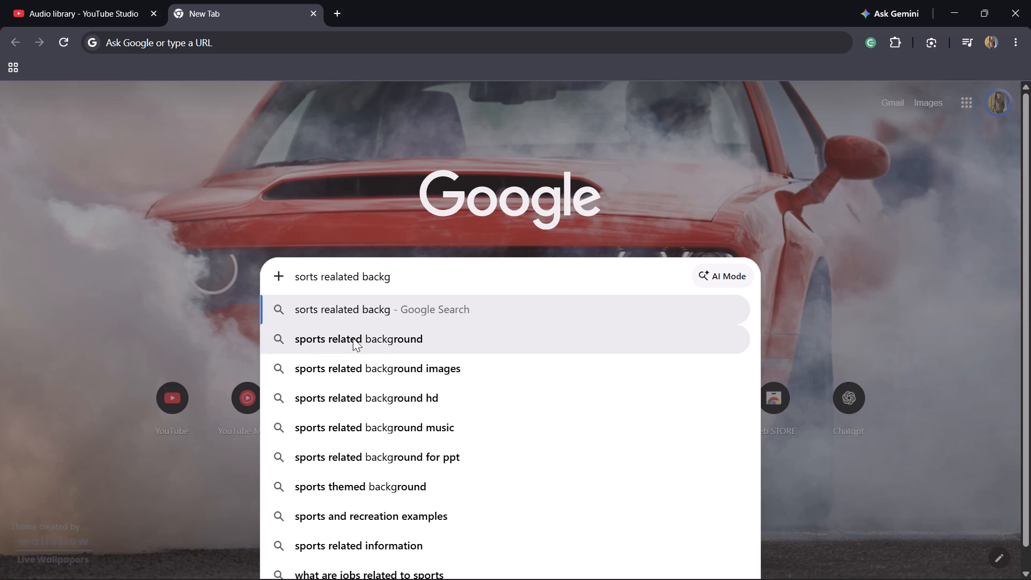
pyautogui.click(386, 421)
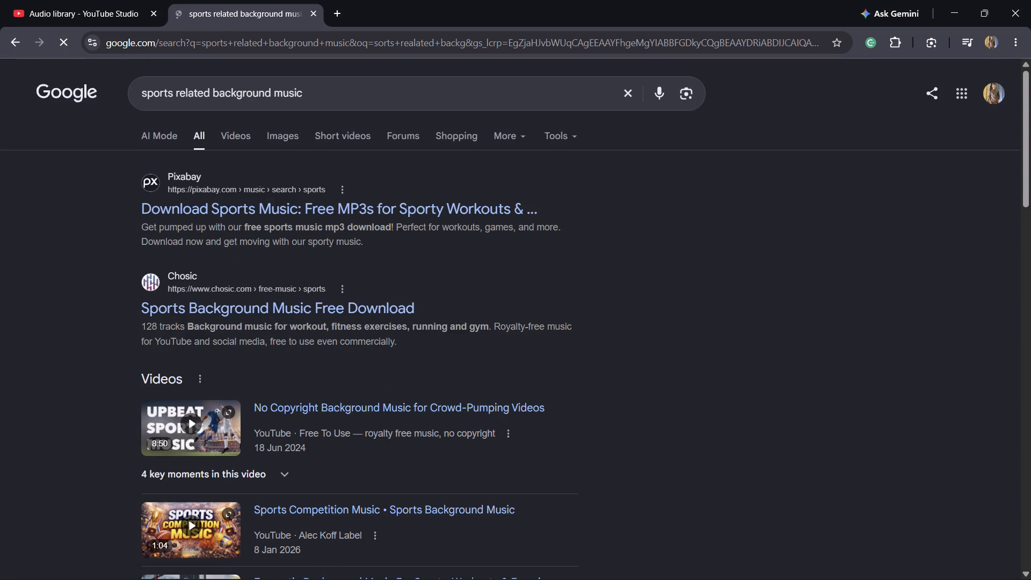
pyautogui.click(209, 206)
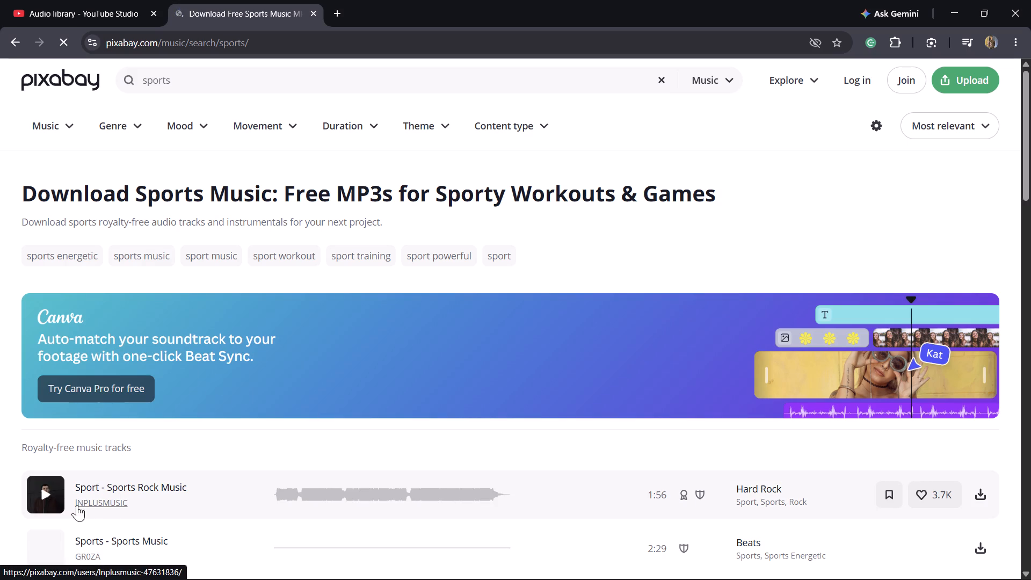
# Preview the first six sports tracks on Pixabay, from INPLUSMUSIC's Sport - Sports Rock Music through ikoliks_aj's Sport - Sports Music.
pyautogui.click(49, 494)
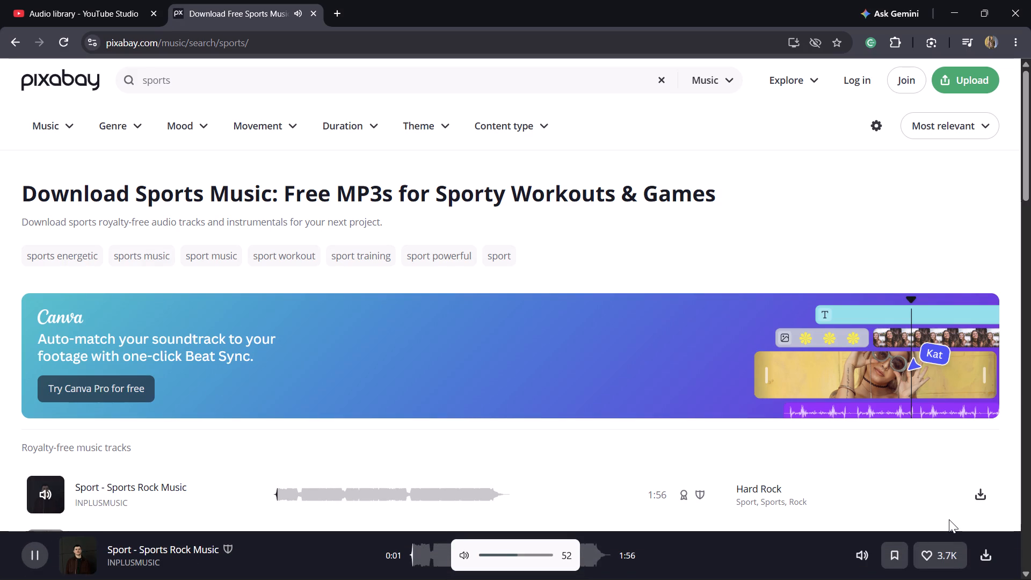
pyautogui.scroll(-1, 356, 419)
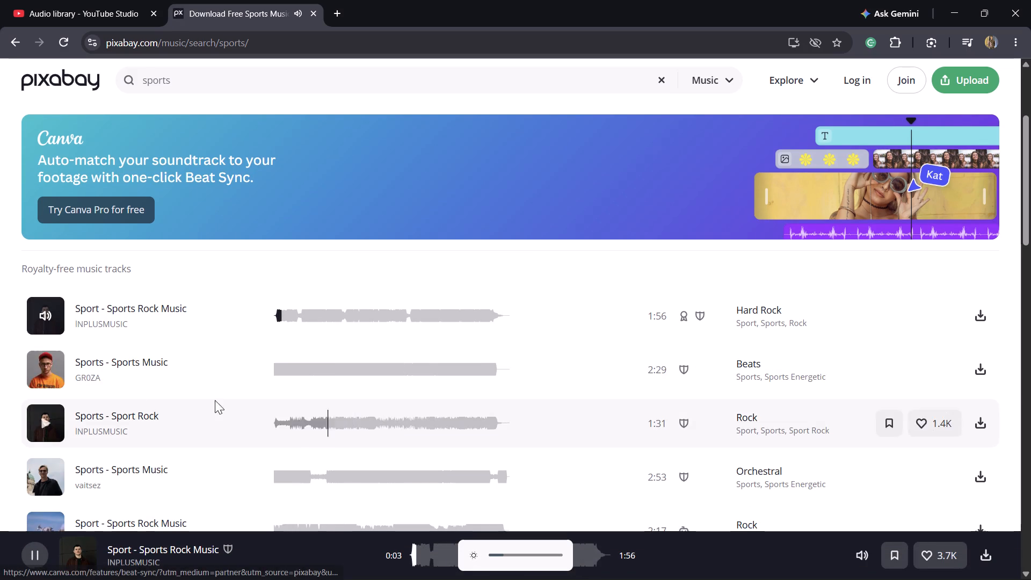
pyautogui.click(39, 369)
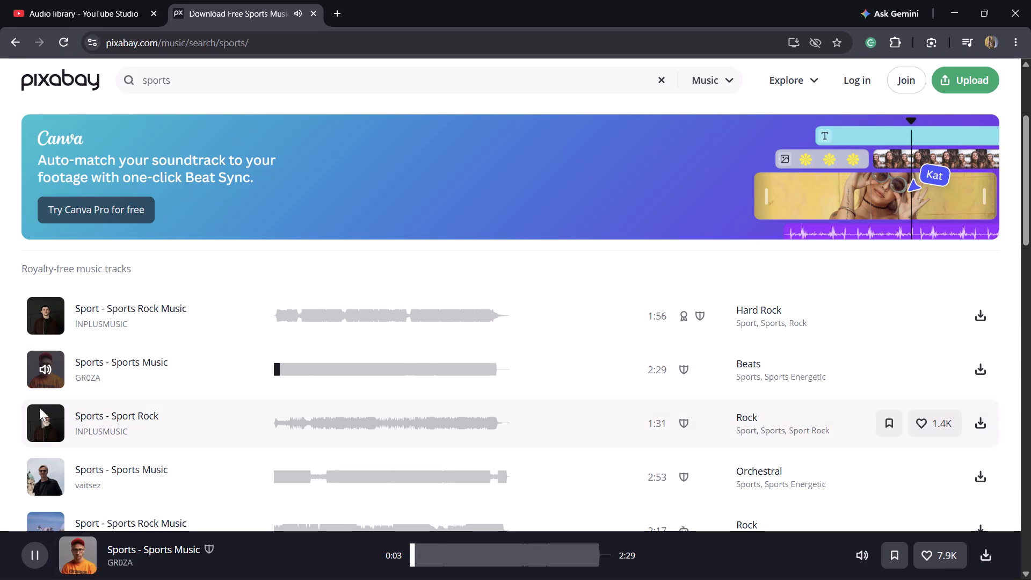
pyautogui.click(45, 423)
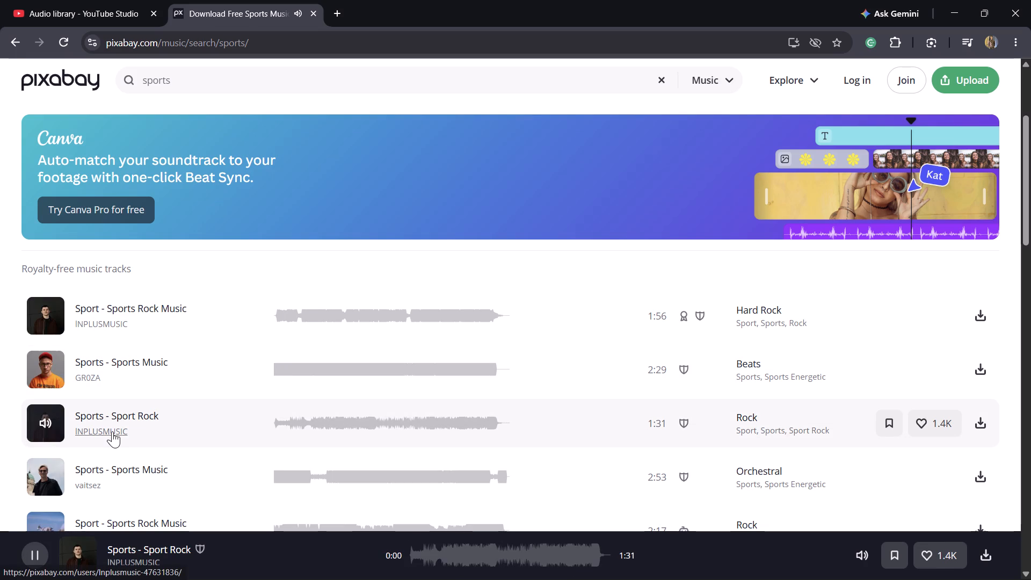
pyautogui.scroll(-1, 112, 433)
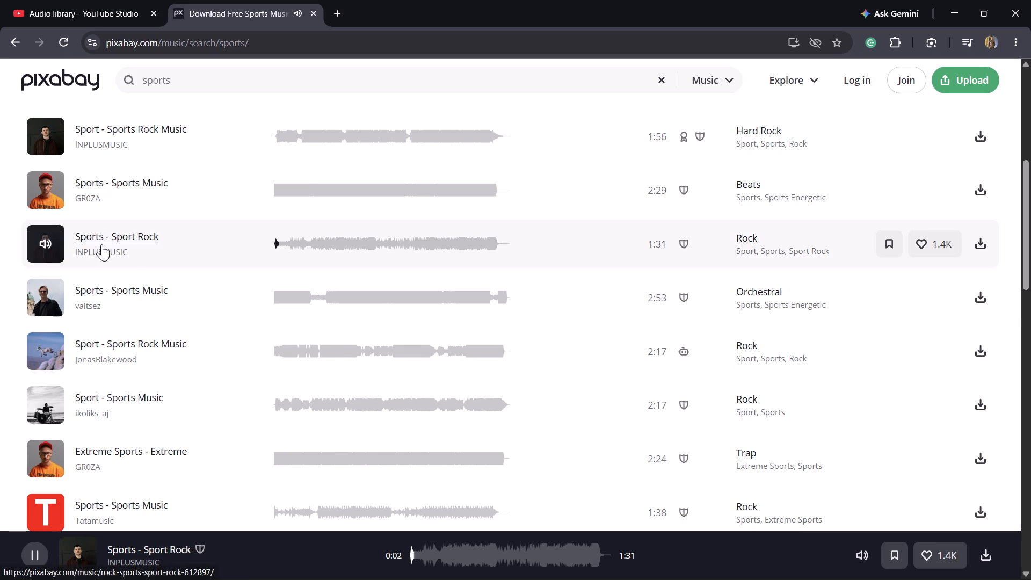
pyautogui.click(50, 298)
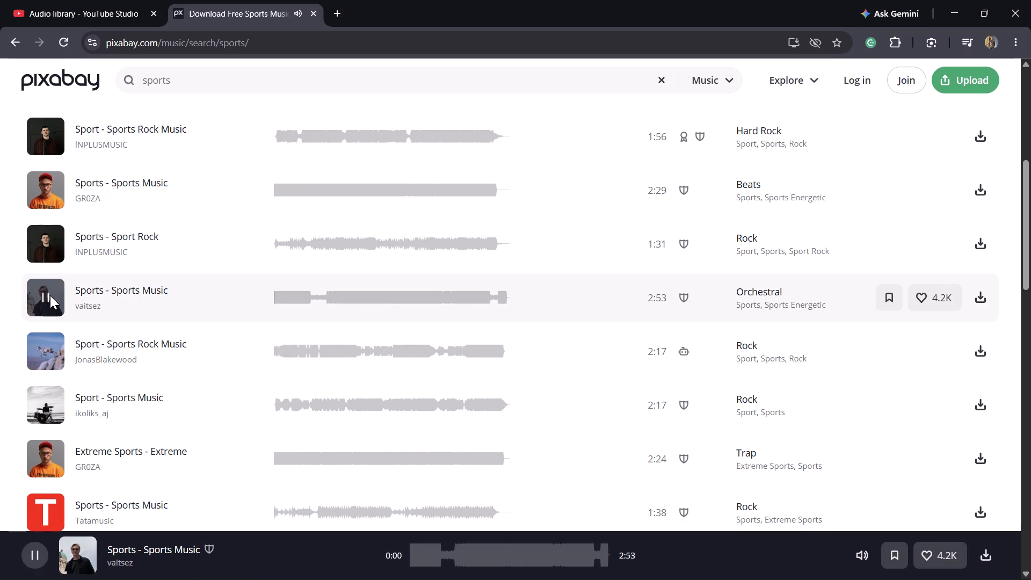
pyautogui.click(46, 350)
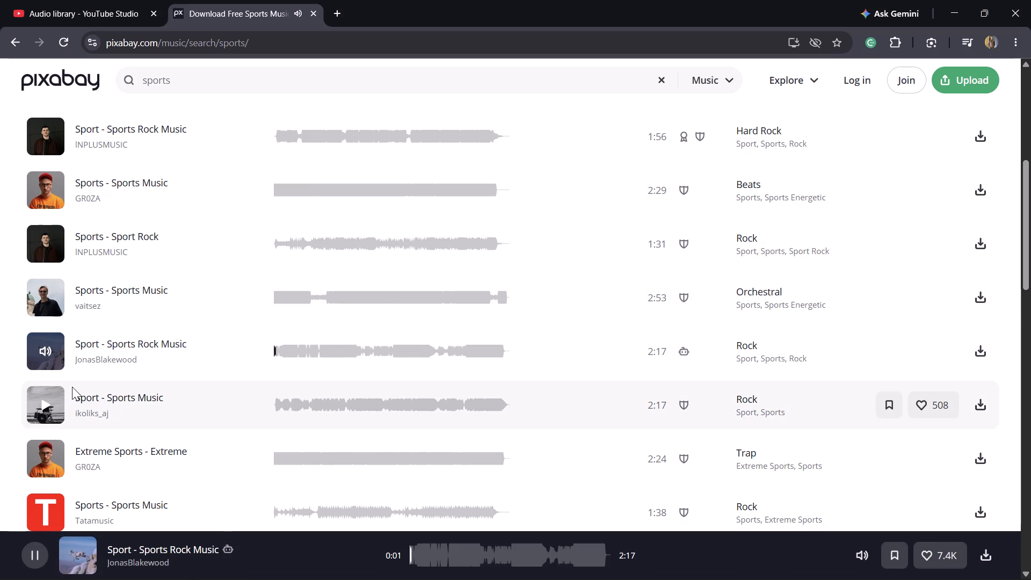
pyautogui.click(47, 407)
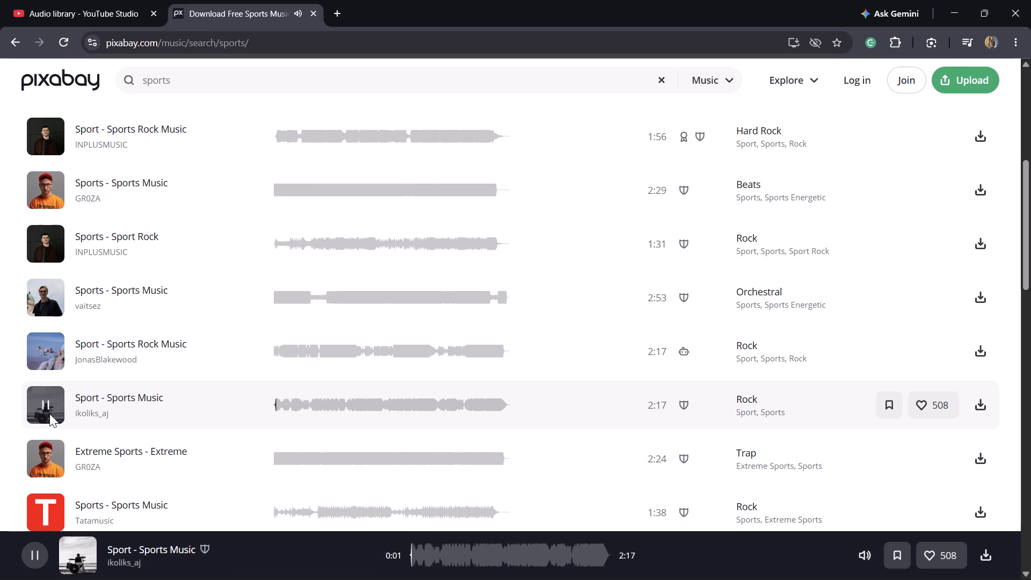
# Play and download the track Extreme Sports - Extreme by GR0ZA.
pyautogui.scroll(-1, 60, 417)
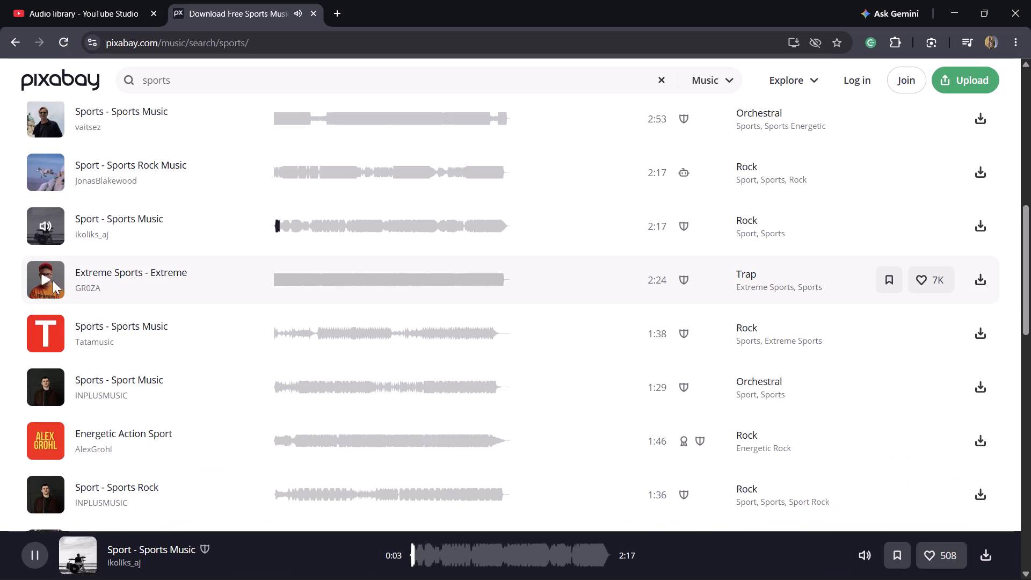
pyautogui.click(41, 280)
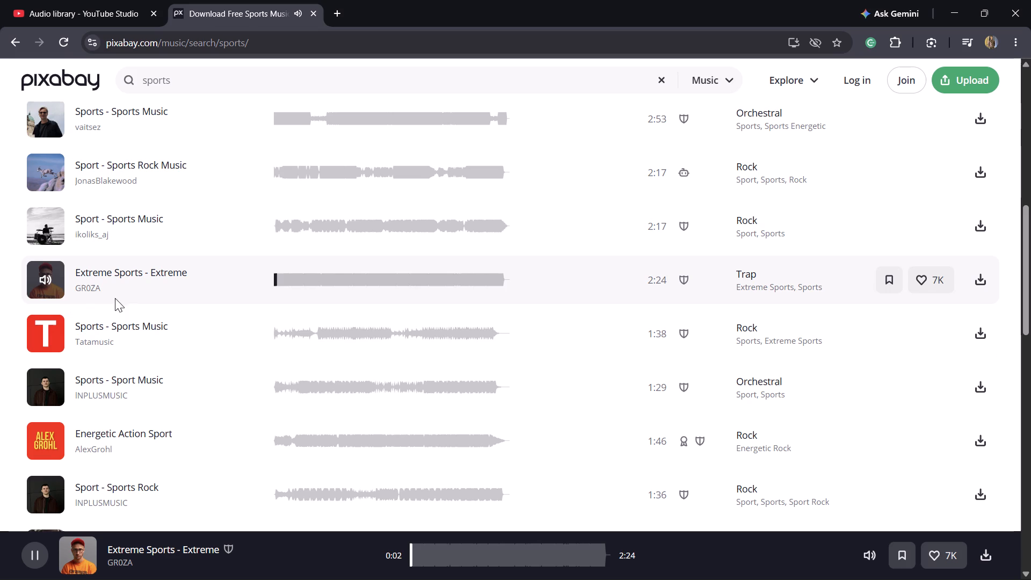
pyautogui.click(980, 279)
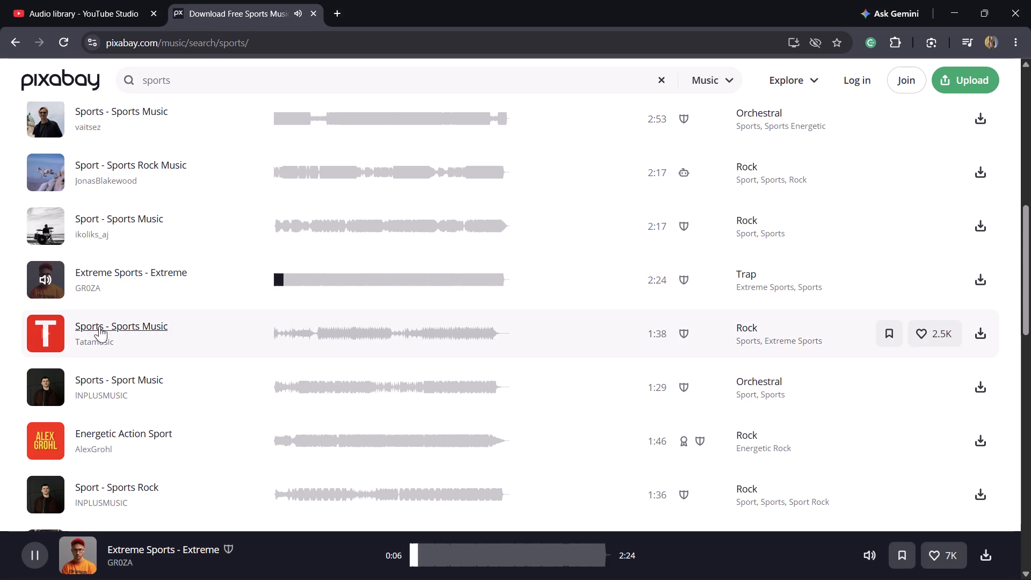
# Preview Tatamusic's Sports - Sports Music, Energetic Action Sport, Sport - Sports Rock and Uplifting Action Sport Energetic Rock.
pyautogui.click(48, 335)
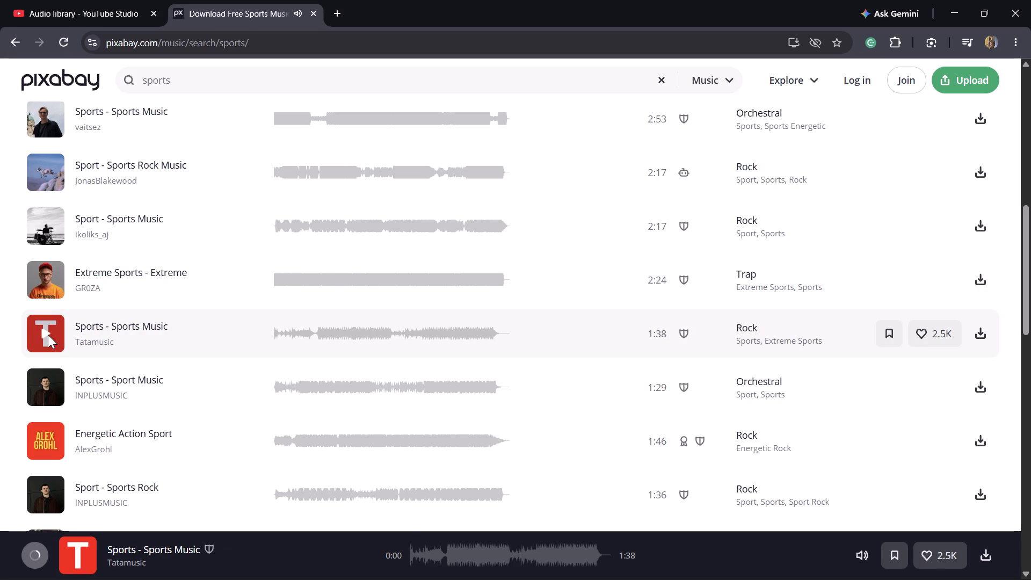
pyautogui.click(45, 385)
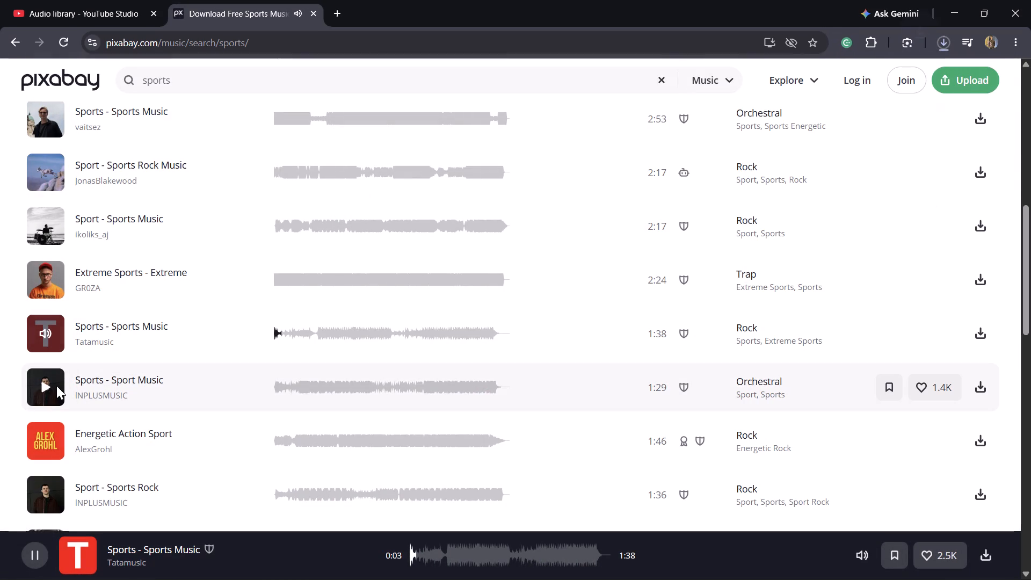
pyautogui.scroll(-1, 59, 402)
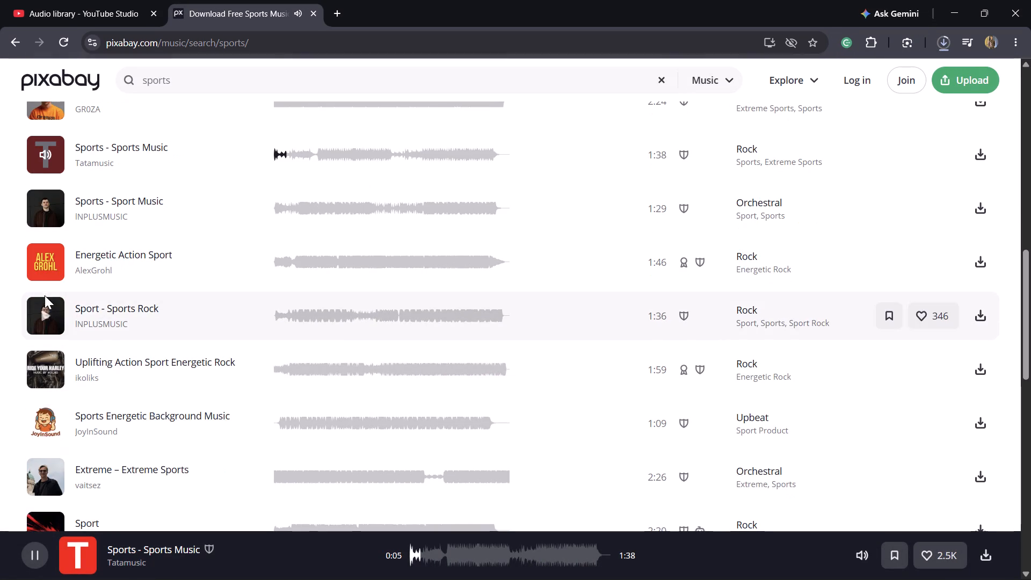
pyautogui.click(46, 260)
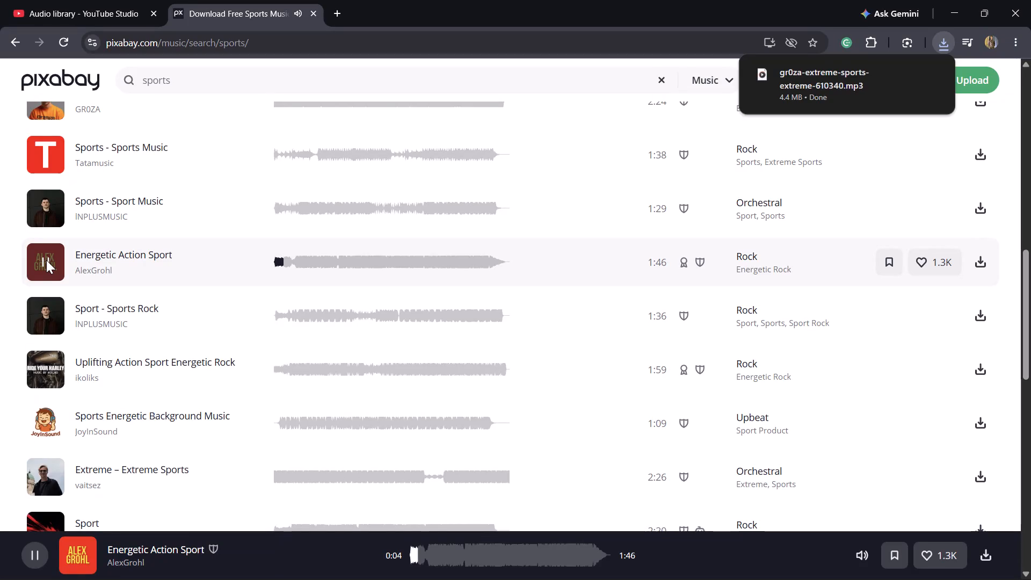
pyautogui.click(49, 311)
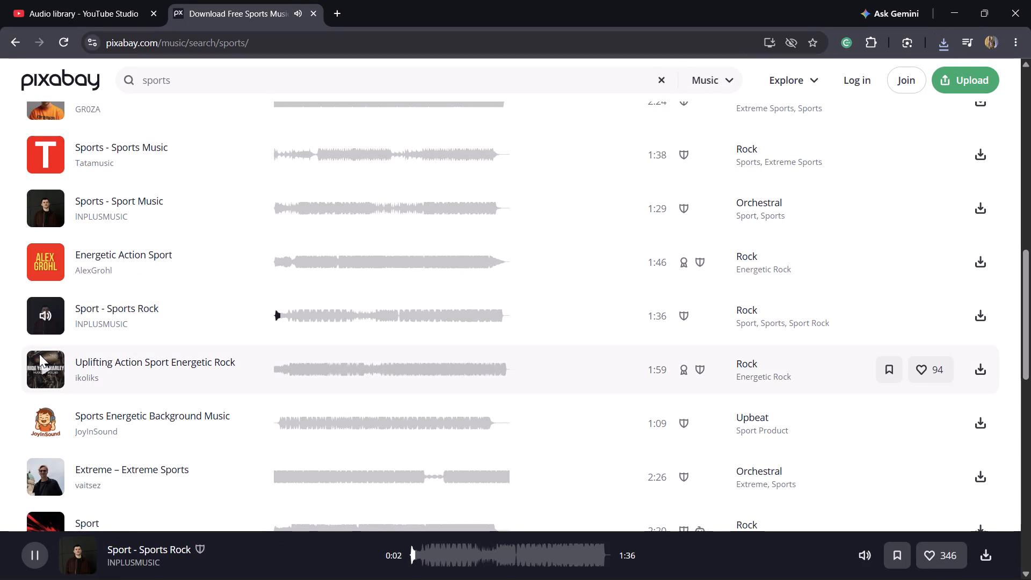
pyautogui.click(46, 369)
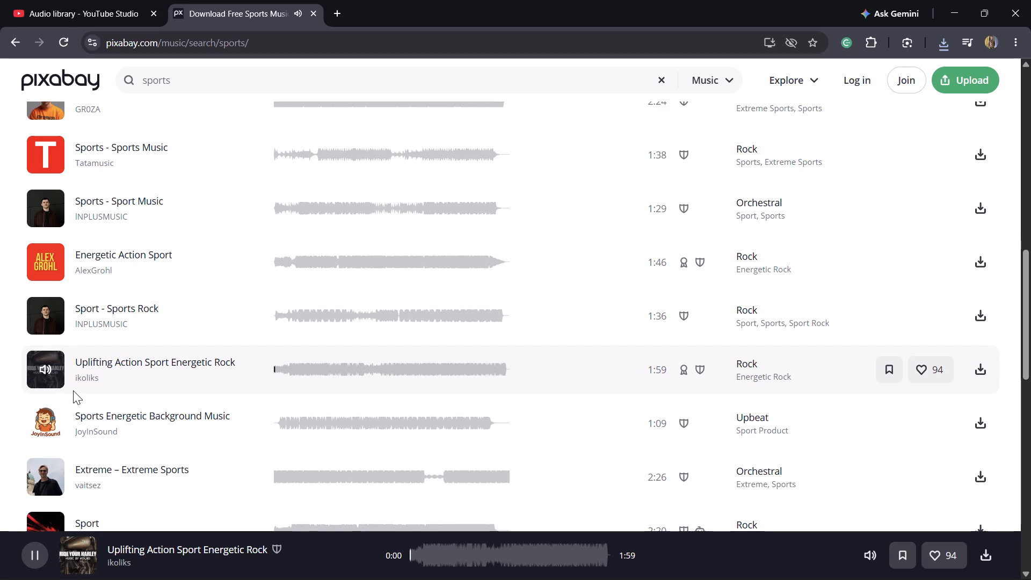
# Compare Extreme – Extreme Sports by vaitsez with Sport by The_Mountain, download Extreme – Extreme Sports and dismiss the thank-you dialog.
pyautogui.scroll(-1, 76, 395)
pyautogui.click(46, 296)
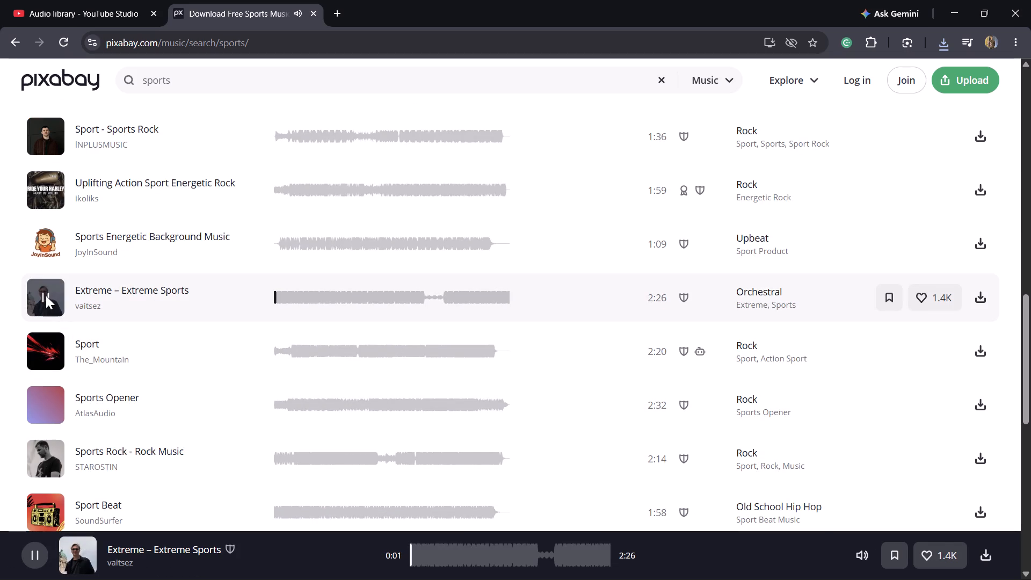
pyautogui.click(48, 349)
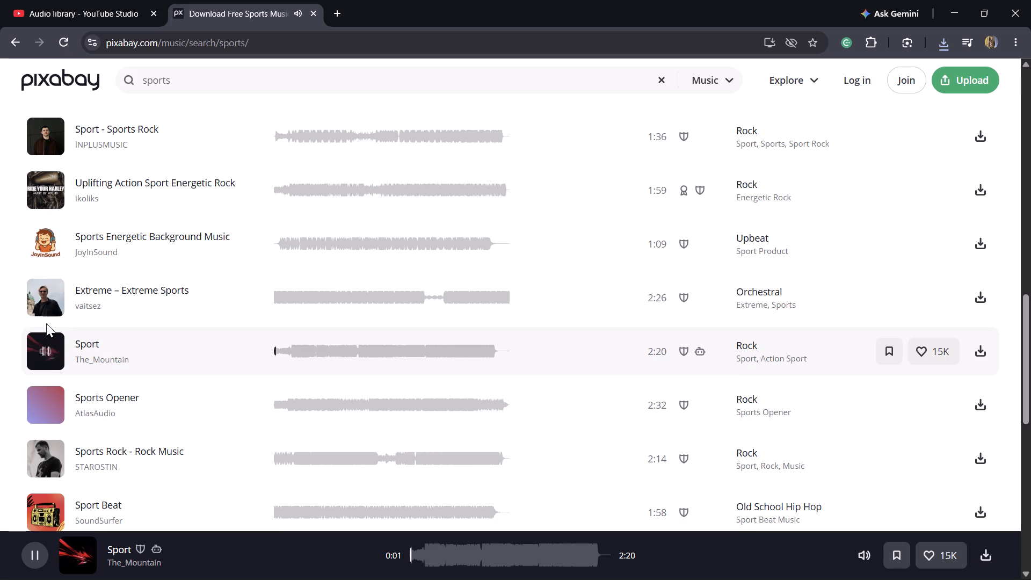
pyautogui.click(43, 298)
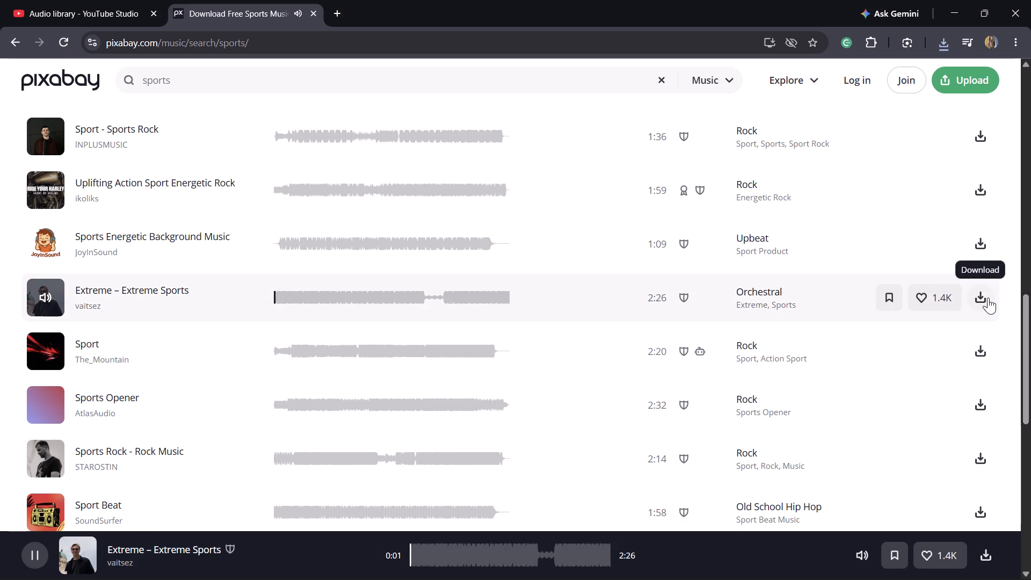
pyautogui.click(984, 296)
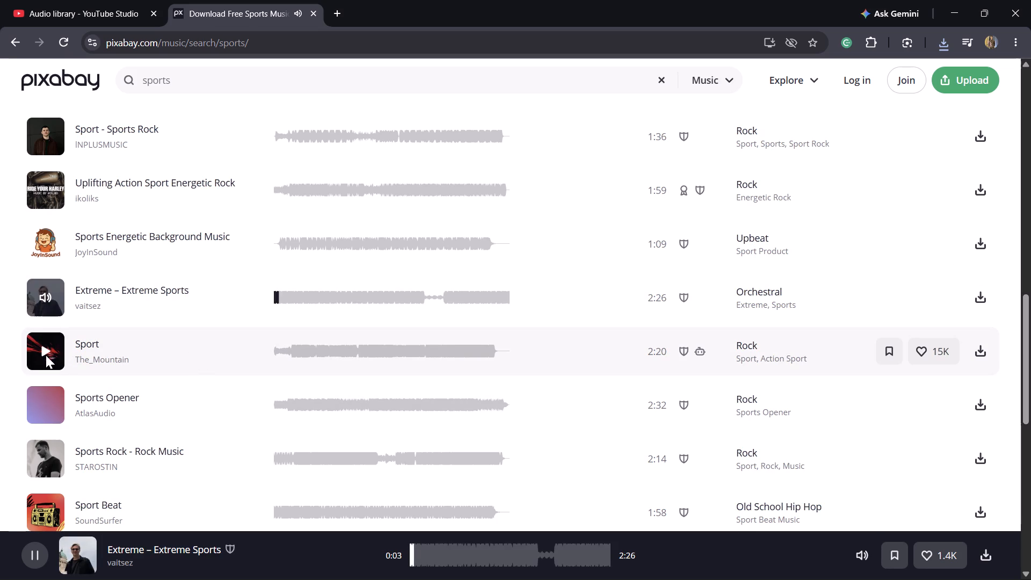
pyautogui.click(43, 355)
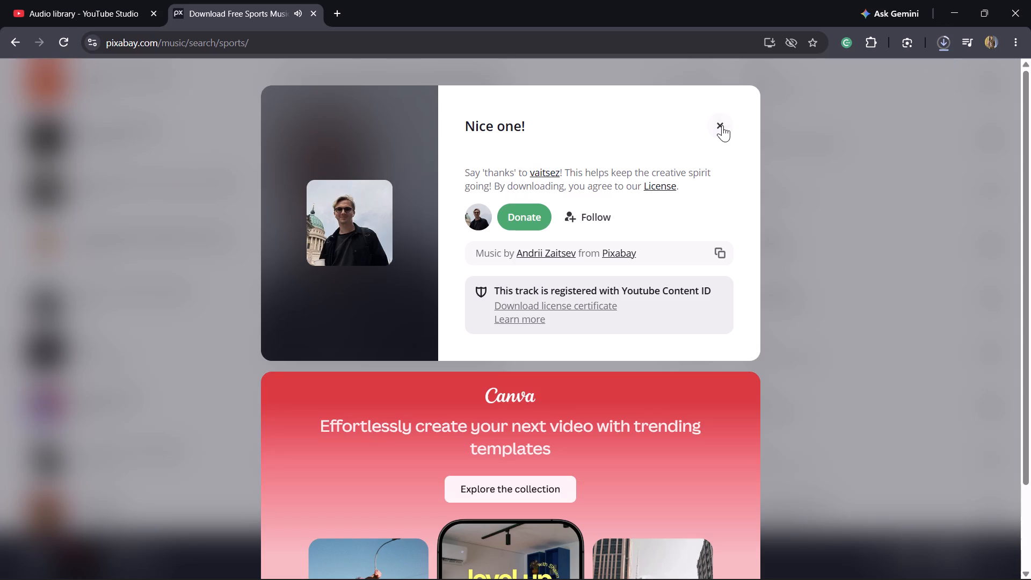
pyautogui.click(722, 125)
# Preview the remaining tracks on the page: Sports Opener, Sports Rock, Sport Beat and the two JonasBlakewood sports tracks.
pyautogui.click(44, 407)
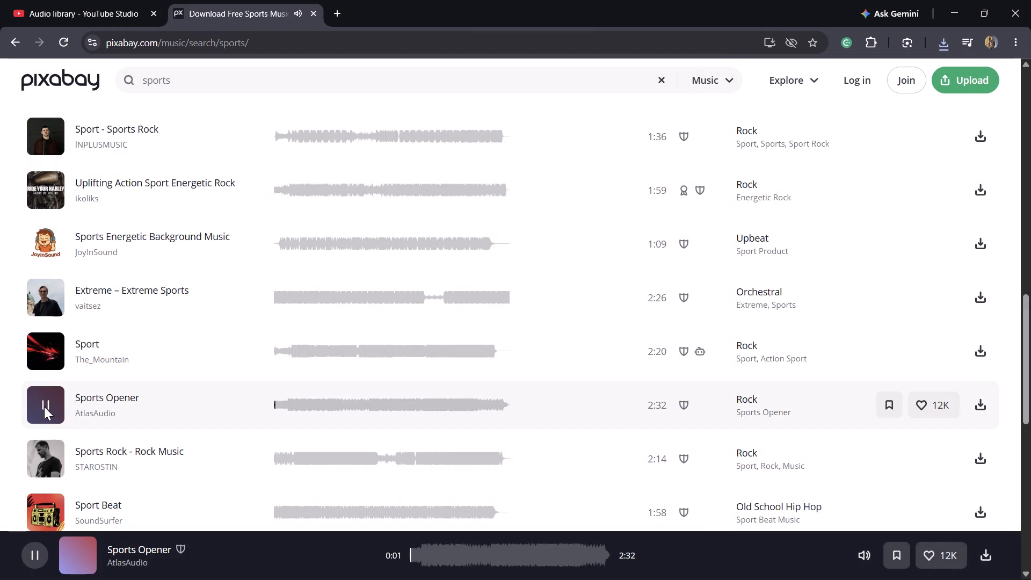
pyautogui.scroll(-1, 55, 413)
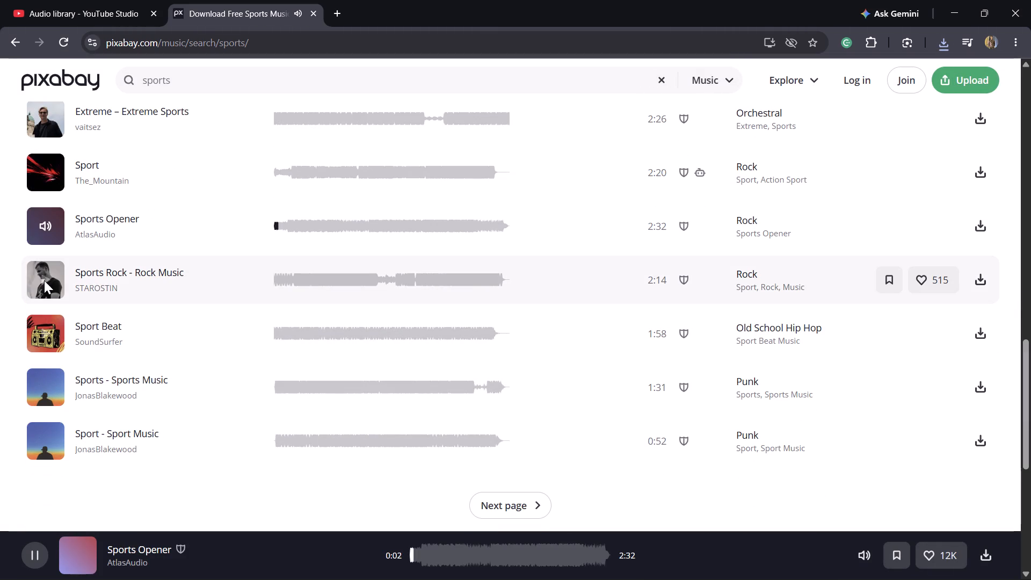
pyautogui.click(44, 277)
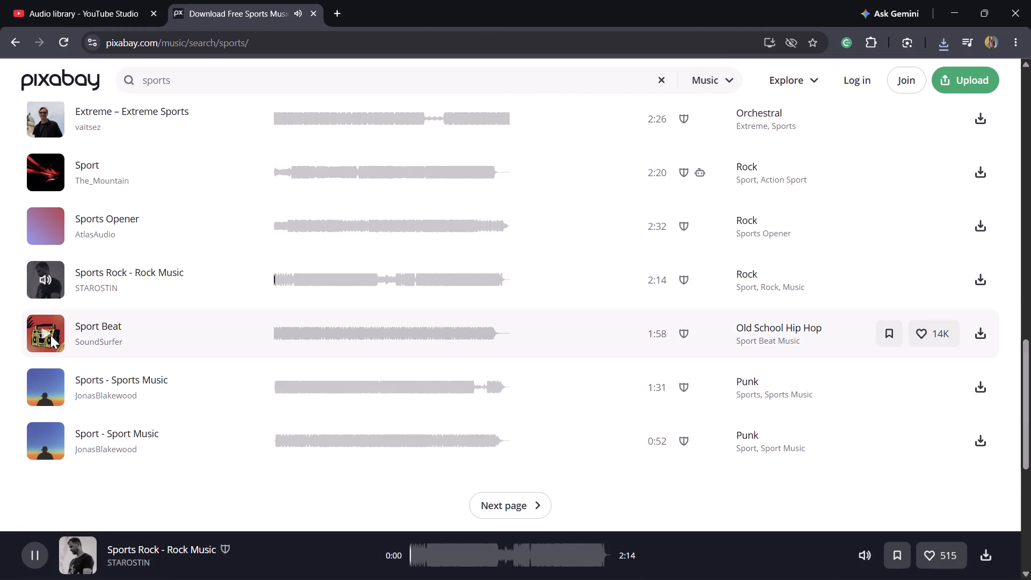
pyautogui.click(50, 335)
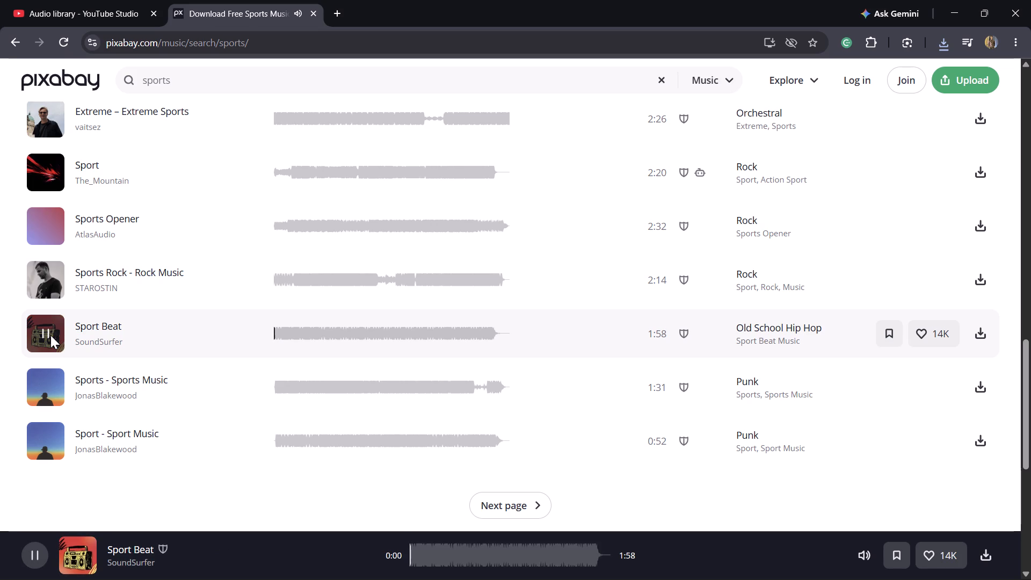
pyautogui.click(42, 388)
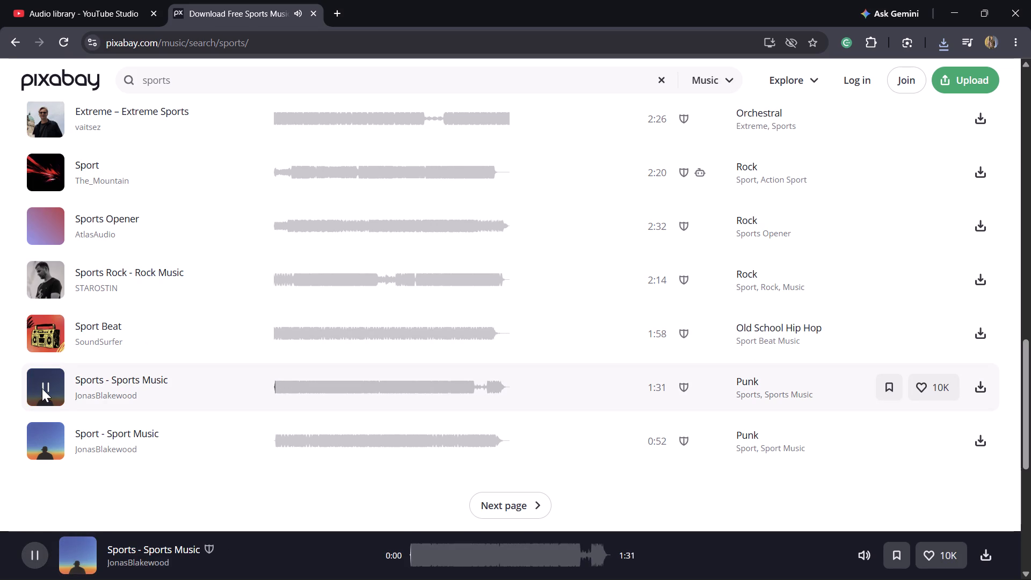
pyautogui.click(46, 441)
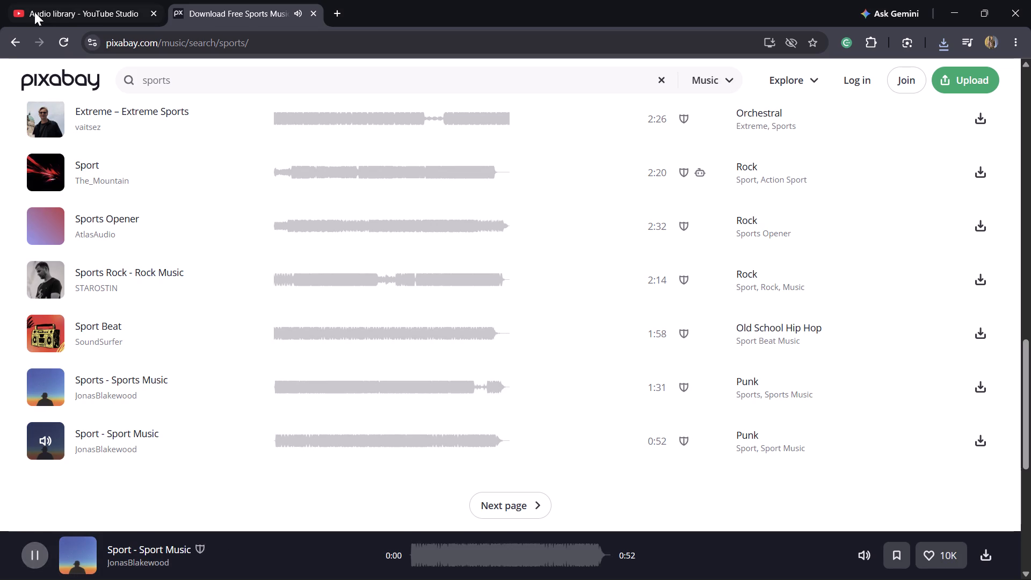
# Close the YouTube Studio Audio library tab and return from Pixabay to the Google search results.
pyautogui.click(154, 18)
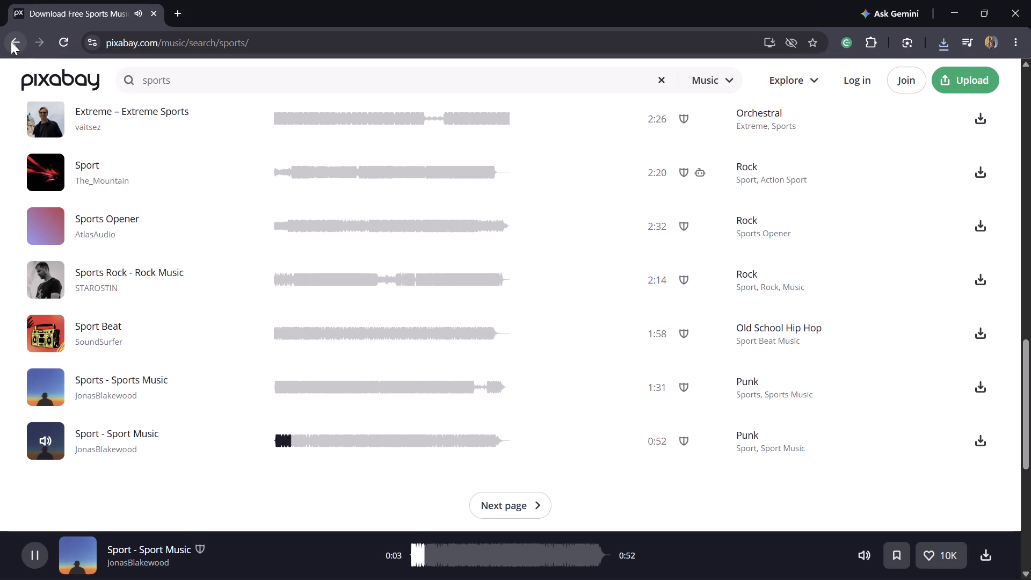
pyautogui.click(11, 41)
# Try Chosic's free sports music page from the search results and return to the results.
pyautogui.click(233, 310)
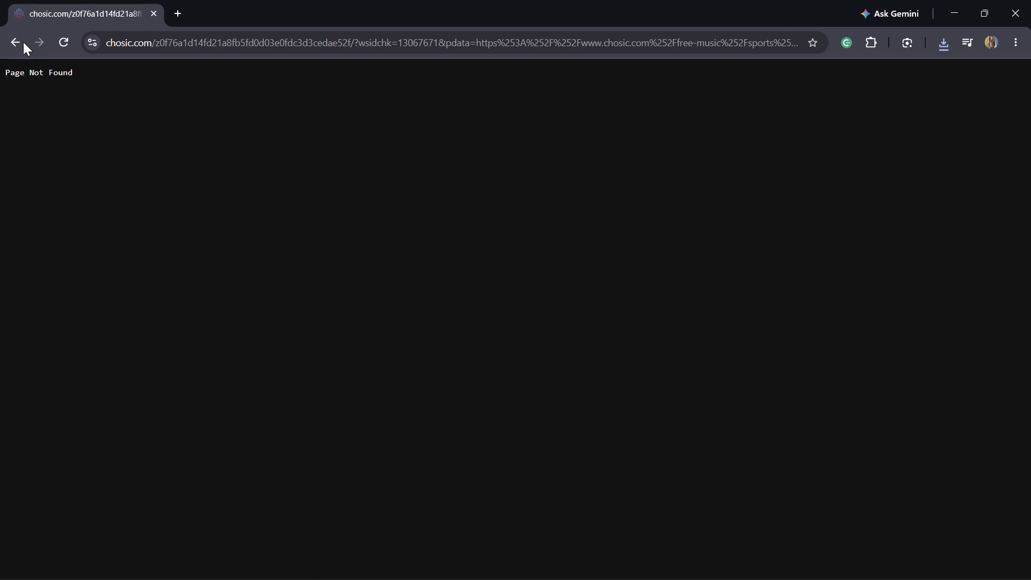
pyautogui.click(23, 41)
# Open the YouTube playlist Sport Background Music by Netuno Soundtracks from the Google results.
pyautogui.scroll(-3, 264, 288)
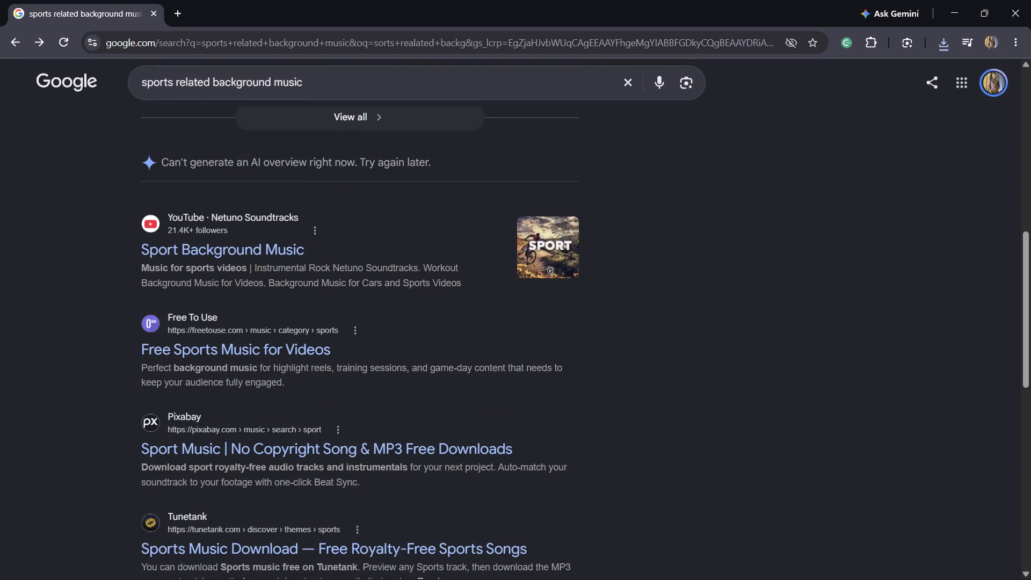
pyautogui.click(192, 243)
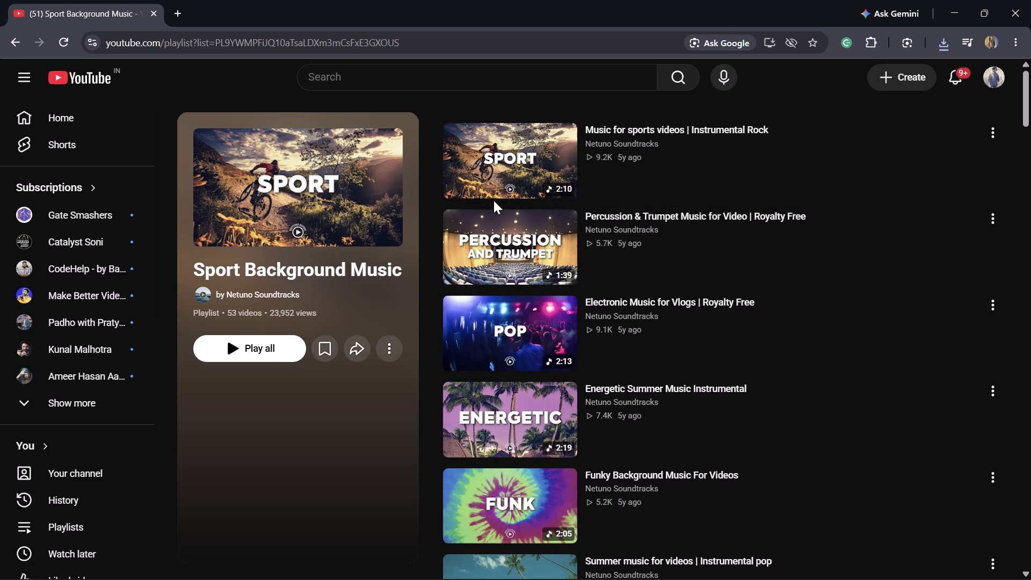
# Preview Percussion & Trumpet, Energetic Summer and Vlog Background Music EDM, browse the rest of the playlist, and return to the Google results.
pyautogui.click(504, 264)
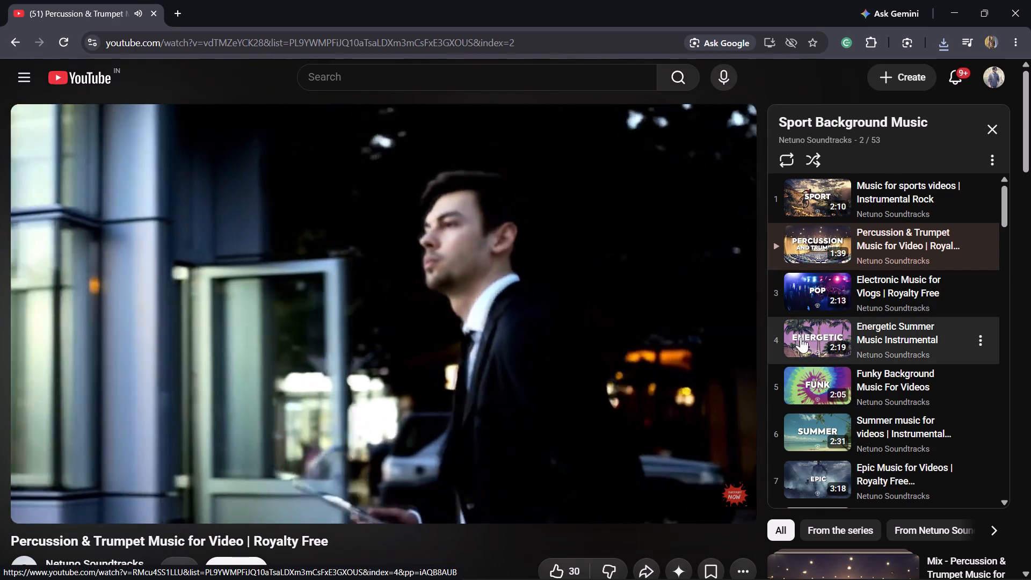
pyautogui.click(800, 334)
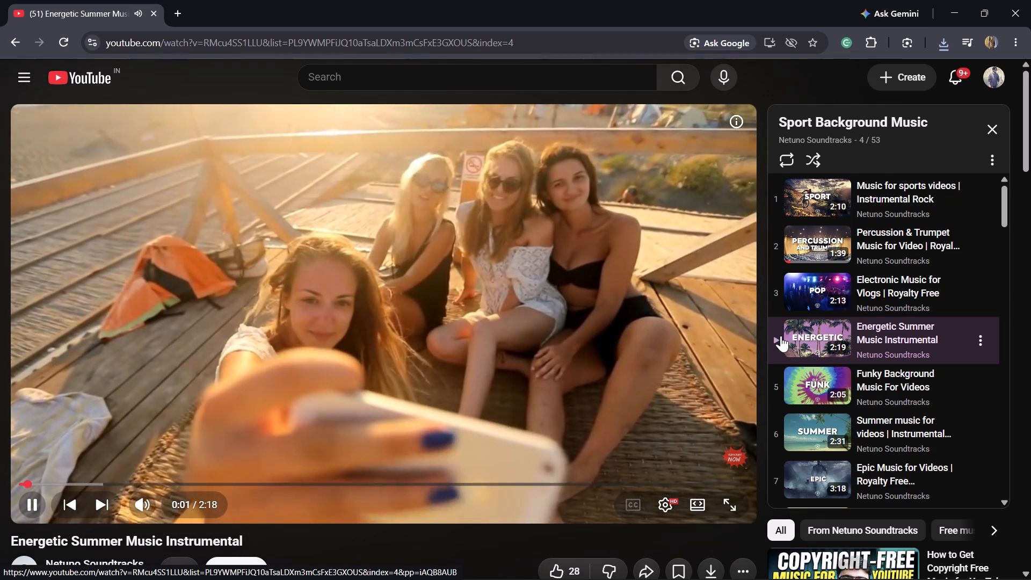
pyautogui.scroll(-1, 783, 352)
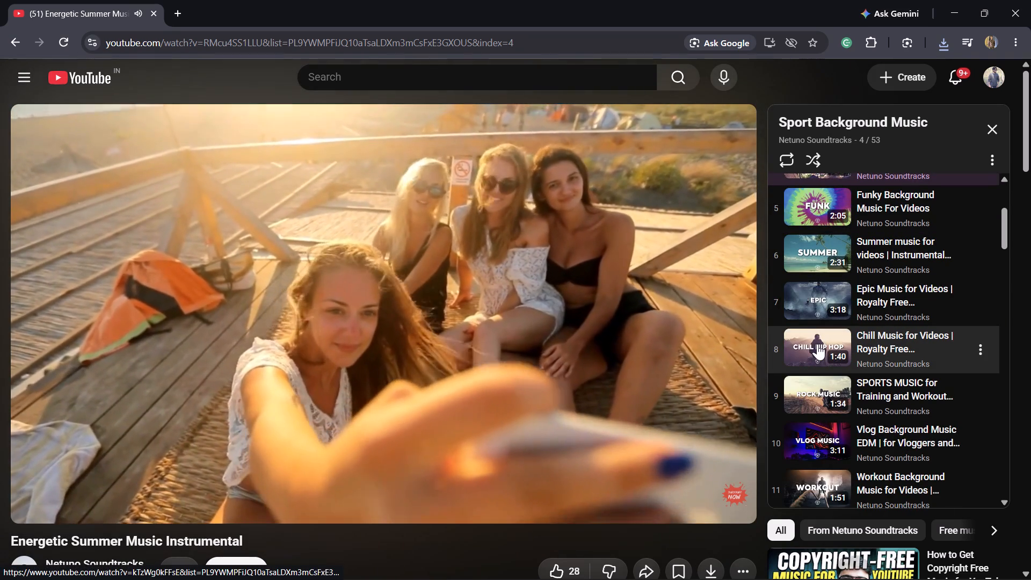
pyautogui.click(12, 45)
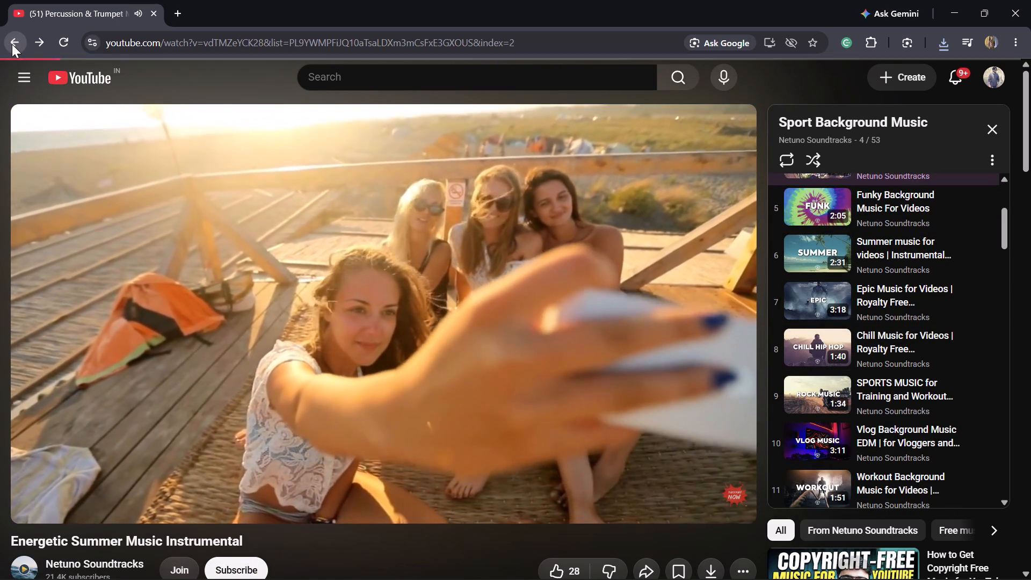
pyautogui.click(12, 44)
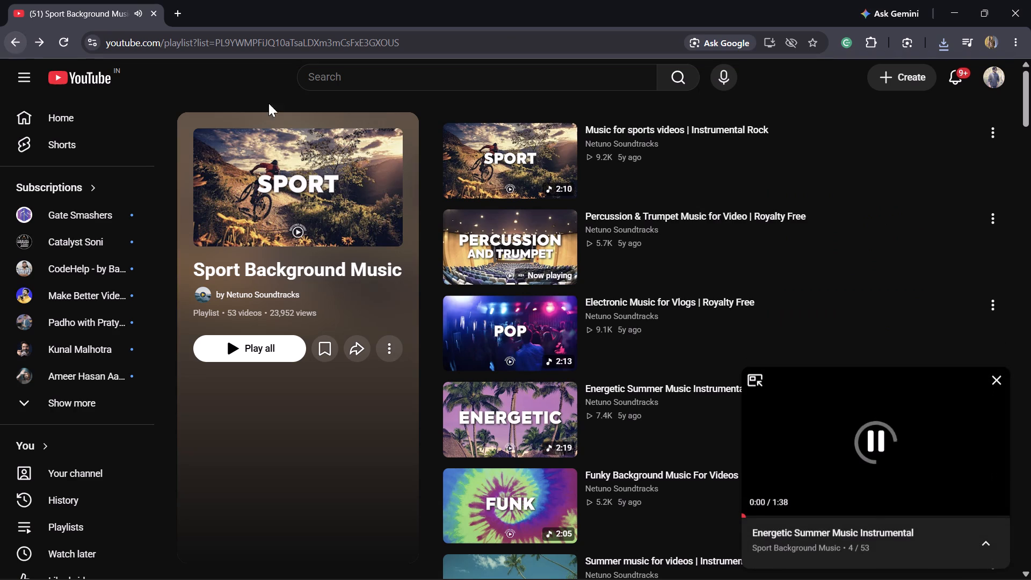
pyautogui.scroll(-3, 682, 272)
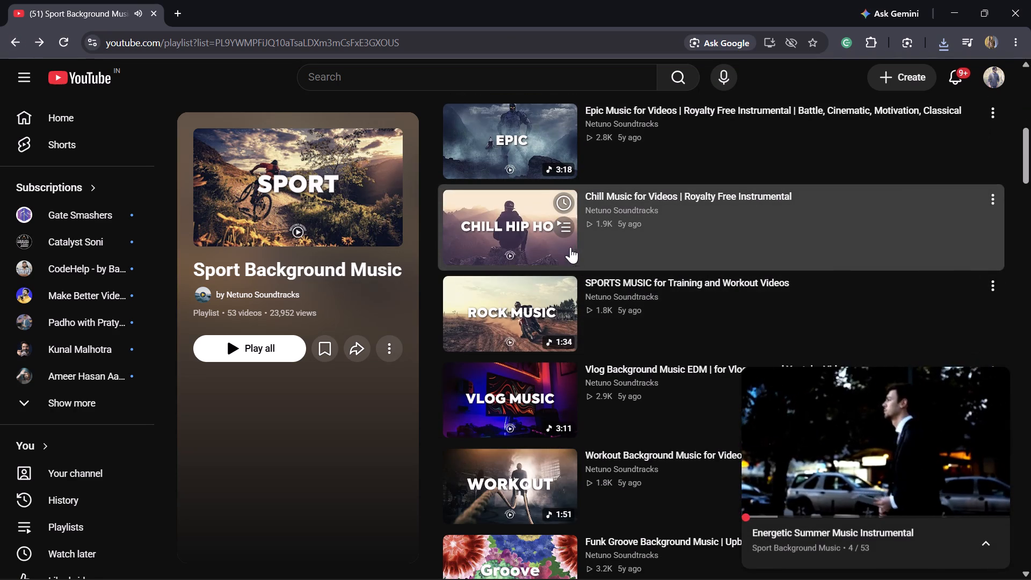
pyautogui.scroll(-1, 594, 273)
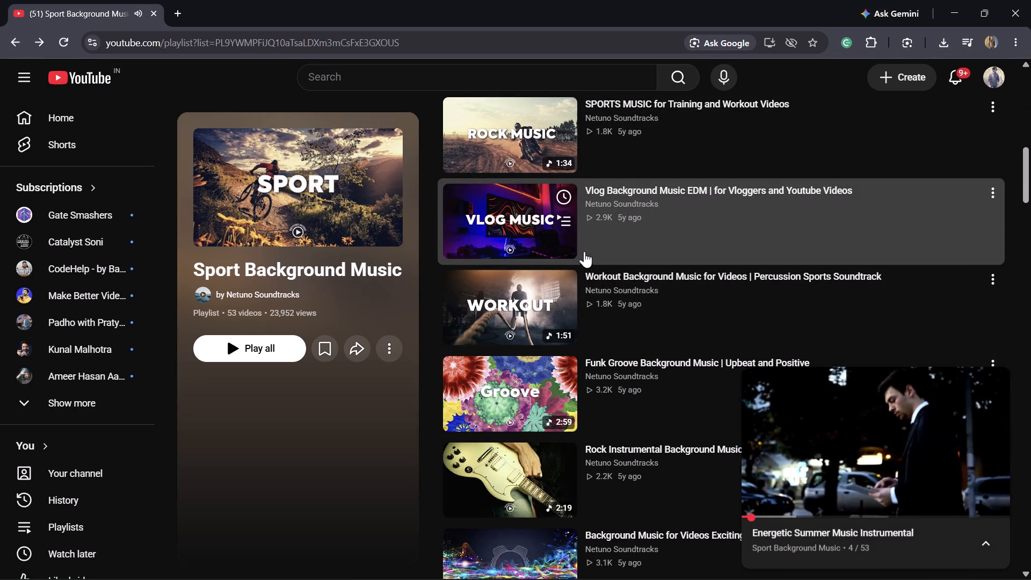
pyautogui.click(517, 215)
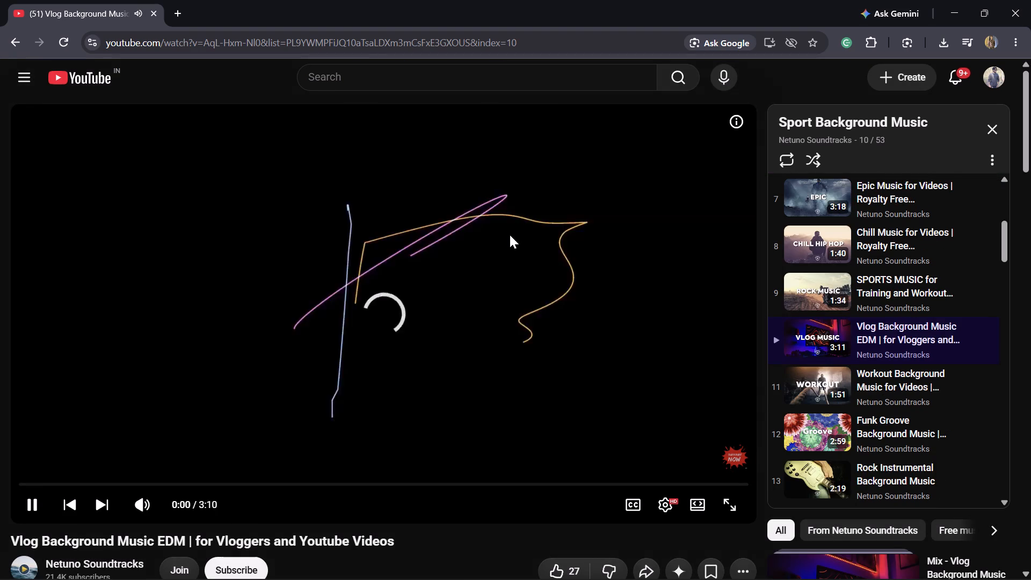
pyautogui.click(18, 39)
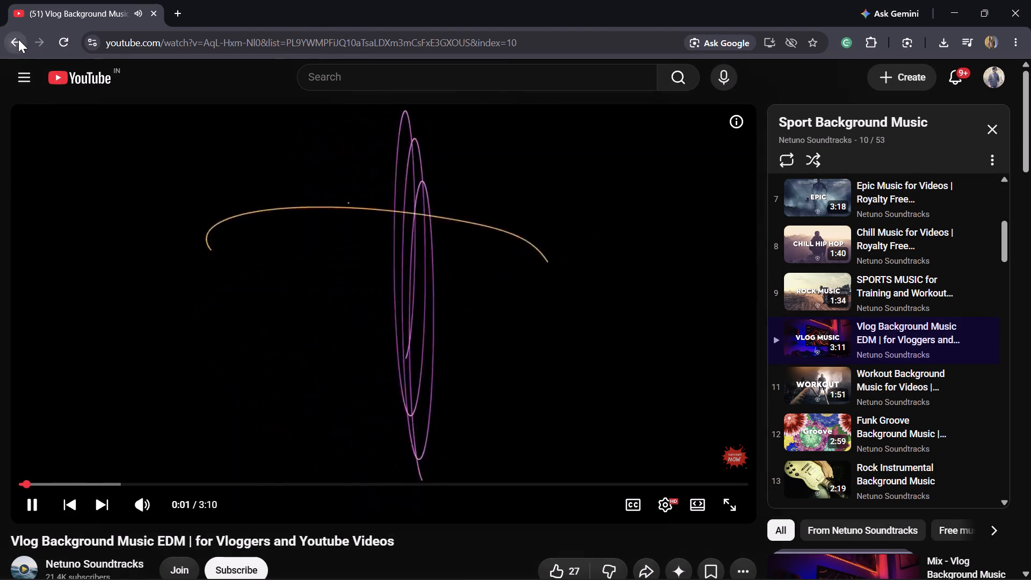
pyautogui.scroll(-1, 745, 295)
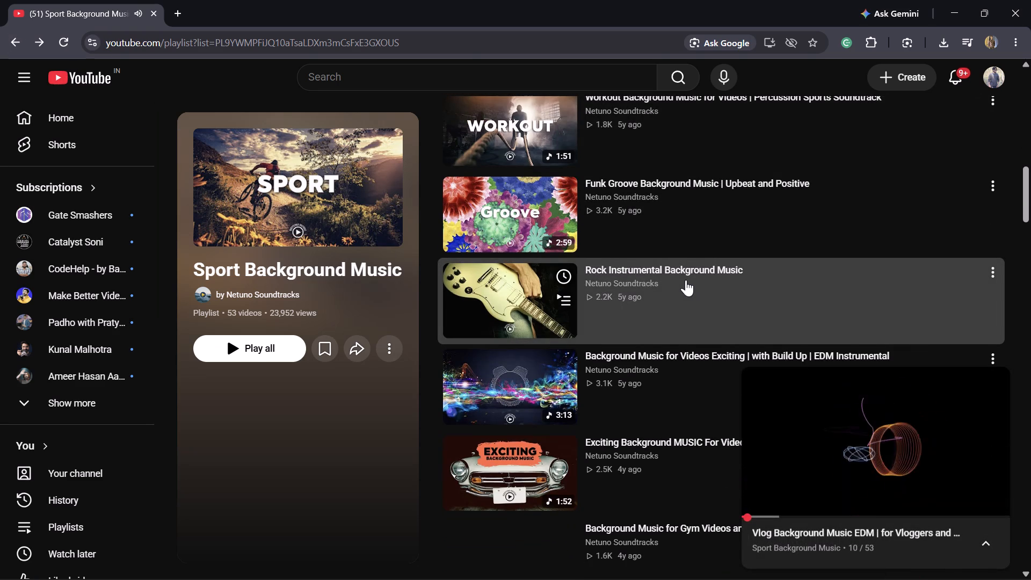
pyautogui.scroll(-2, 676, 282)
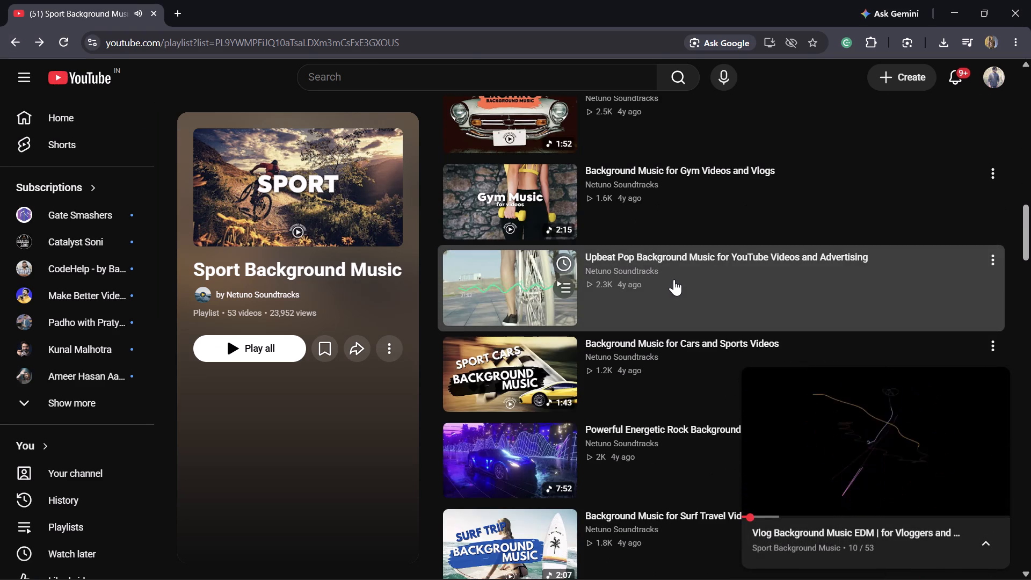
pyautogui.click(9, 45)
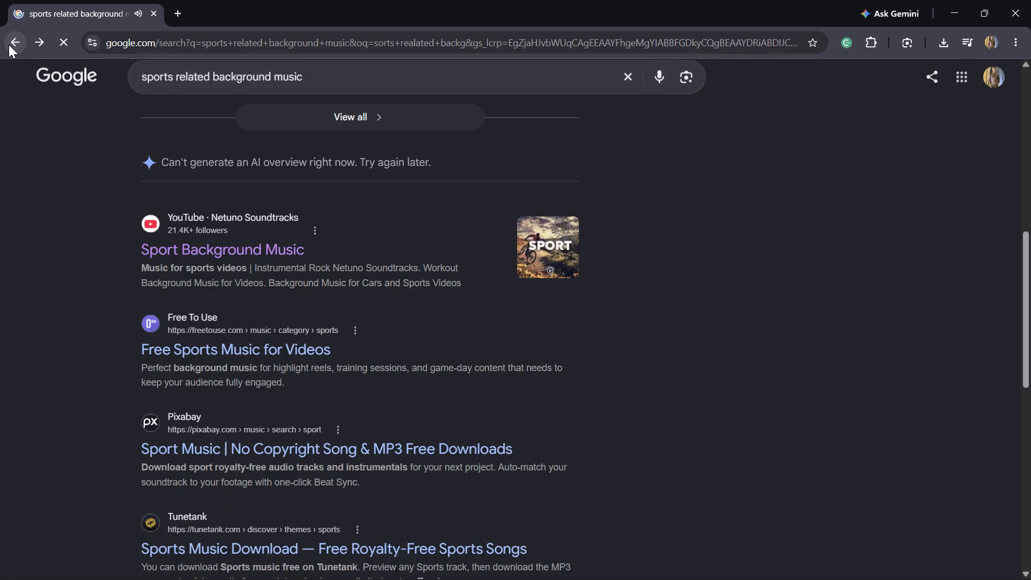
# Check Pixabay's Sport Music page from the Google results and return to the results.
pyautogui.scroll(-1, 187, 334)
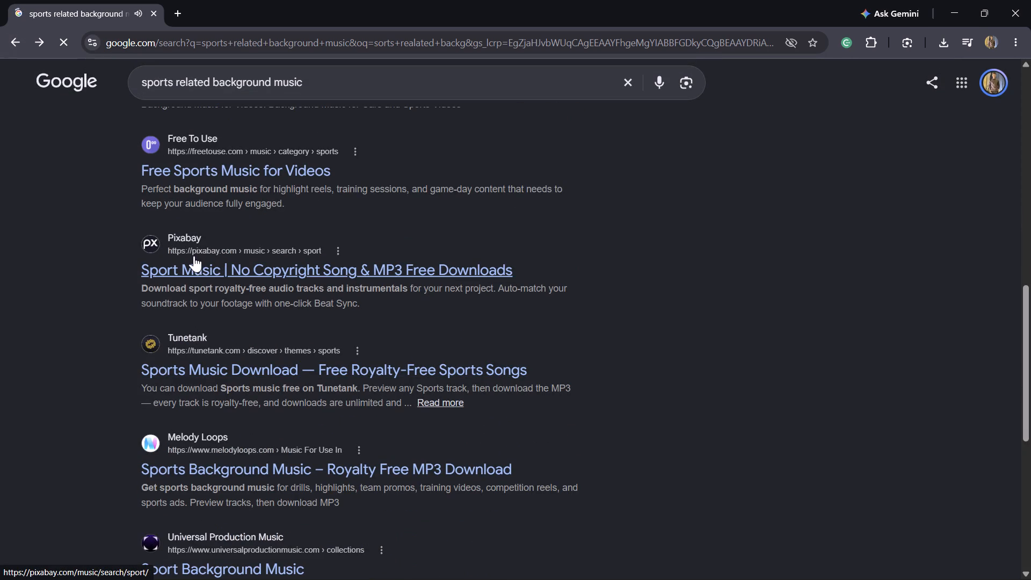
pyautogui.click(191, 270)
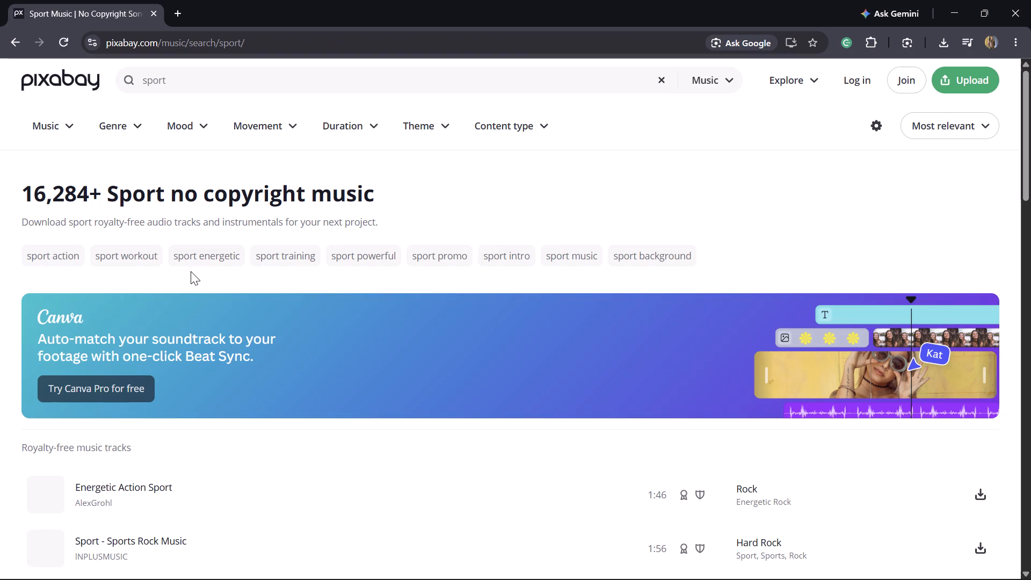
pyautogui.scroll(-1, 91, 422)
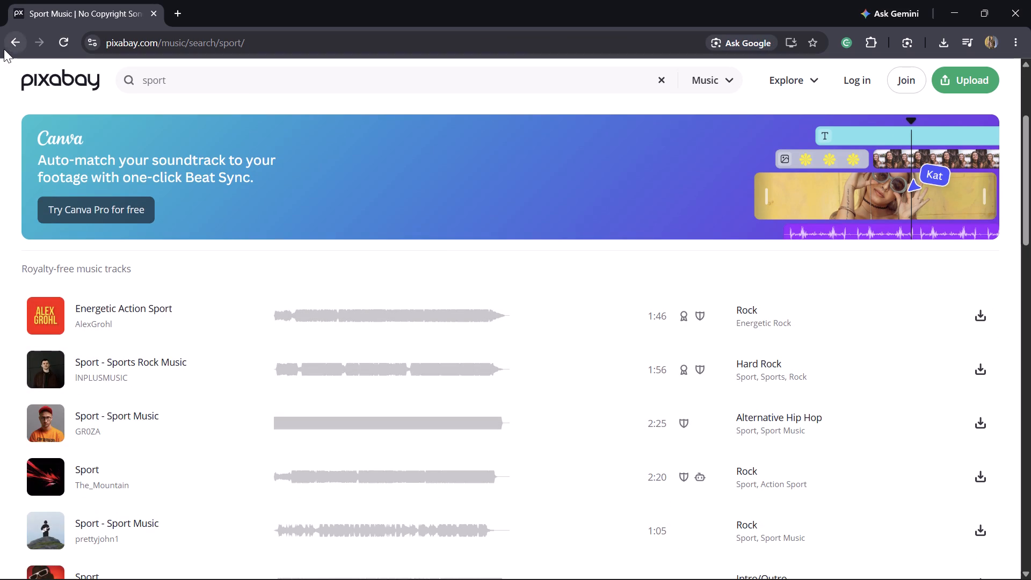
pyautogui.click(7, 47)
# Open Free To Use's Free Sports Music for Videos page from the Google results.
pyautogui.click(243, 170)
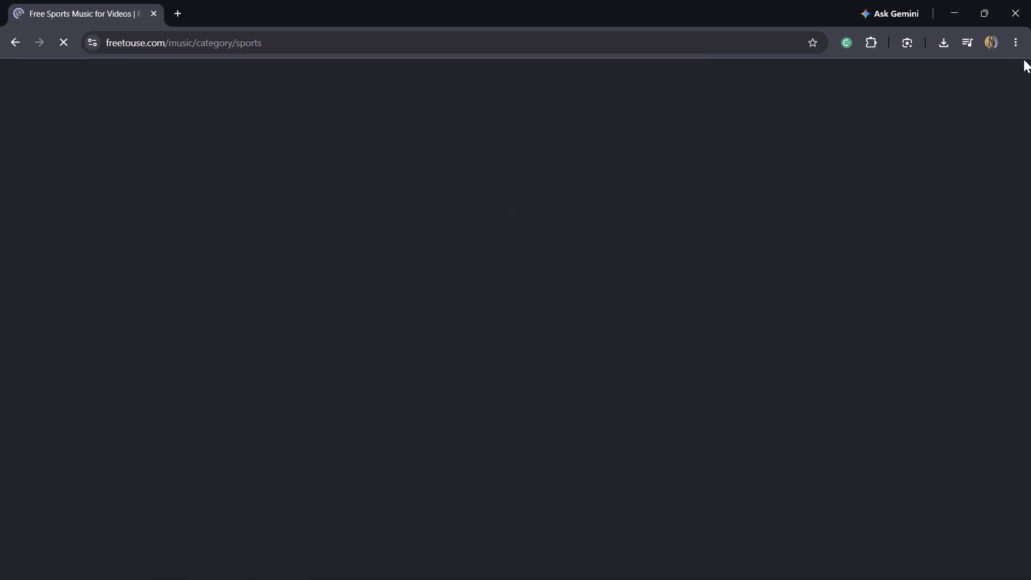
pyautogui.click(840, 48)
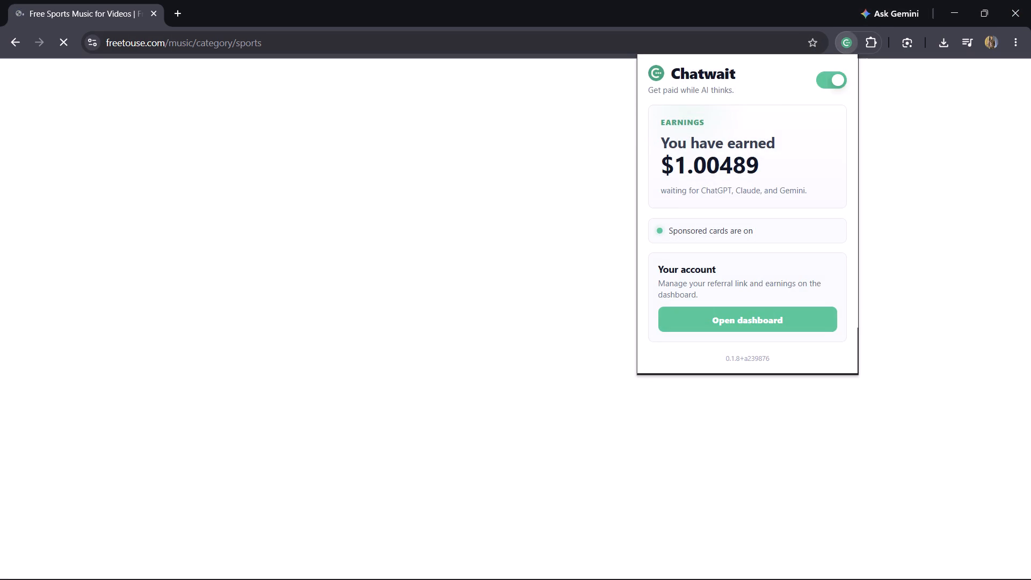
pyautogui.click(627, 127)
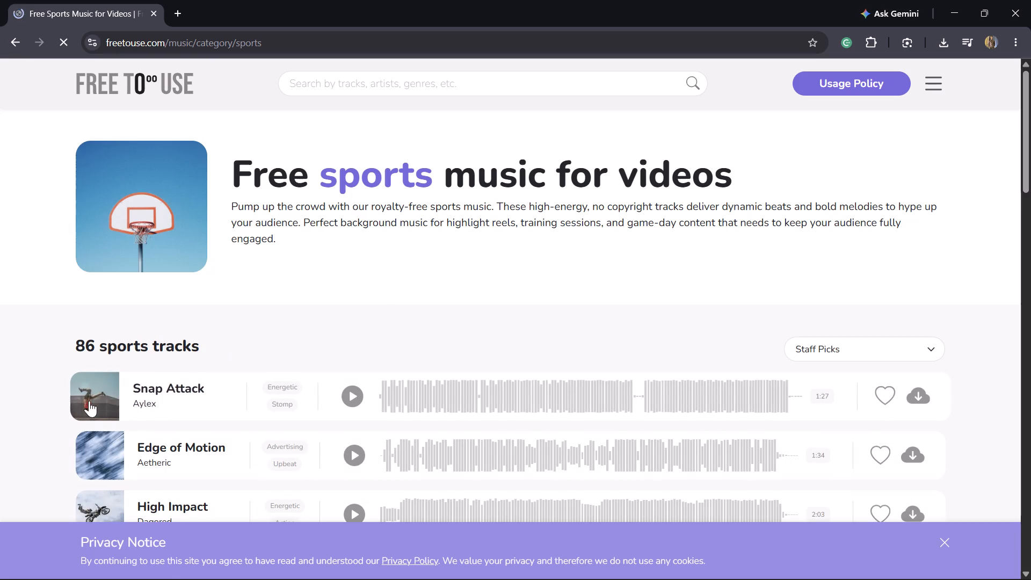
# Preview the sports tracks Snap Attack, Edge of Motion, High Impact, Spark, Back To Life, Stadium Rock and Champions.
pyautogui.click(97, 395)
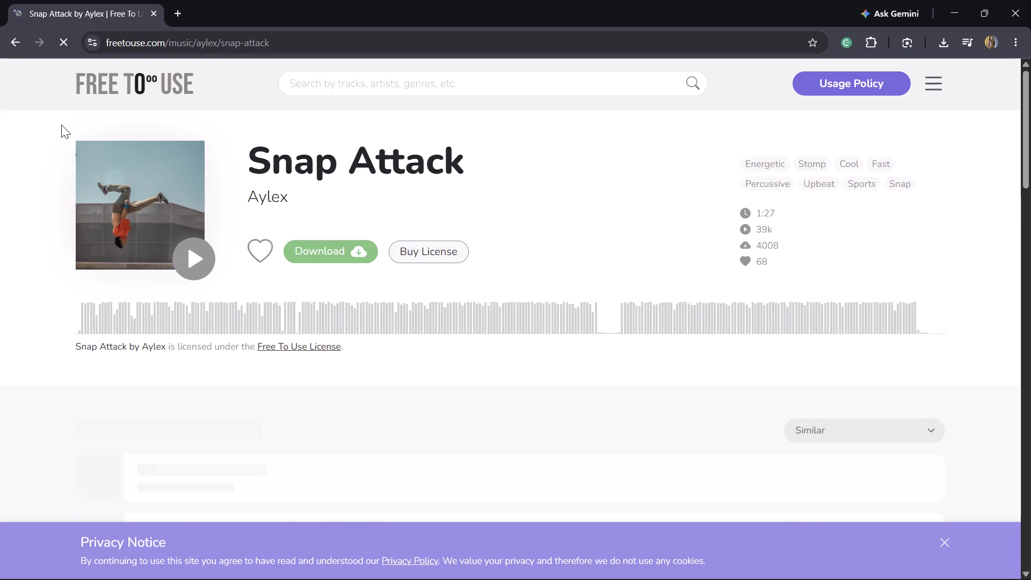
pyautogui.click(14, 40)
pyautogui.click(353, 401)
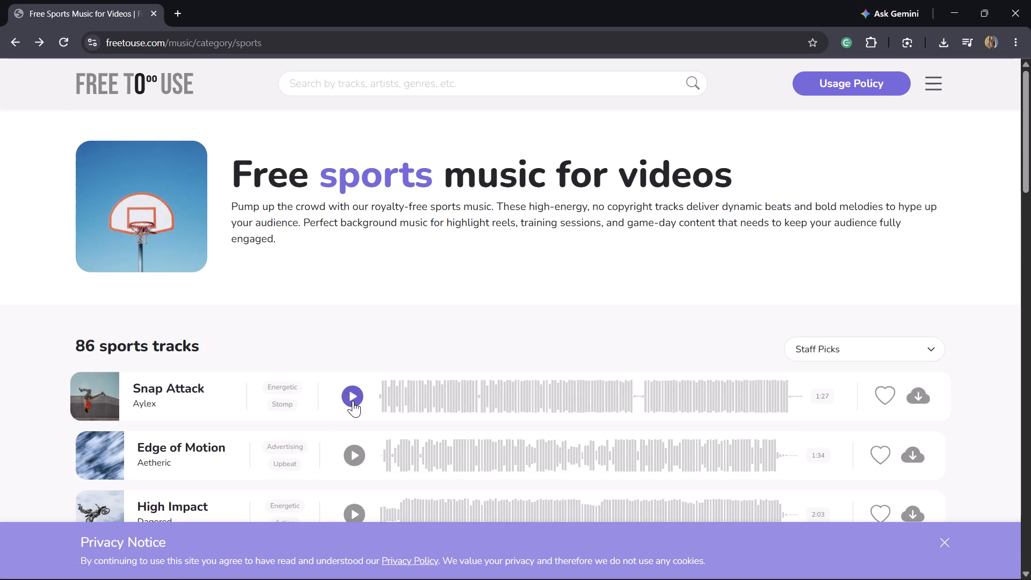
pyautogui.scroll(-1, 356, 380)
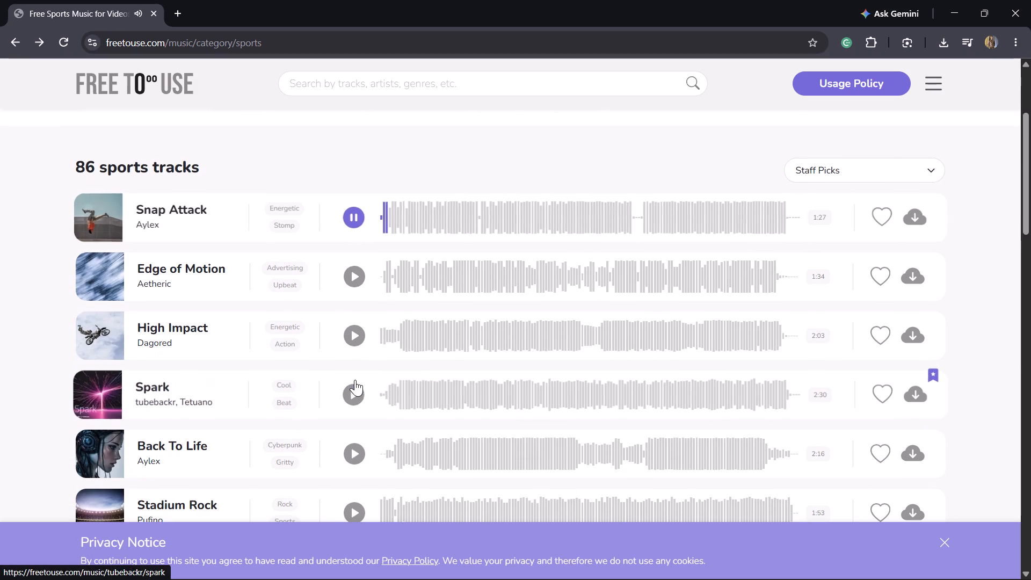
pyautogui.click(352, 273)
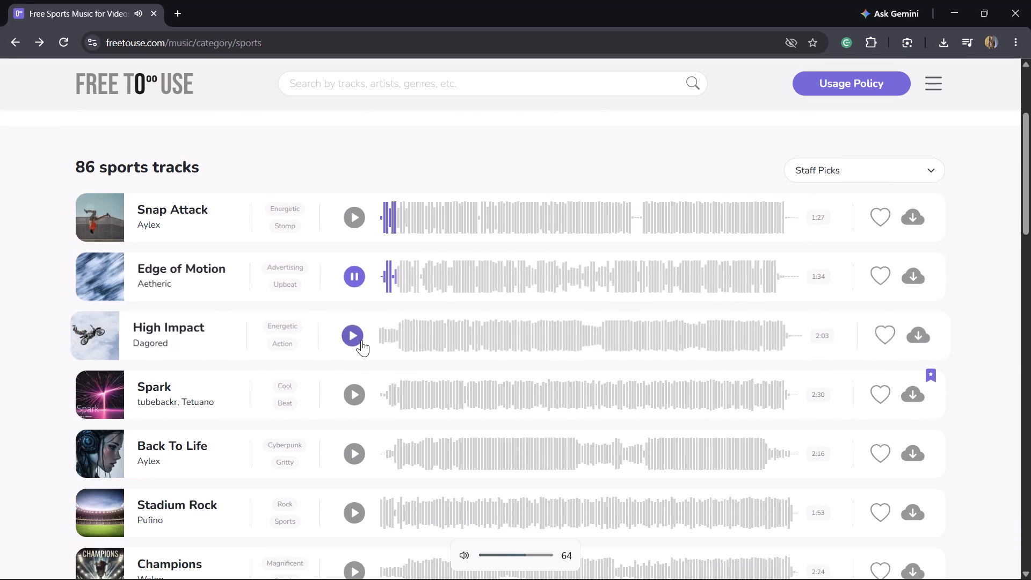
pyautogui.click(358, 338)
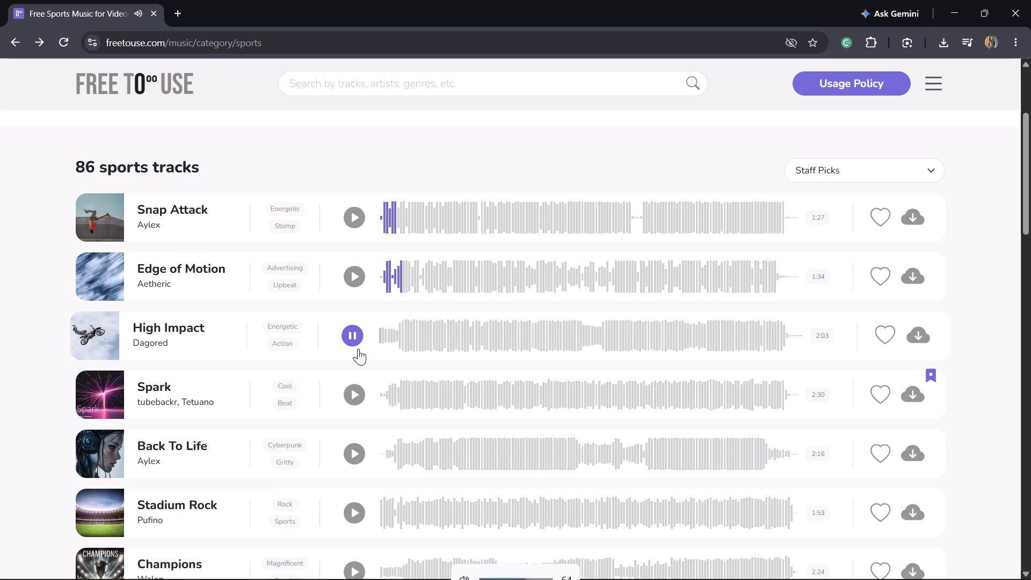
pyautogui.click(354, 396)
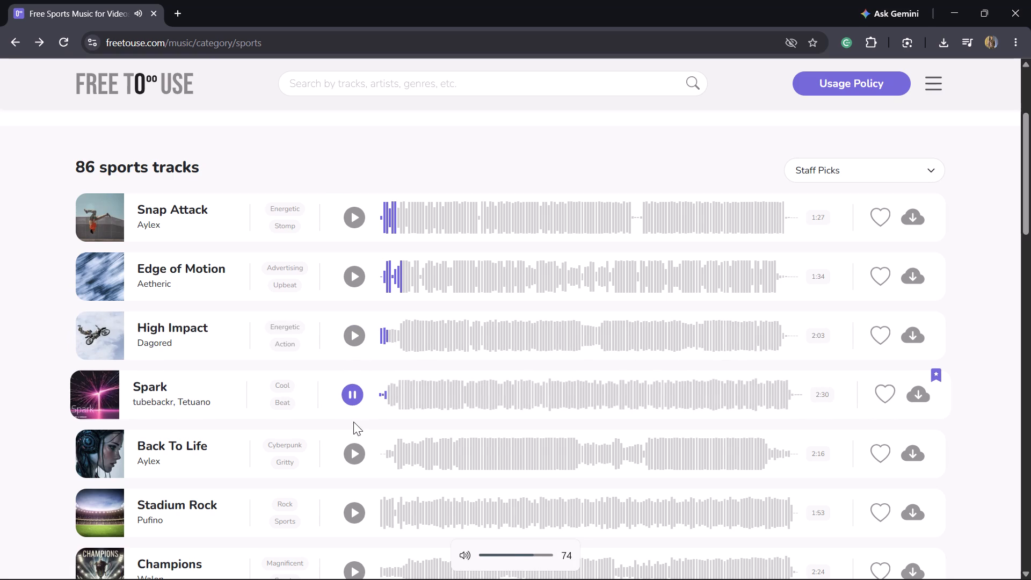
pyautogui.click(353, 455)
pyautogui.scroll(-1, 357, 456)
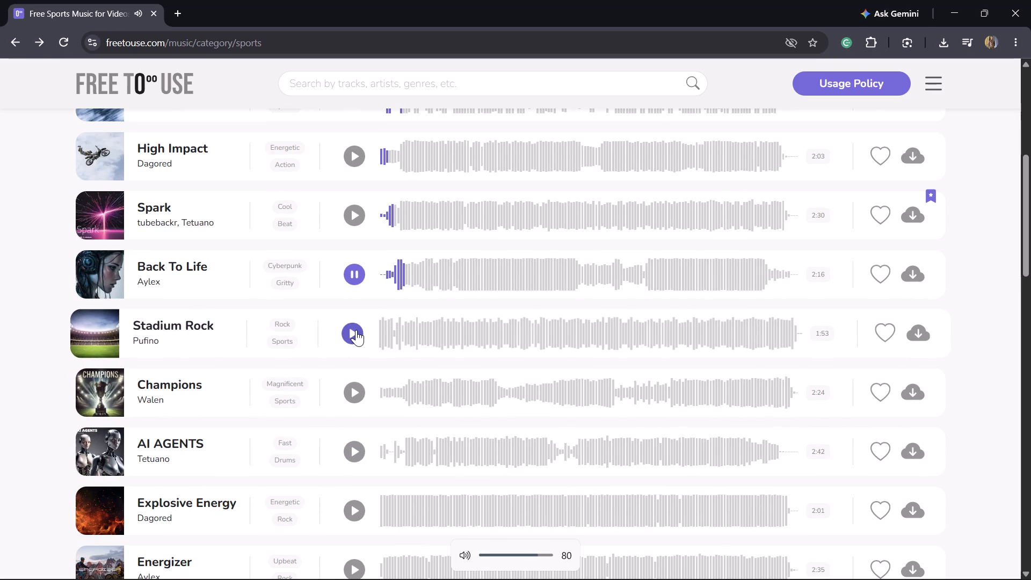
pyautogui.click(356, 330)
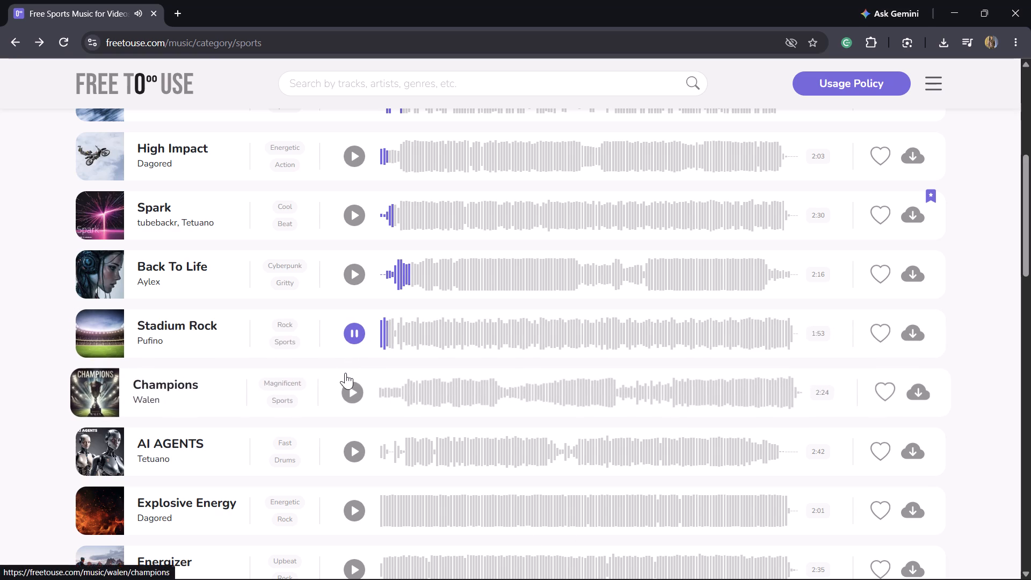
pyautogui.click(346, 393)
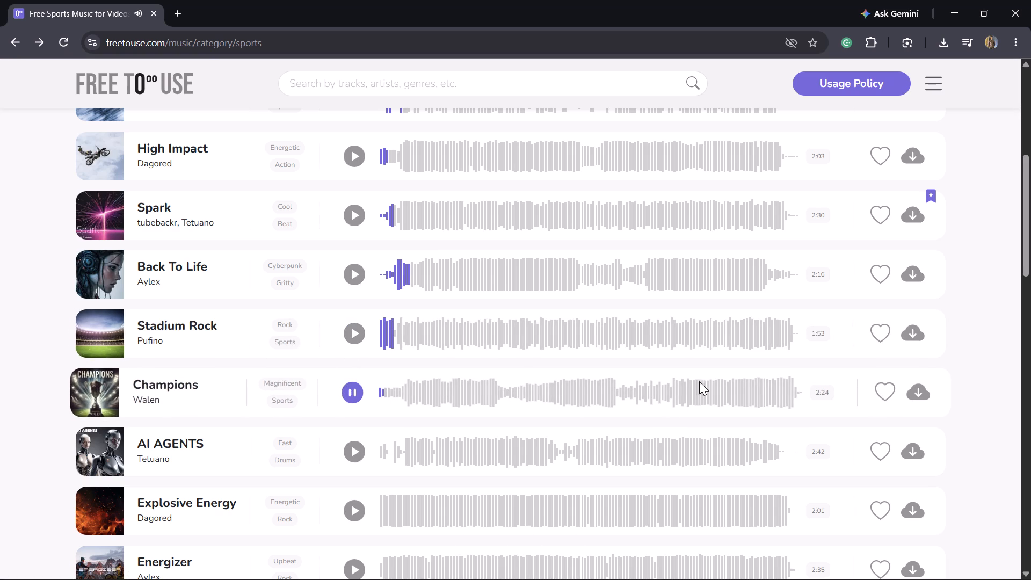
# Download Champions by Walen with the free download option and dismiss the attribution notice.
pyautogui.click(918, 389)
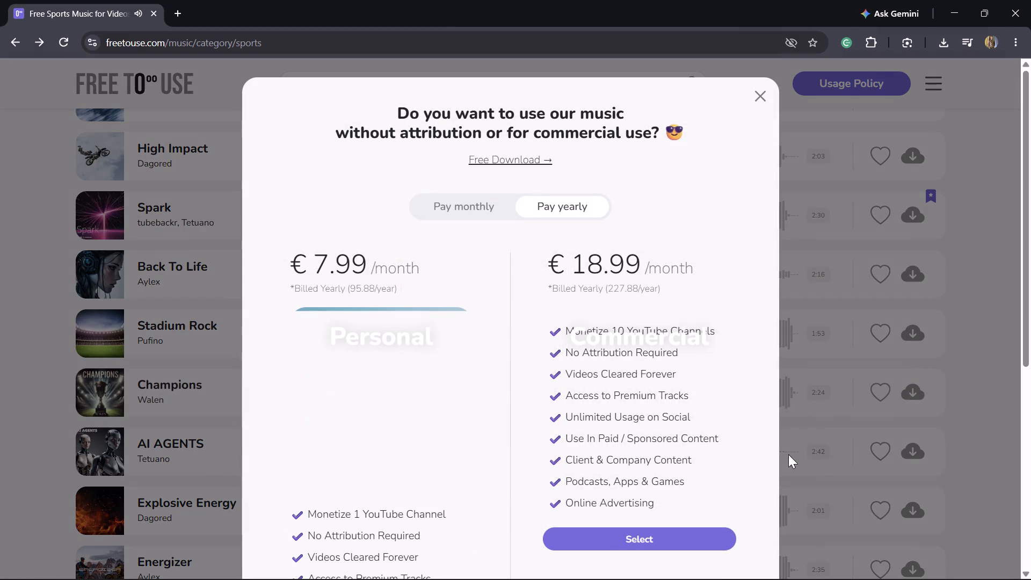
pyautogui.scroll(-4, 505, 388)
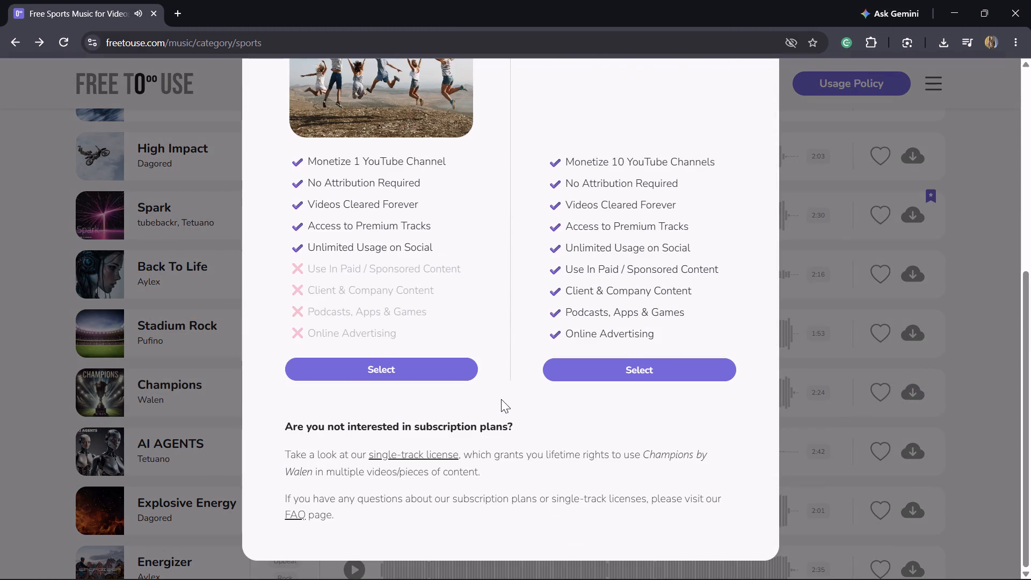
pyautogui.scroll(3, 507, 381)
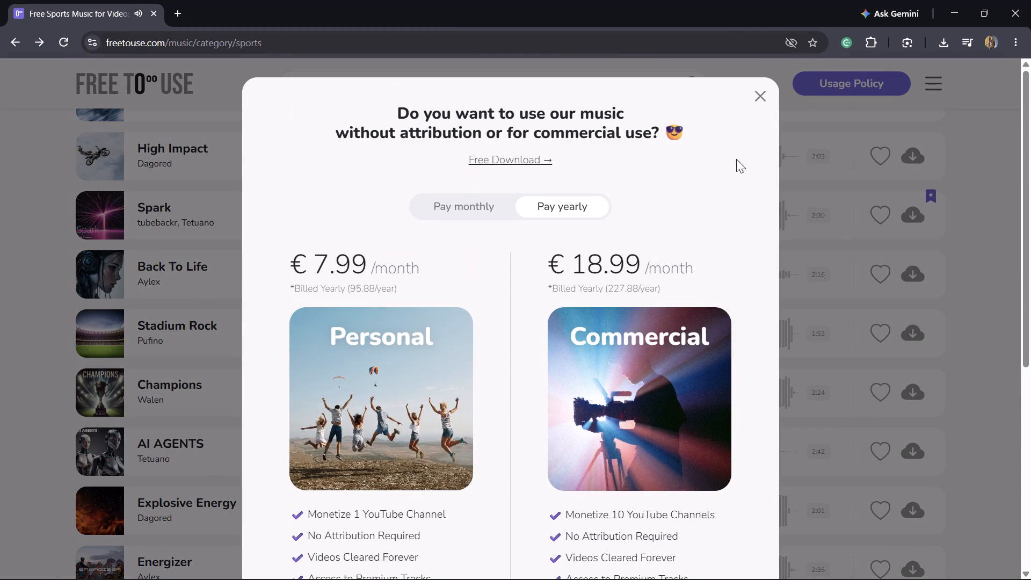
pyautogui.click(534, 160)
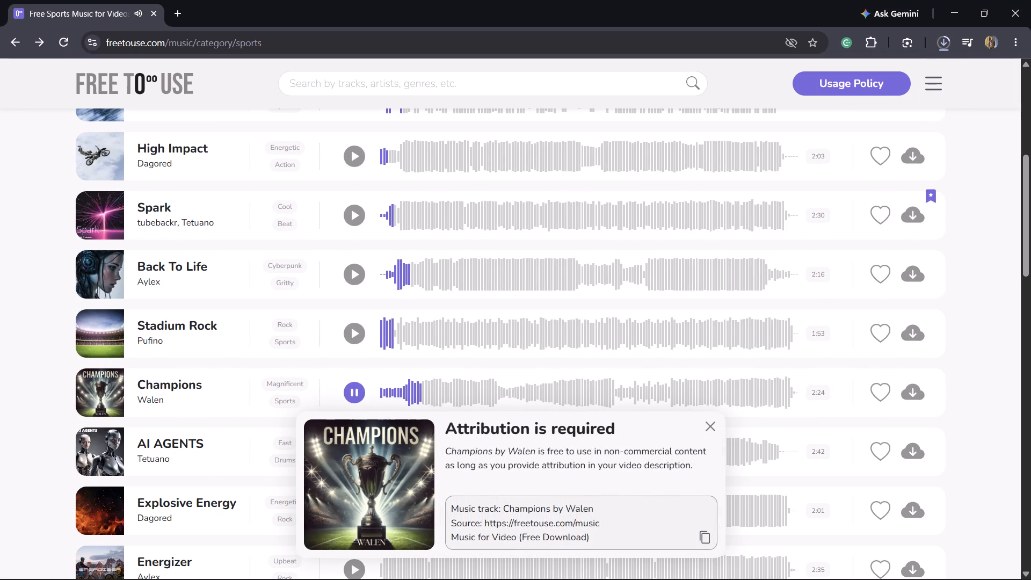
pyautogui.click(708, 425)
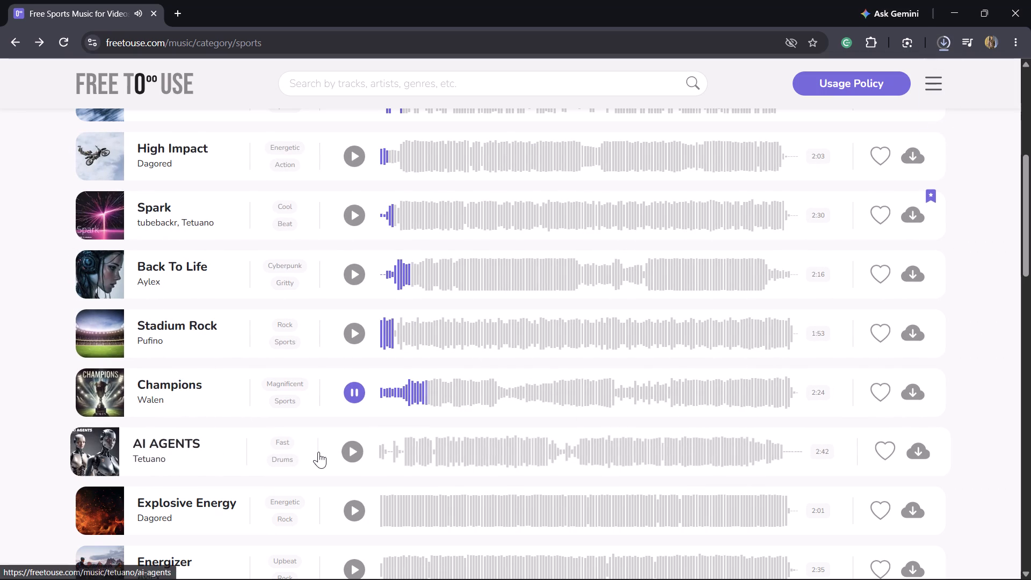
# Preview the sports tracks Explosive Energy, Energizer, Born to Win, Nothing, Okay Energy, Fighter, Living and Rebellion.
pyautogui.scroll(-1, 316, 455)
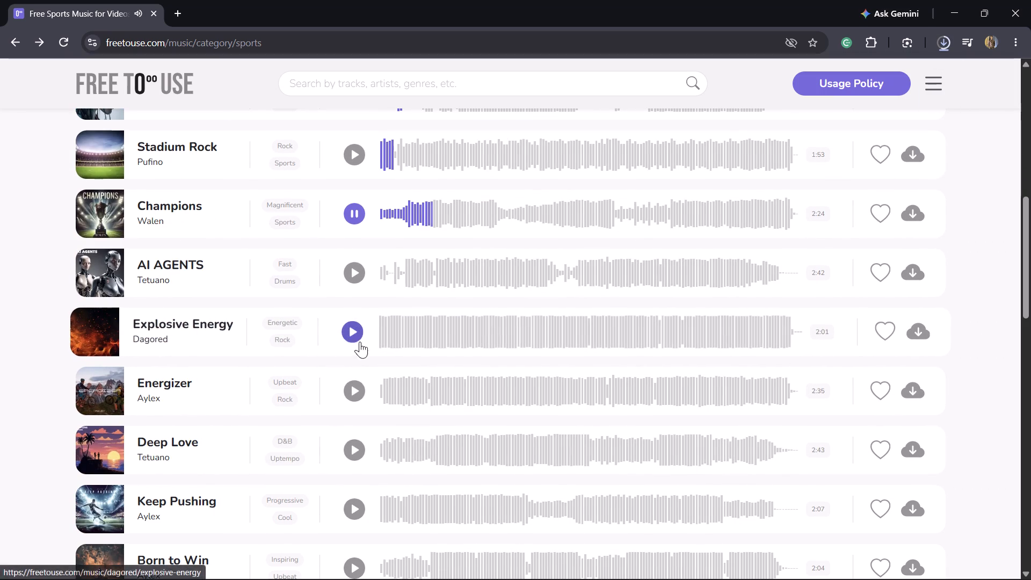
pyautogui.click(351, 330)
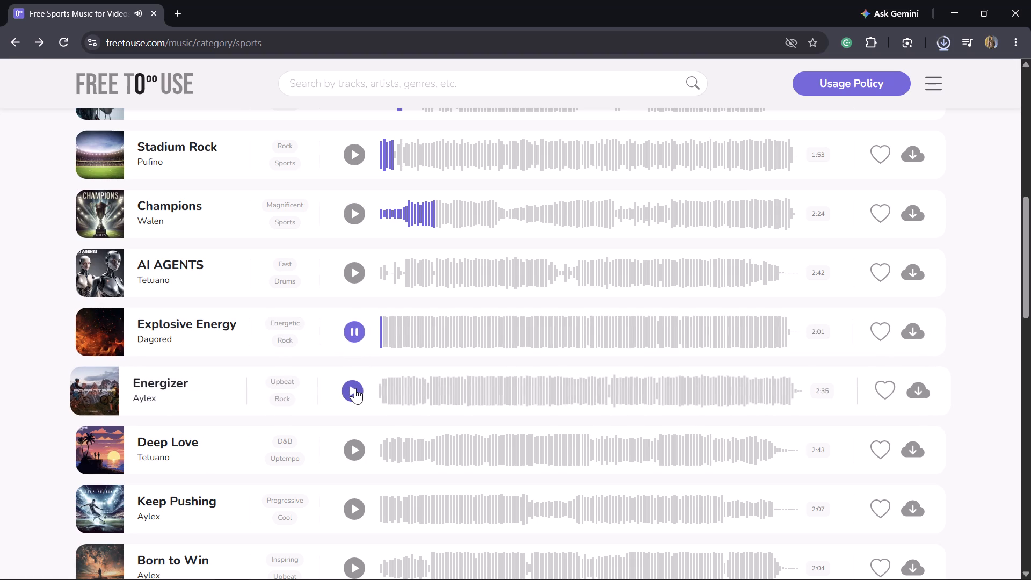
pyautogui.click(354, 388)
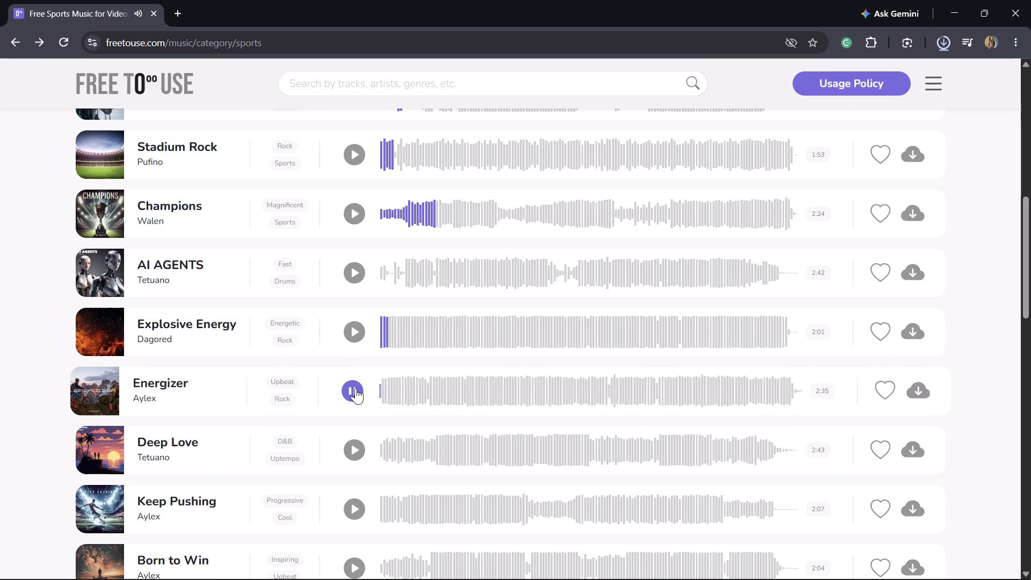
pyautogui.scroll(-1, 362, 401)
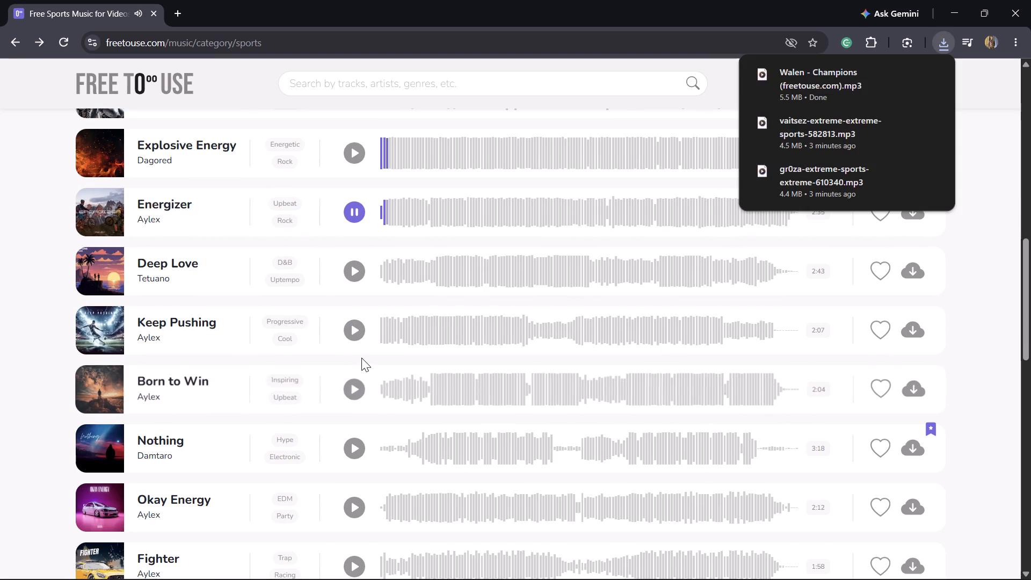
pyautogui.click(353, 389)
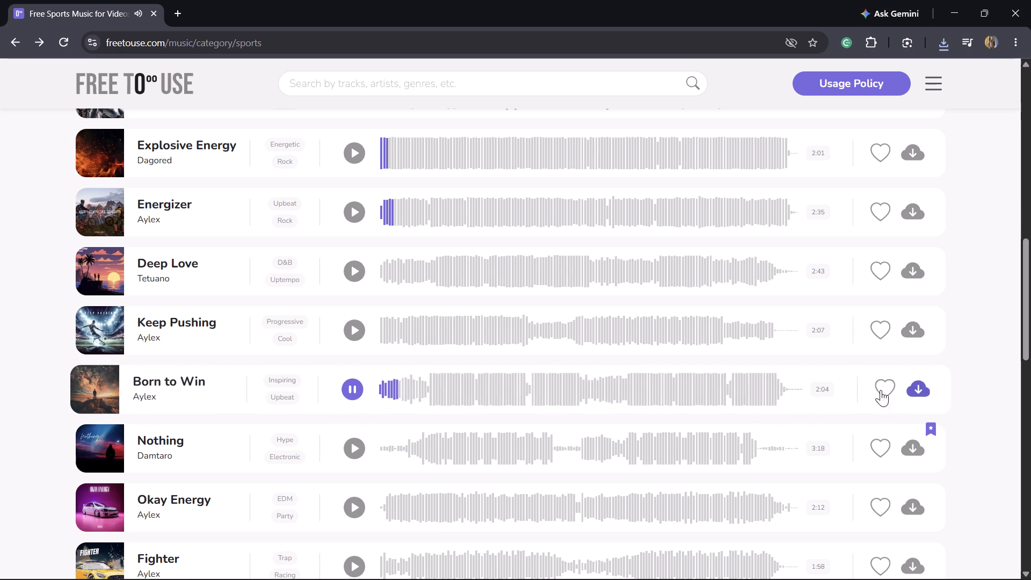
pyautogui.click(351, 451)
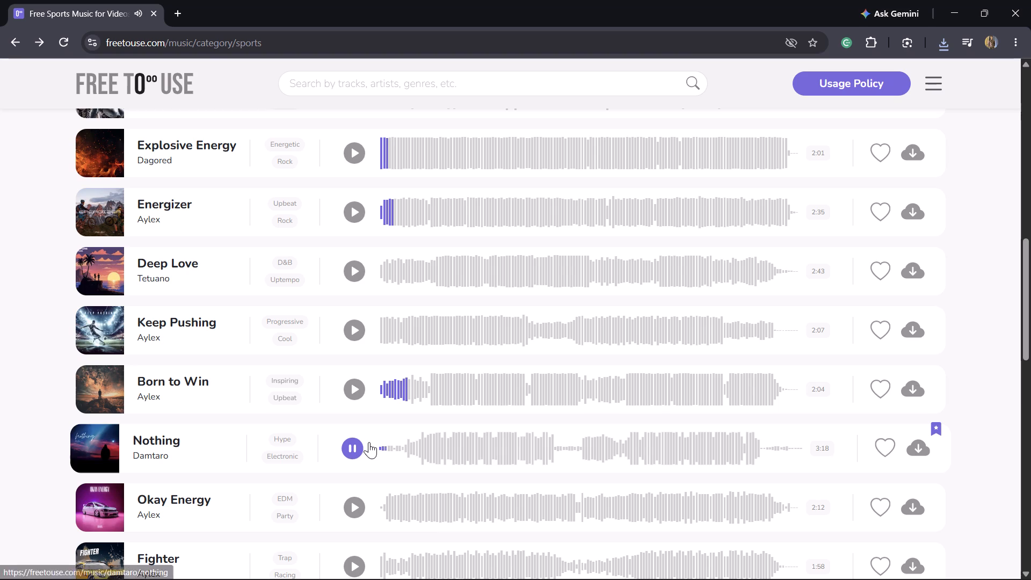
pyautogui.scroll(-1, 371, 443)
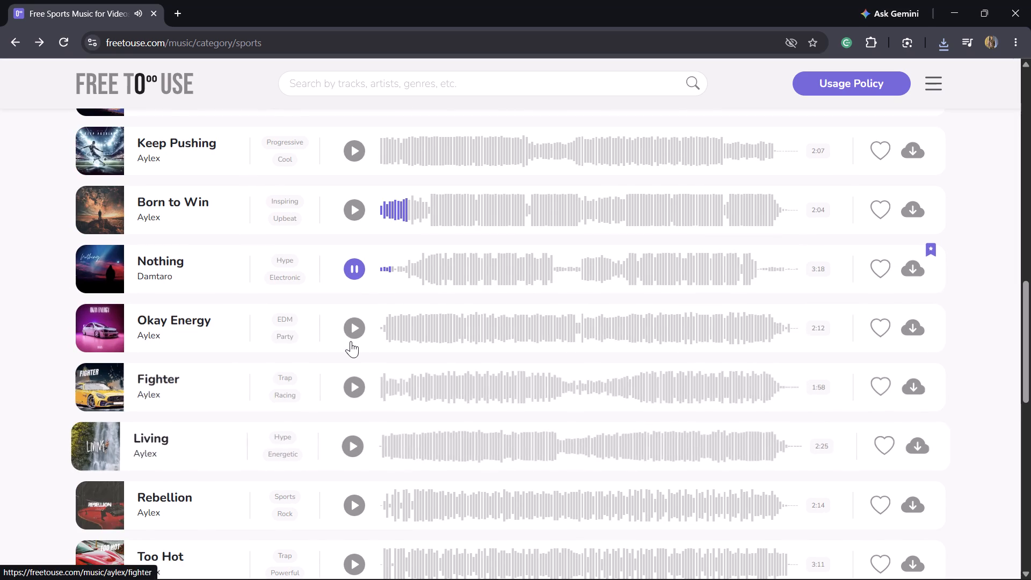
pyautogui.click(342, 333)
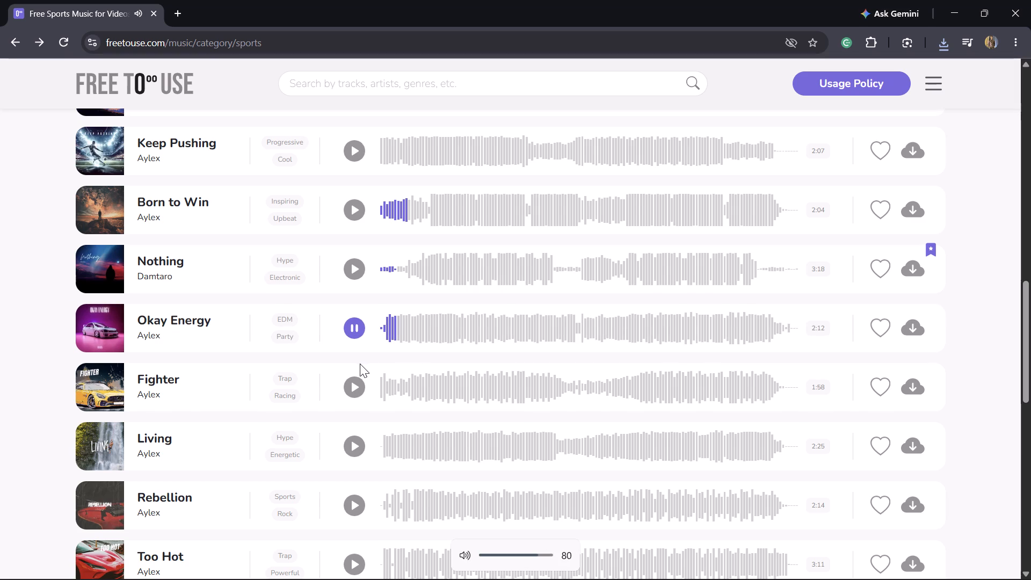
pyautogui.click(351, 381)
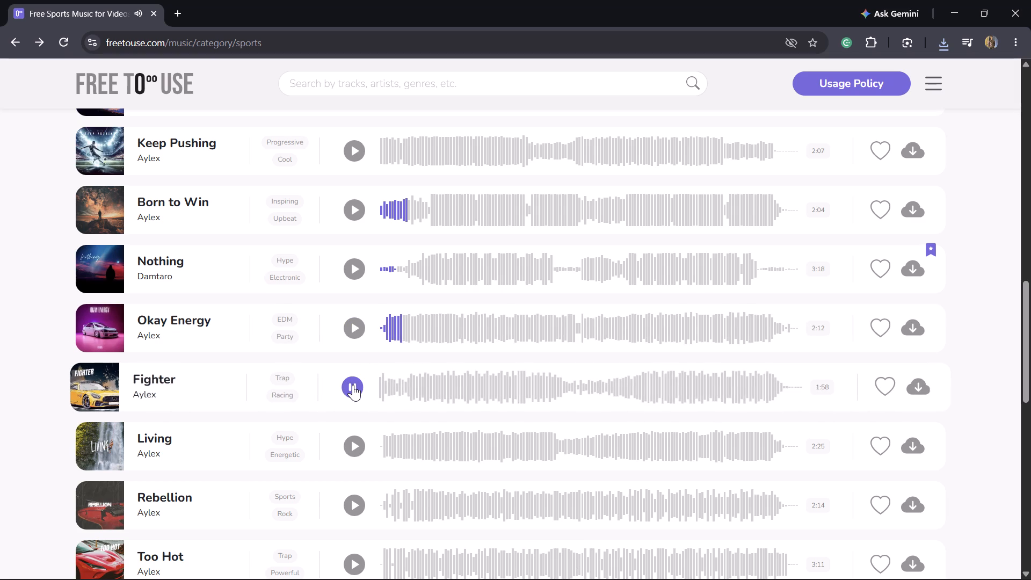
pyautogui.click(359, 439)
pyautogui.scroll(-1, 380, 459)
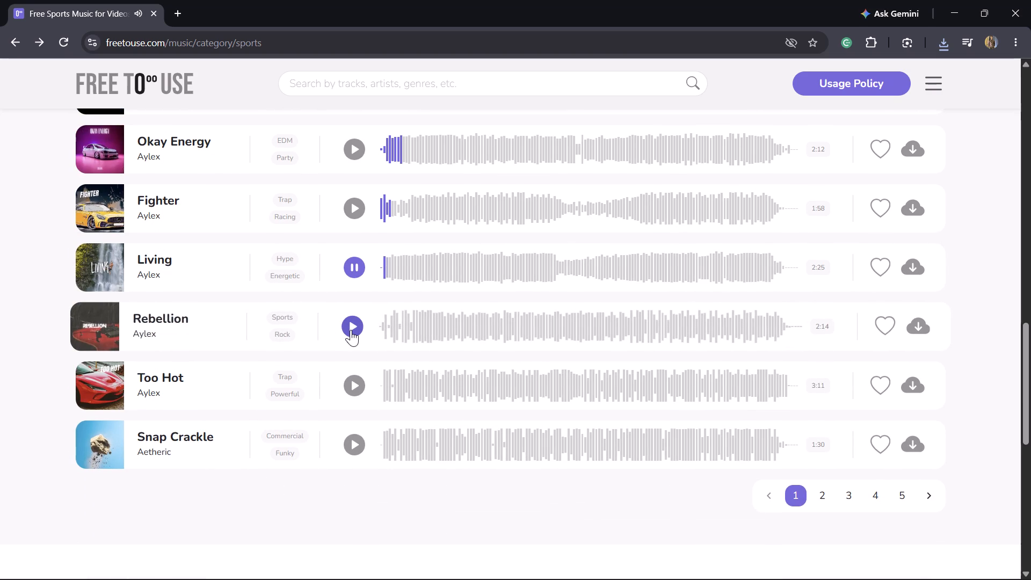
pyautogui.click(351, 330)
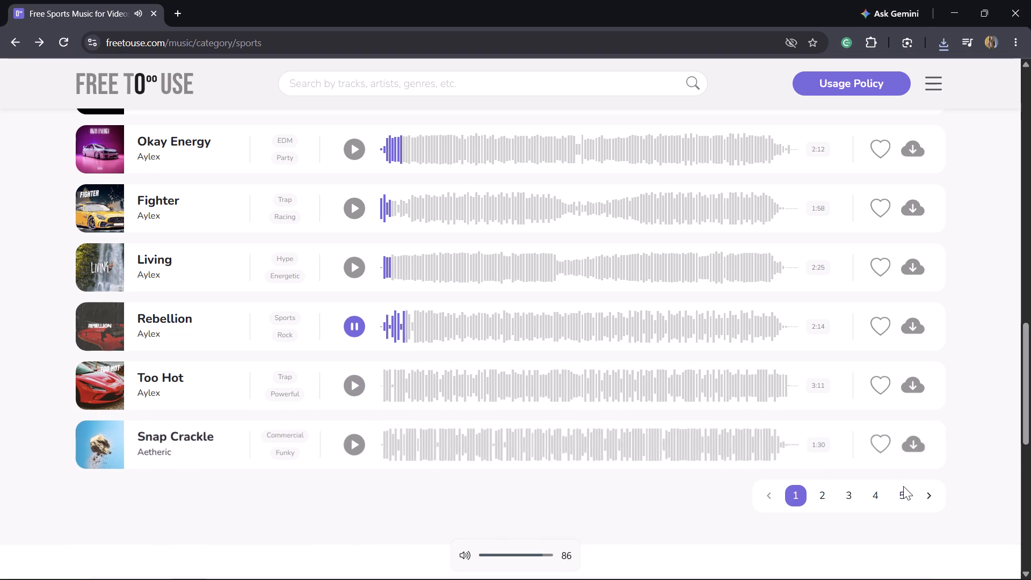
# Go to page 3 of the sports tracks and preview Universe and Far Away by Damtaro.
pyautogui.click(846, 498)
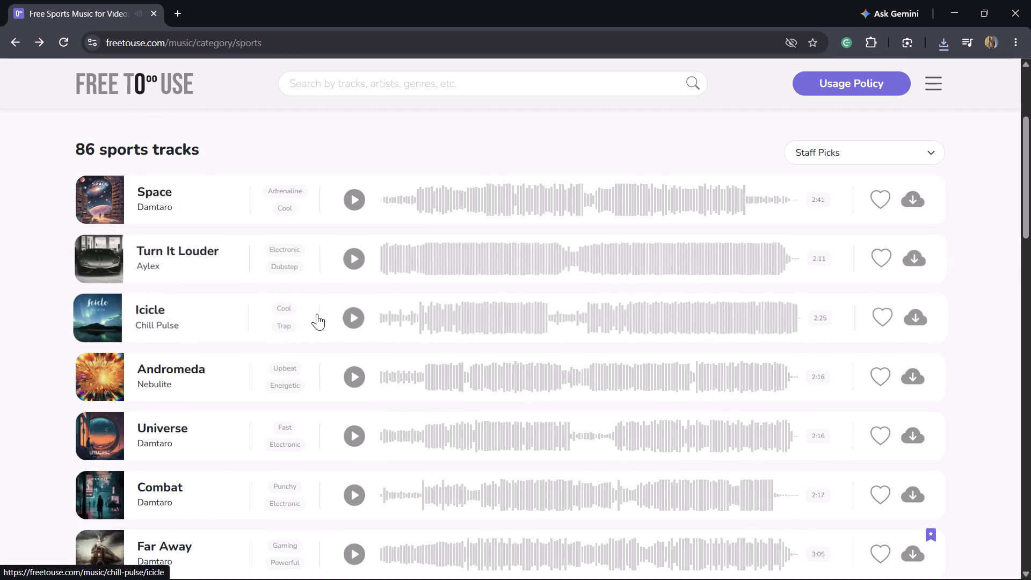
pyautogui.scroll(-1, 323, 331)
pyautogui.click(351, 257)
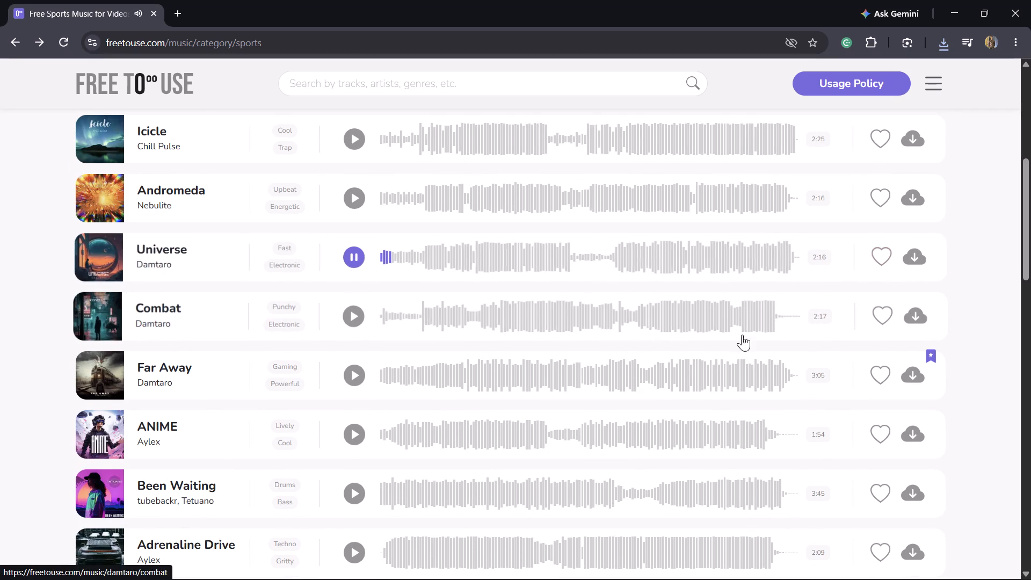
pyautogui.click(351, 376)
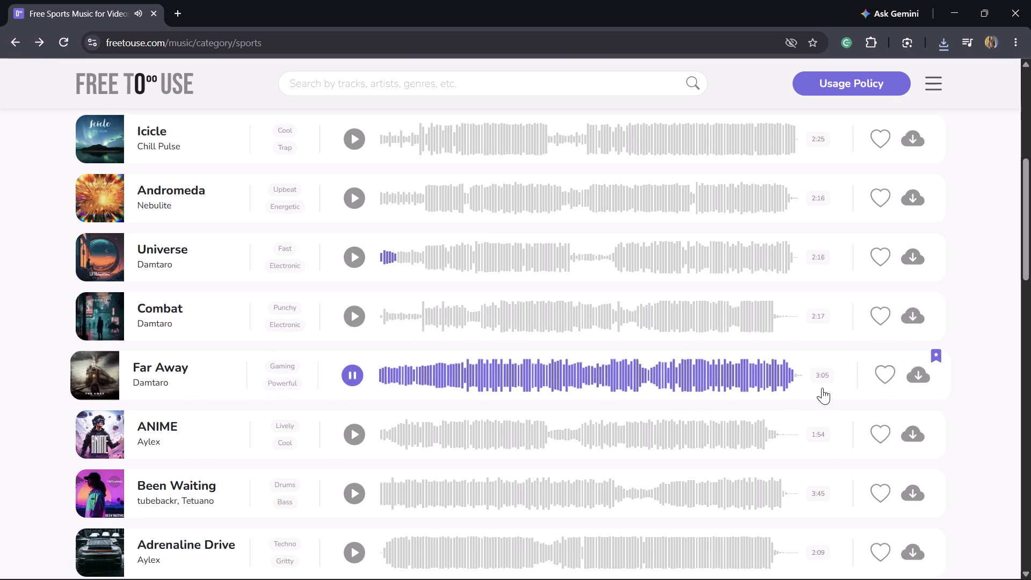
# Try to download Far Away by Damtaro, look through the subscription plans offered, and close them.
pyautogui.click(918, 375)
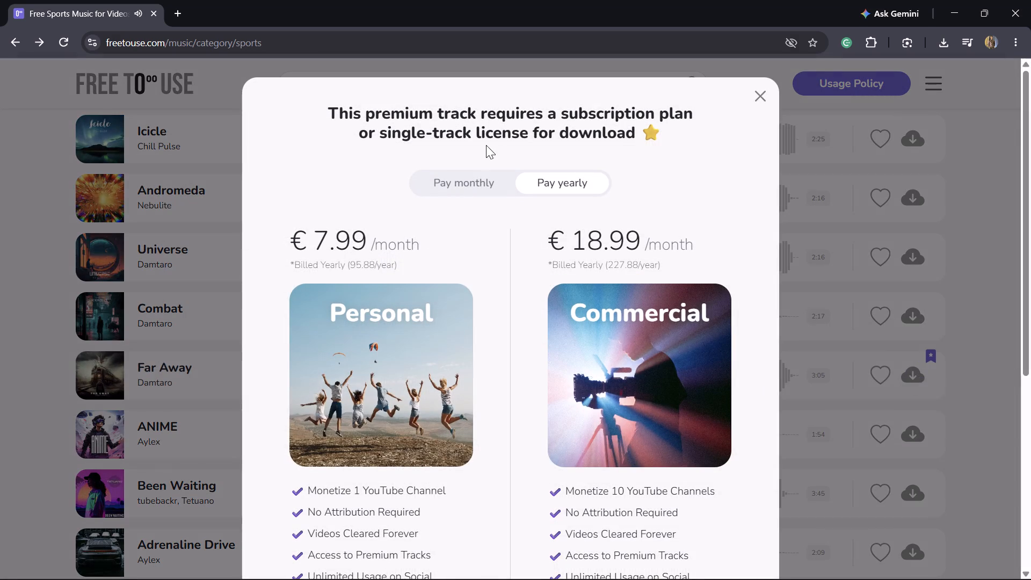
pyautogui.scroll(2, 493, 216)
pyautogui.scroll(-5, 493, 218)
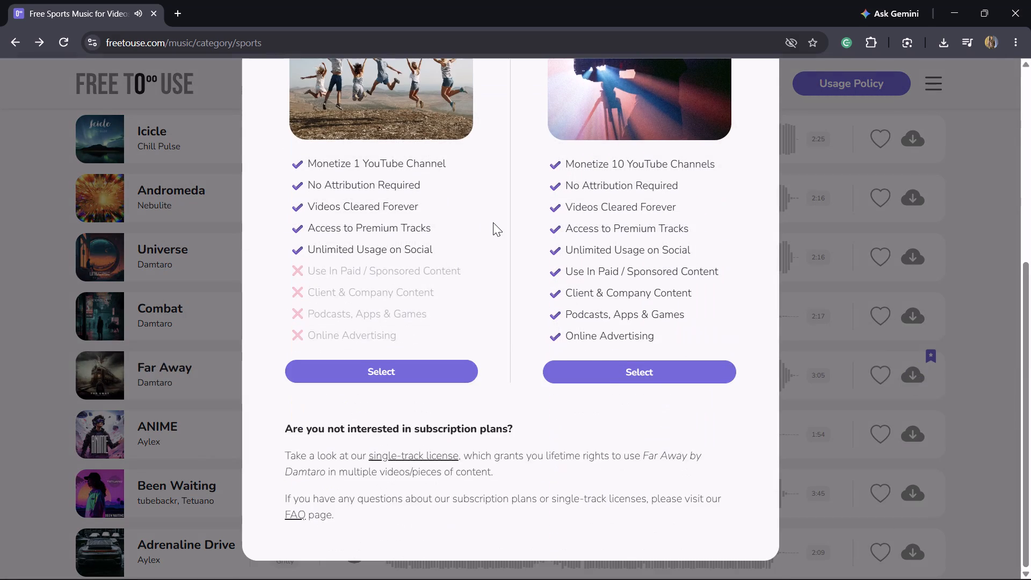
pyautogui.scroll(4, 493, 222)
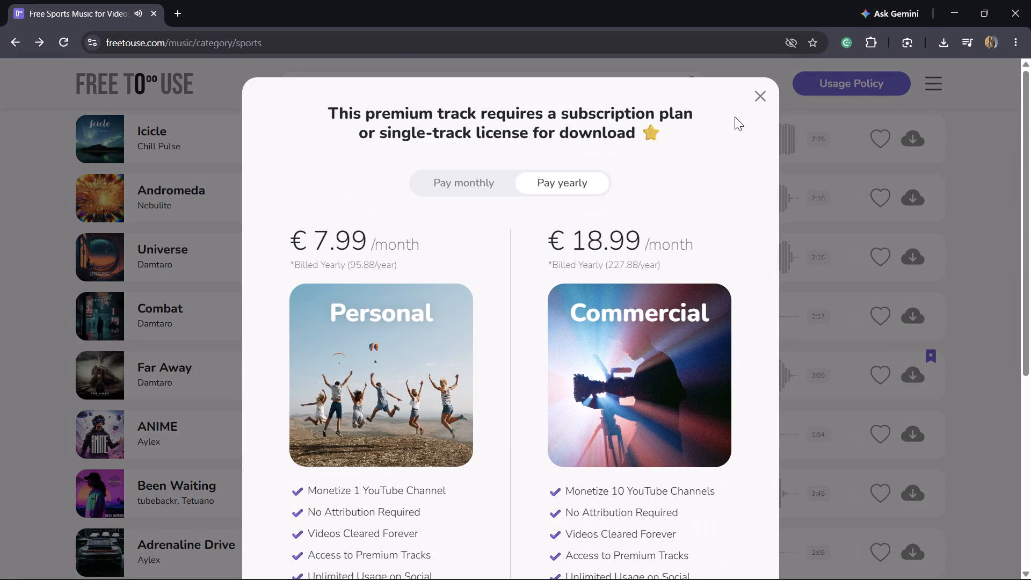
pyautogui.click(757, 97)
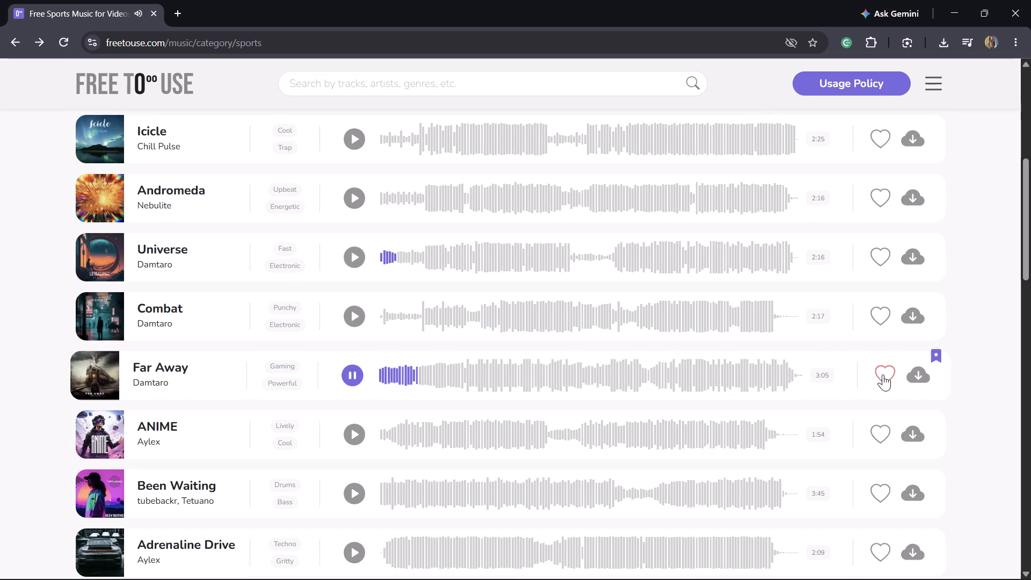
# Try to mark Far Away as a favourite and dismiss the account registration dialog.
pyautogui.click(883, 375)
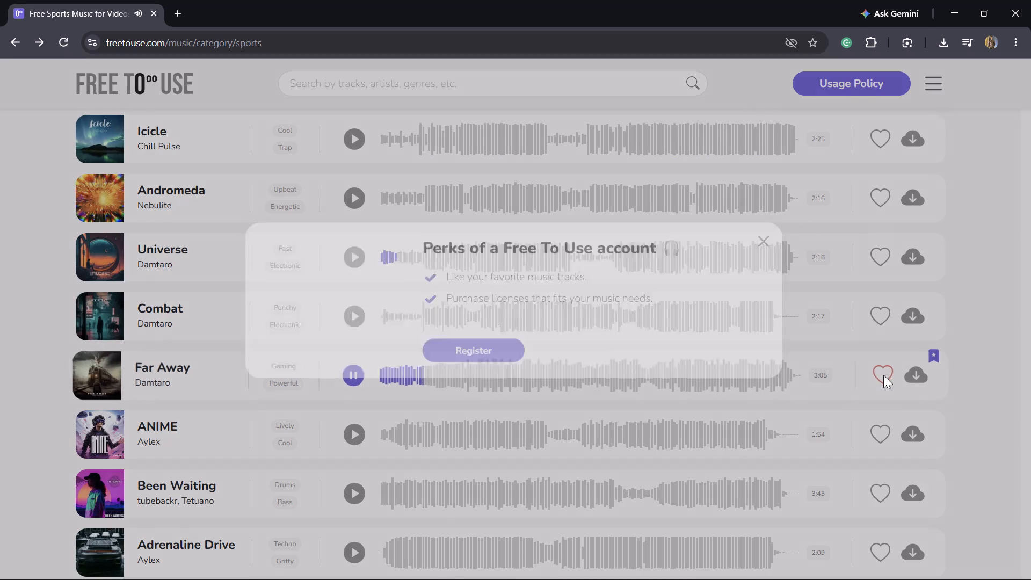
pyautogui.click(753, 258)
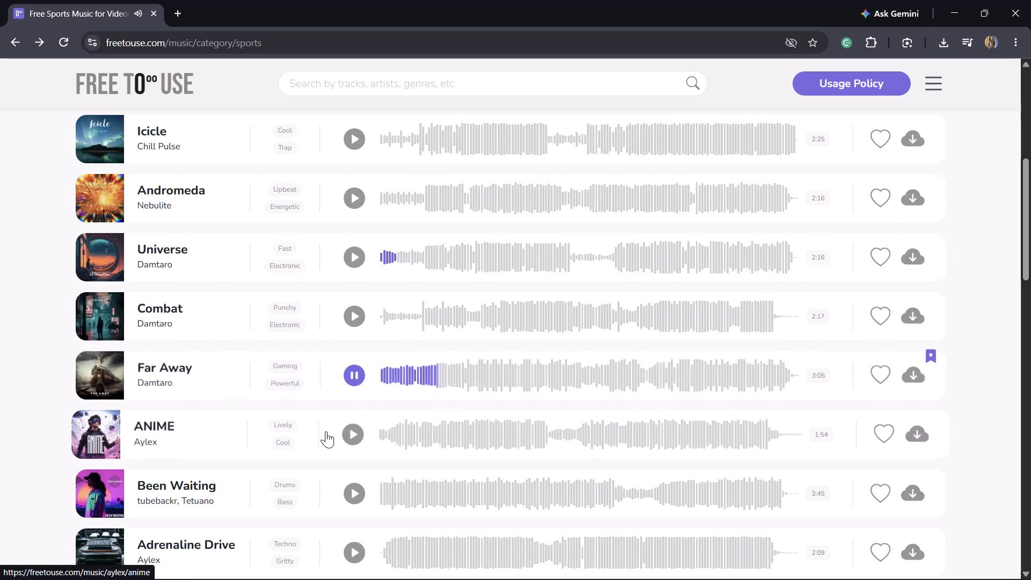
# Preview the page 3 tracks Refresh, Forward, Whisper, Now or Never and Floating, and stop the playback.
pyautogui.scroll(-2, 358, 470)
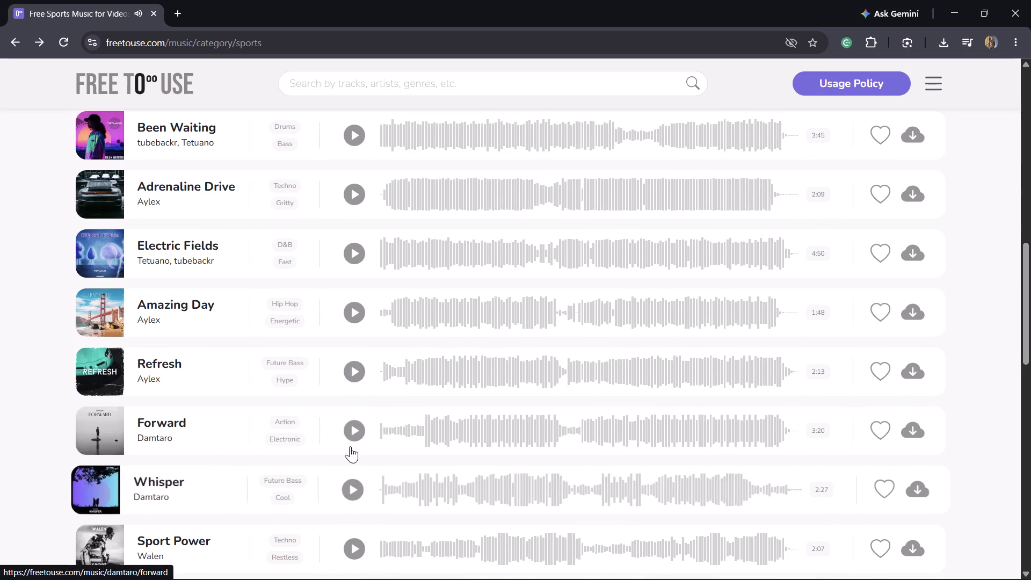
pyautogui.click(355, 376)
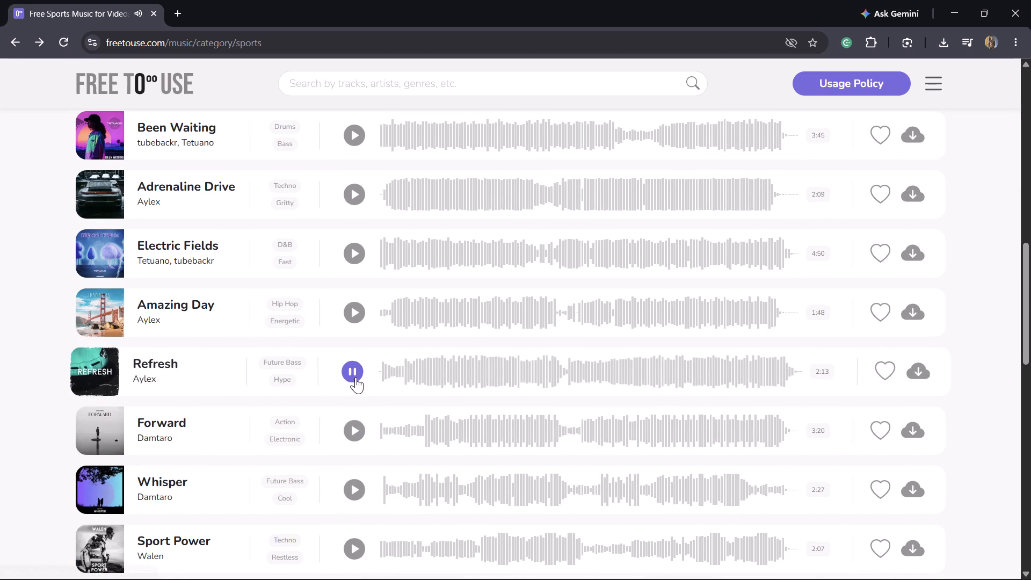
pyautogui.click(352, 426)
pyautogui.scroll(-1, 352, 429)
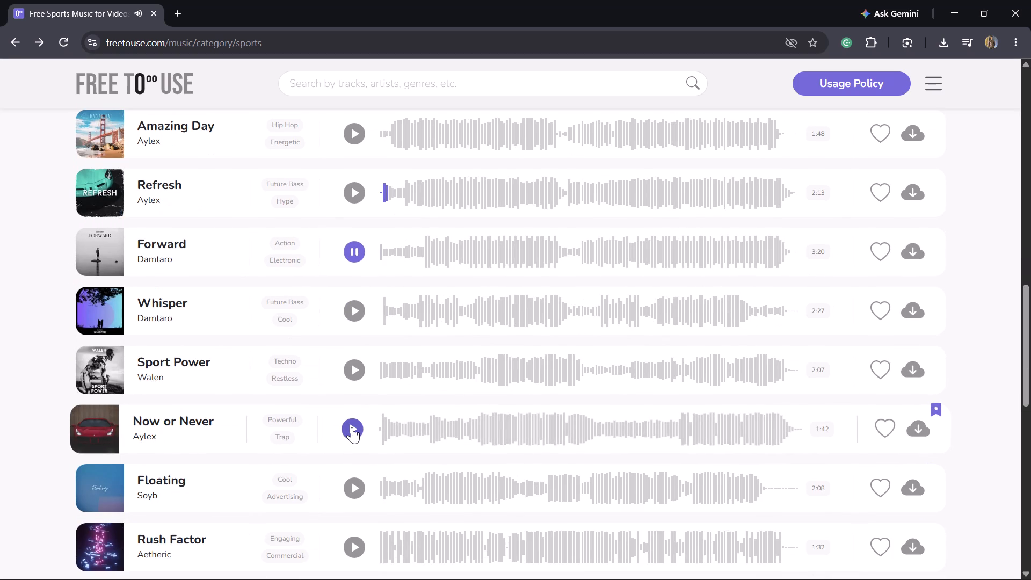
pyautogui.click(352, 306)
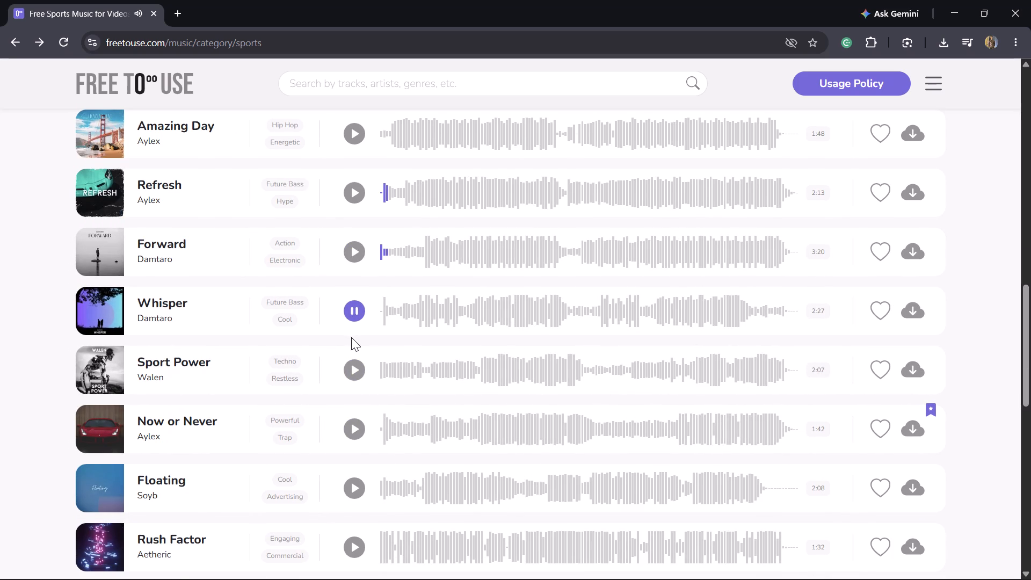
pyautogui.click(353, 425)
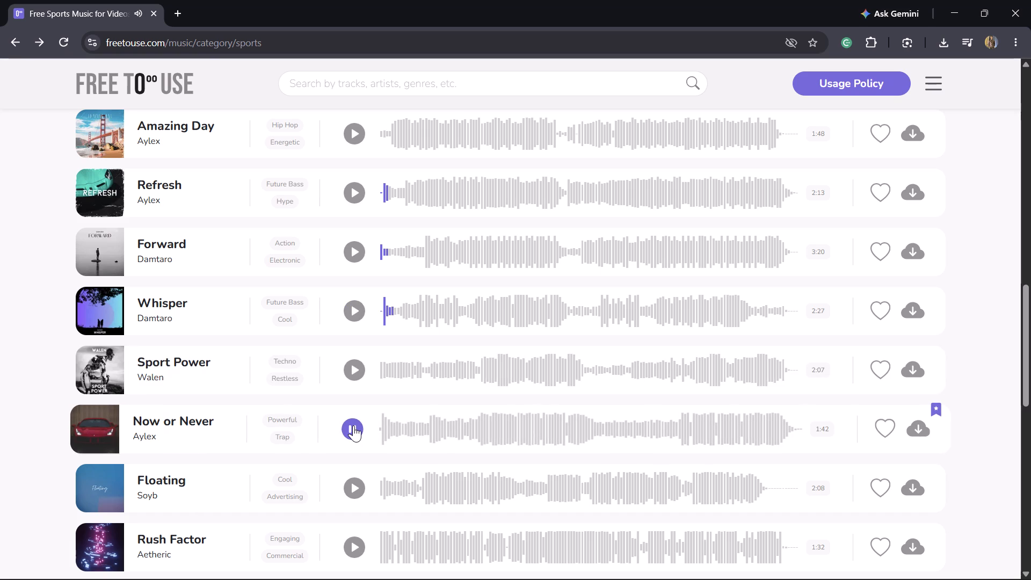
pyautogui.scroll(-1, 354, 423)
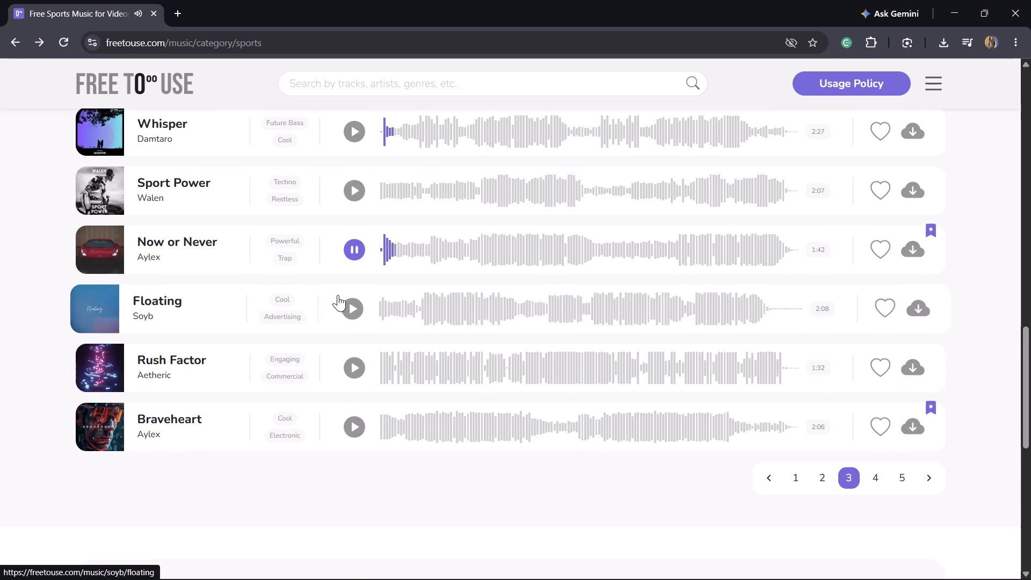
pyautogui.click(350, 306)
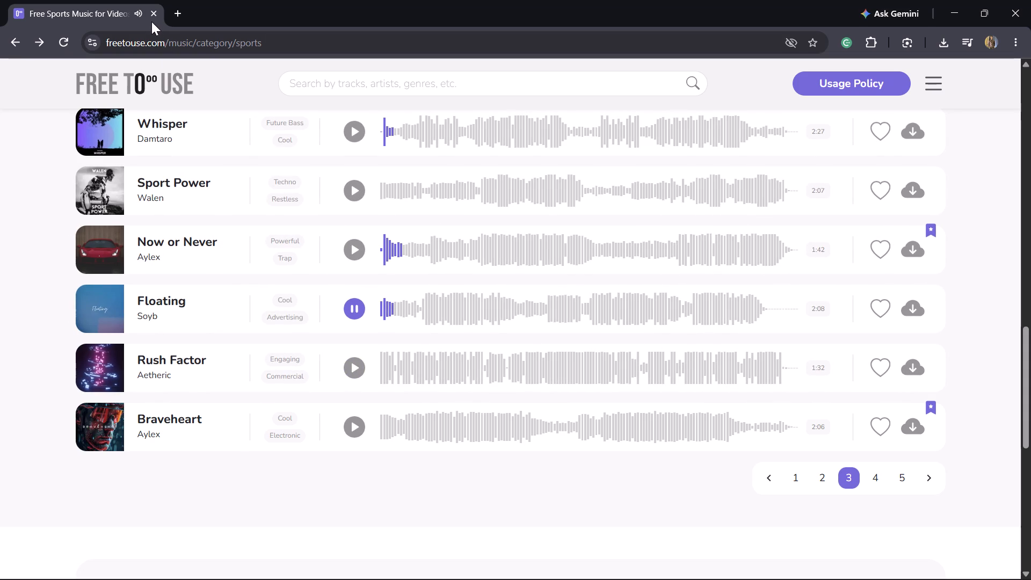
pyautogui.click(360, 311)
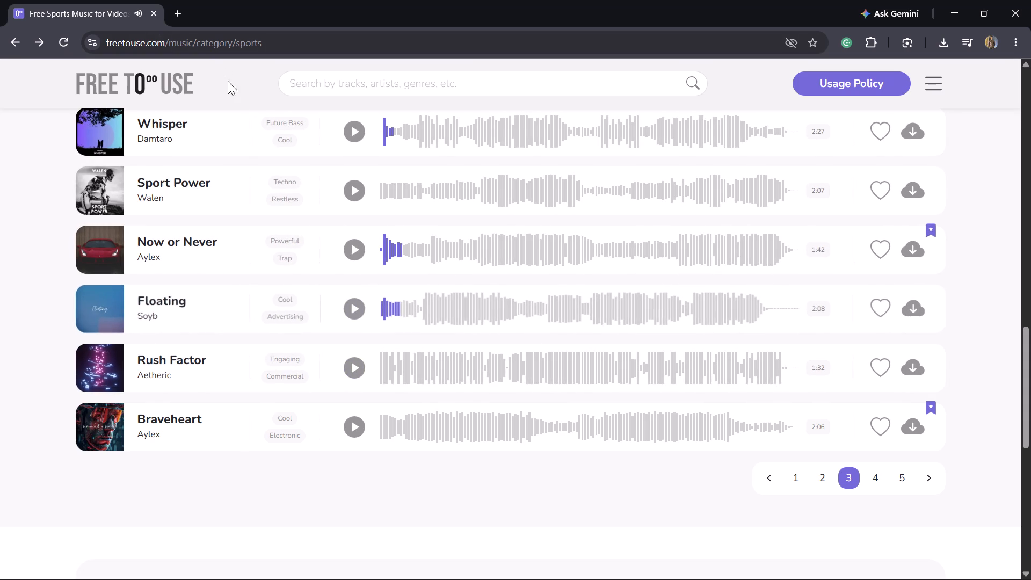
pyautogui.scroll(6, 289, 165)
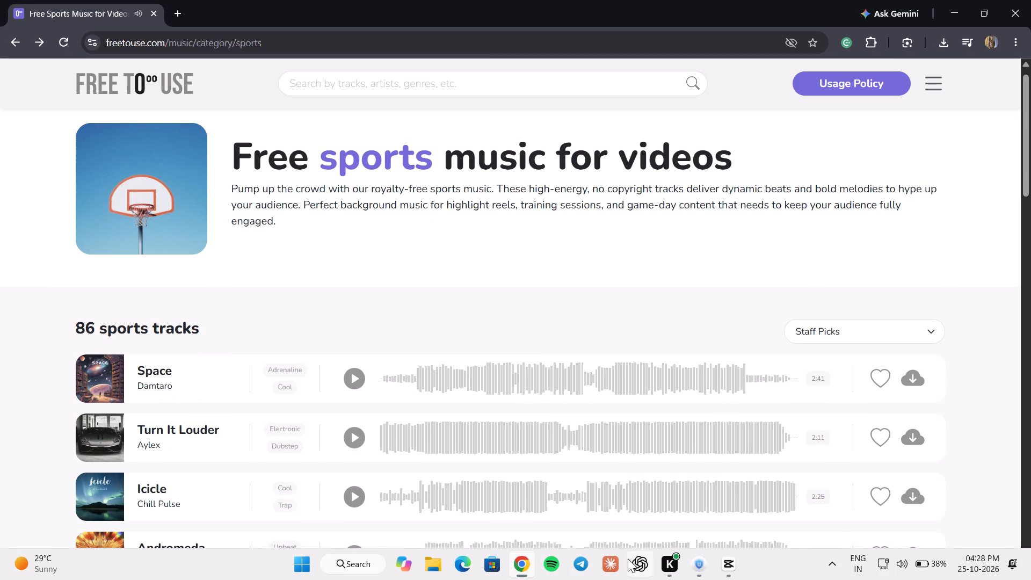
# Switch to CapCut and review the timeline from its start, scrubbing to 00:00:08:17 near the end of the Epic Cinematic Trailer clip.
pyautogui.click(721, 564)
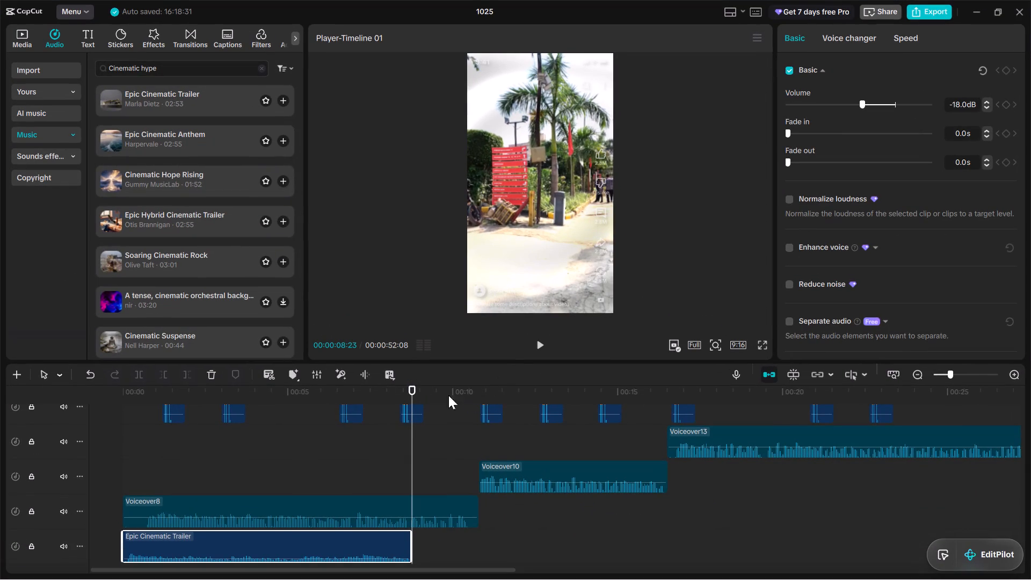
pyautogui.moveTo(409, 393); pyautogui.dragTo(0, 393)
pyautogui.scroll(2, 289, 497)
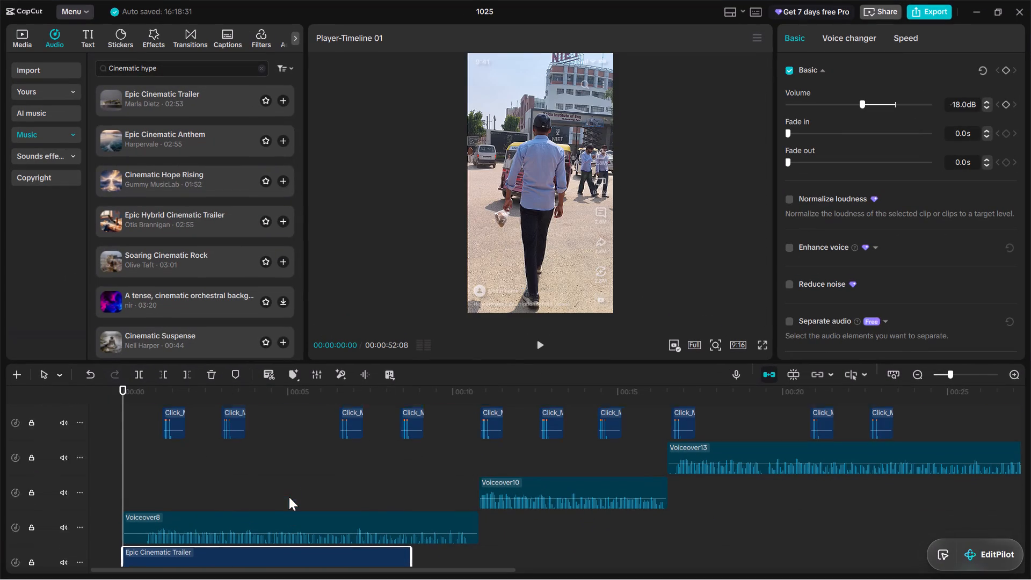
pyautogui.scroll(2, 229, 512)
pyautogui.click(172, 482)
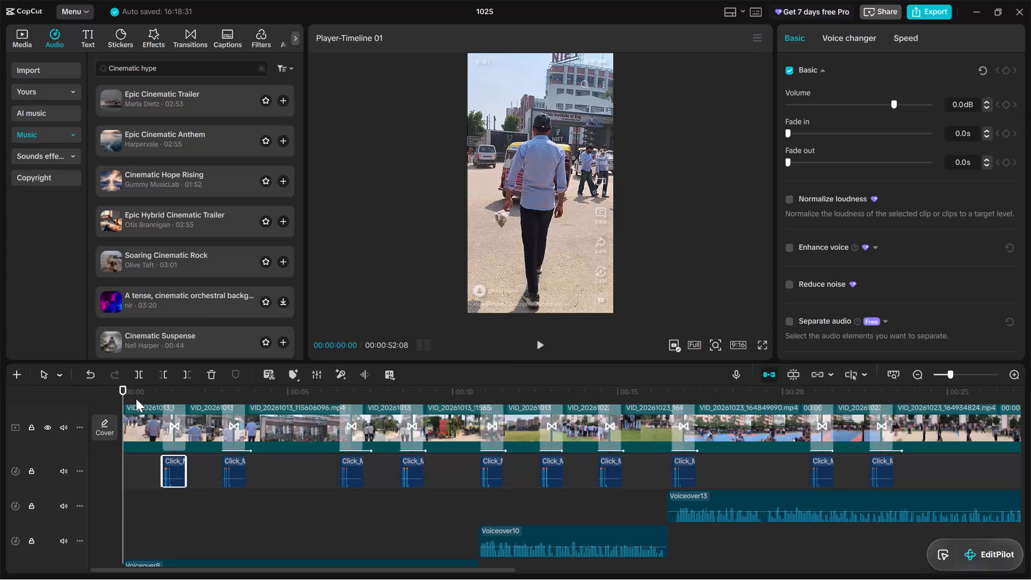
pyautogui.moveTo(124, 392); pyautogui.dragTo(91, 389)
pyautogui.scroll(-3, 411, 516)
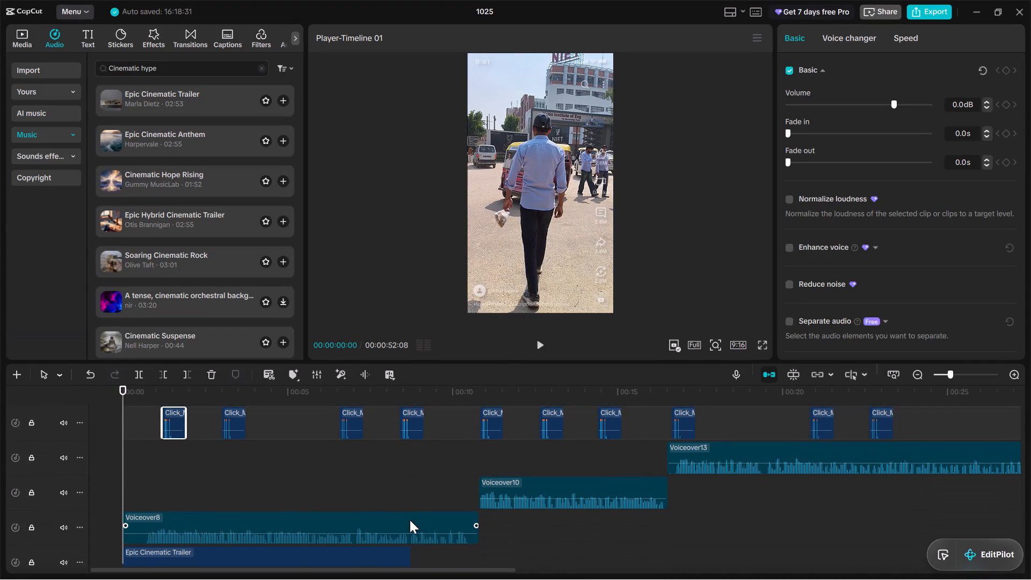
pyautogui.scroll(-1, 410, 520)
pyautogui.scroll(1, 153, 413)
pyautogui.moveTo(123, 393); pyautogui.dragTo(197, 415)
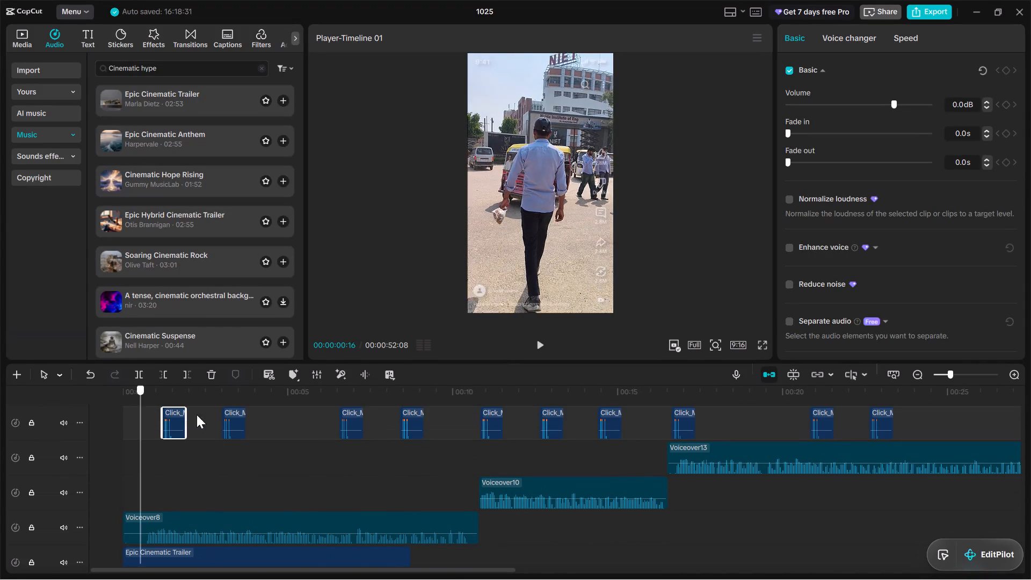
pyautogui.moveTo(197, 415); pyautogui.dragTo(405, 461)
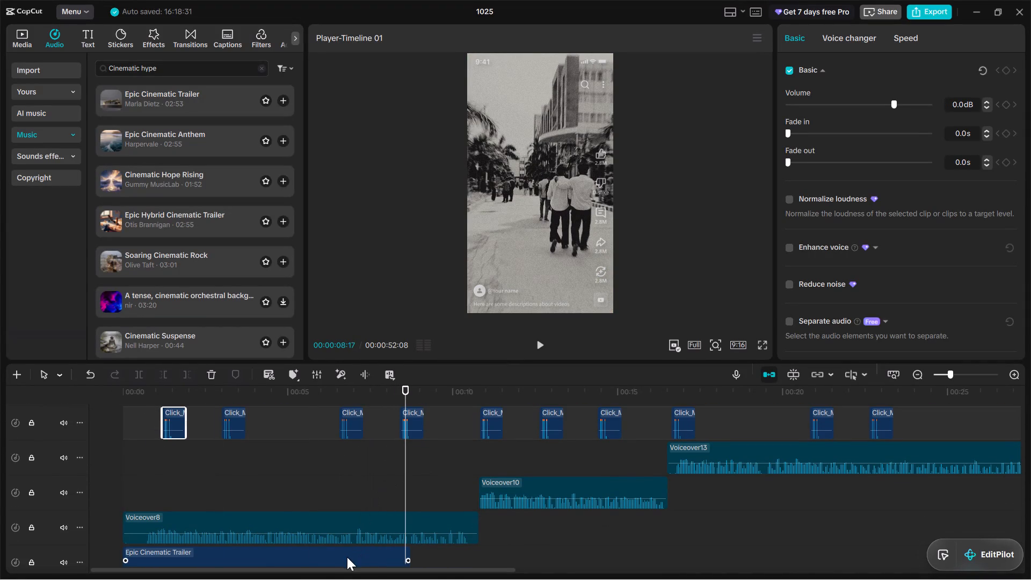
# Place the playhead at the end of the Epic Cinematic Trailer clip (00:00:08:22) and import the five MP3 files from the Downloads folder.
pyautogui.click(347, 557)
pyautogui.moveTo(406, 391); pyautogui.dragTo(411, 391)
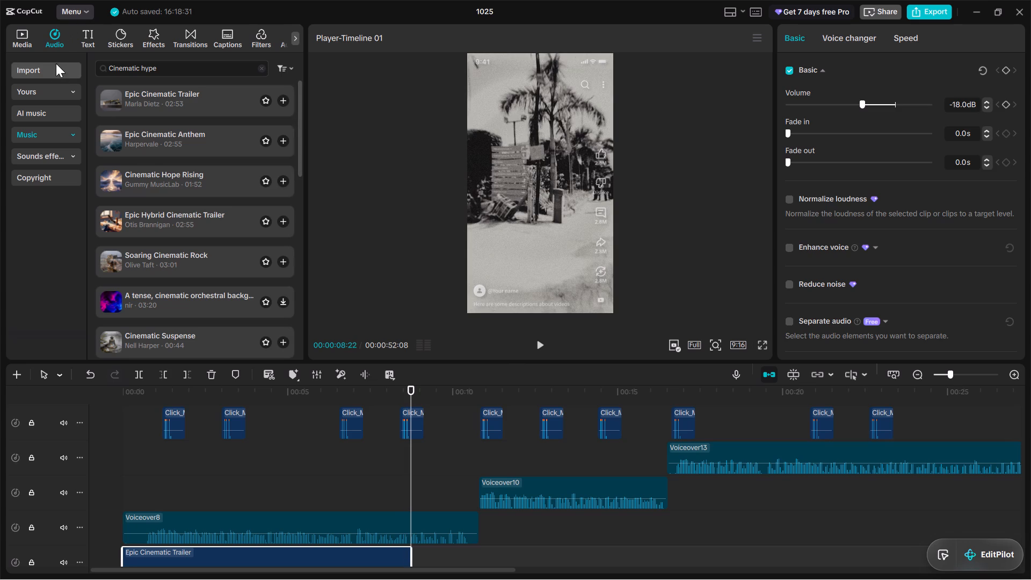
pyautogui.click(52, 69)
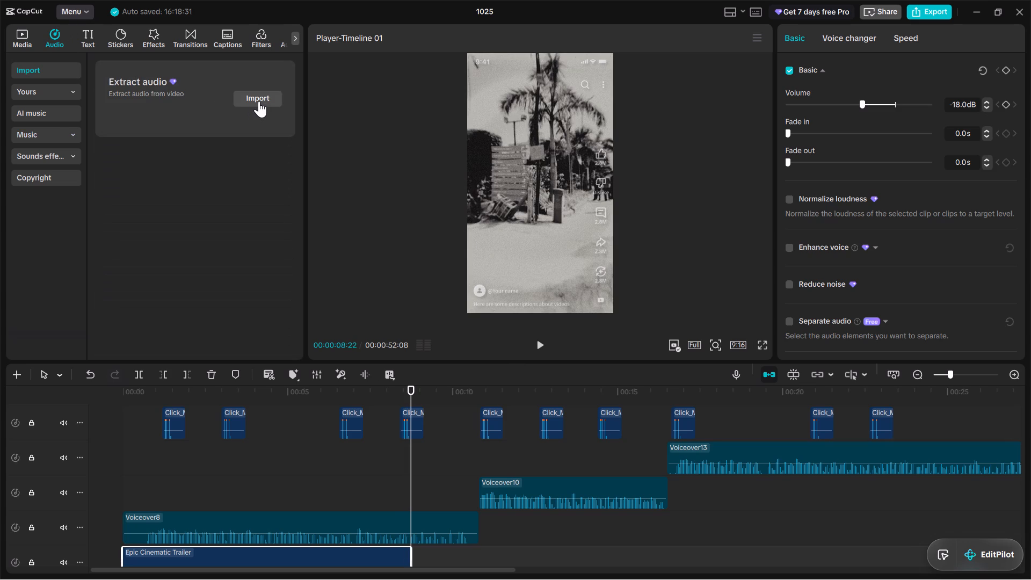
pyautogui.click(256, 96)
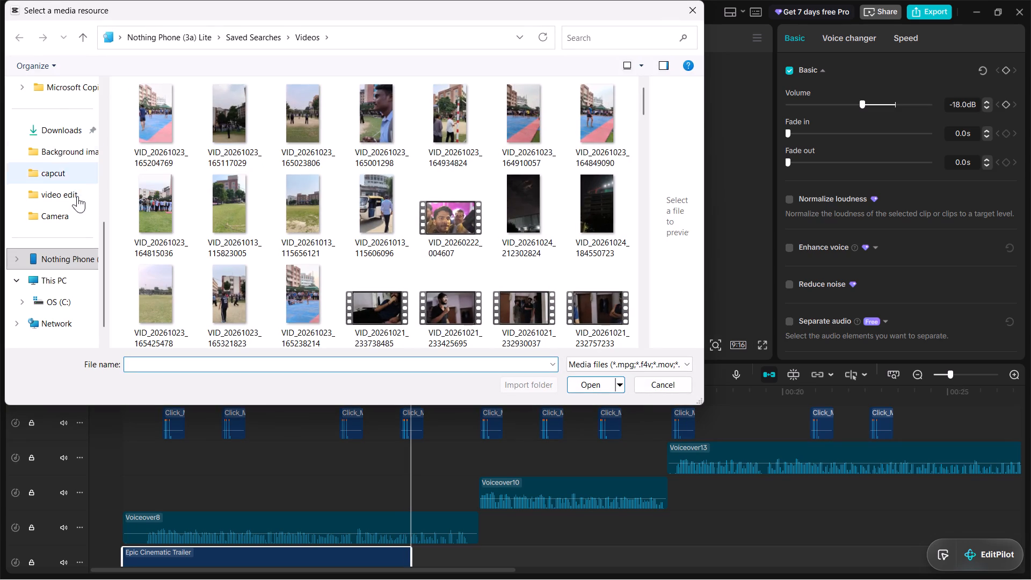
pyautogui.click(74, 130)
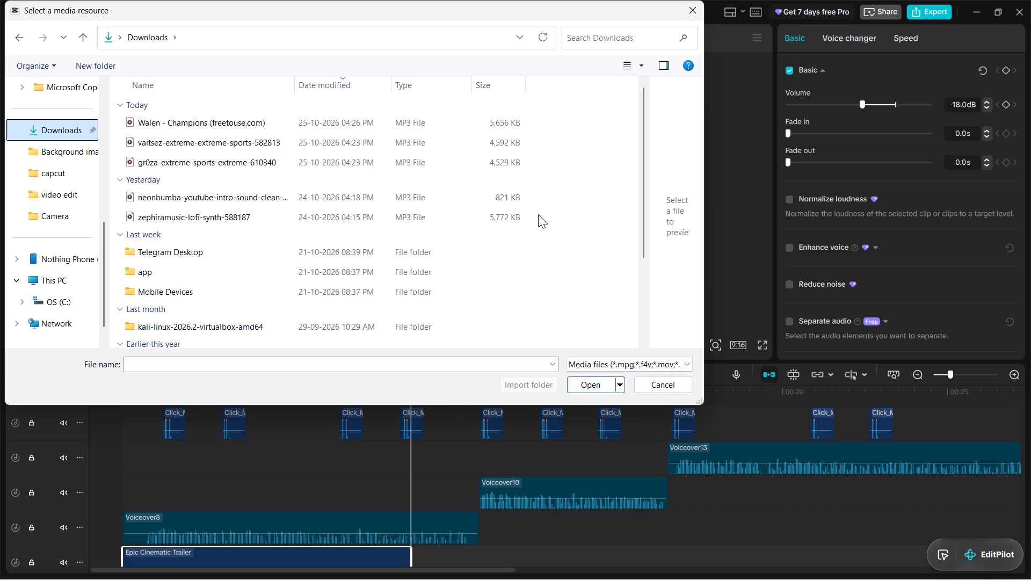
pyautogui.moveTo(537, 217); pyautogui.dragTo(438, 120)
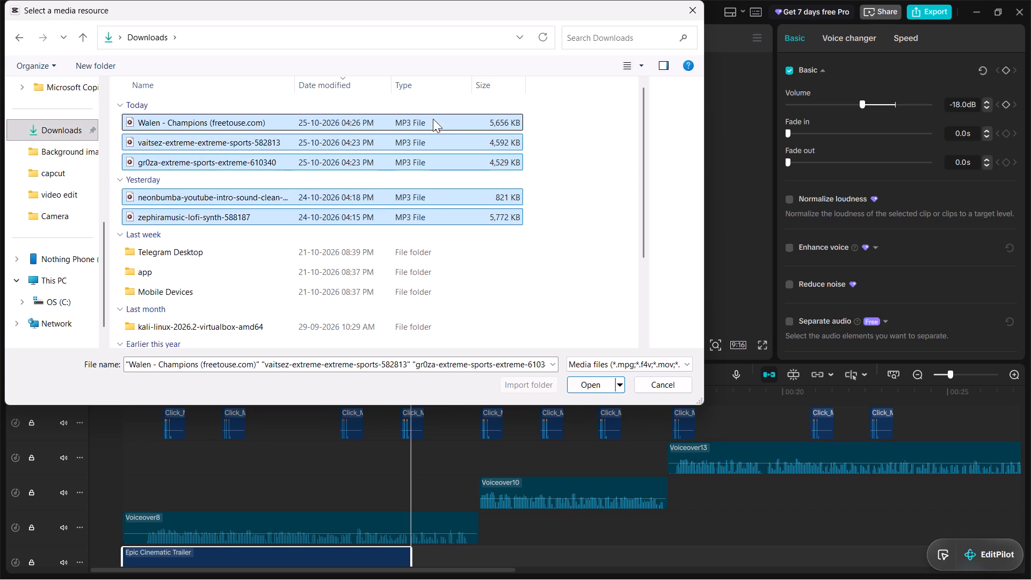
pyautogui.click(597, 389)
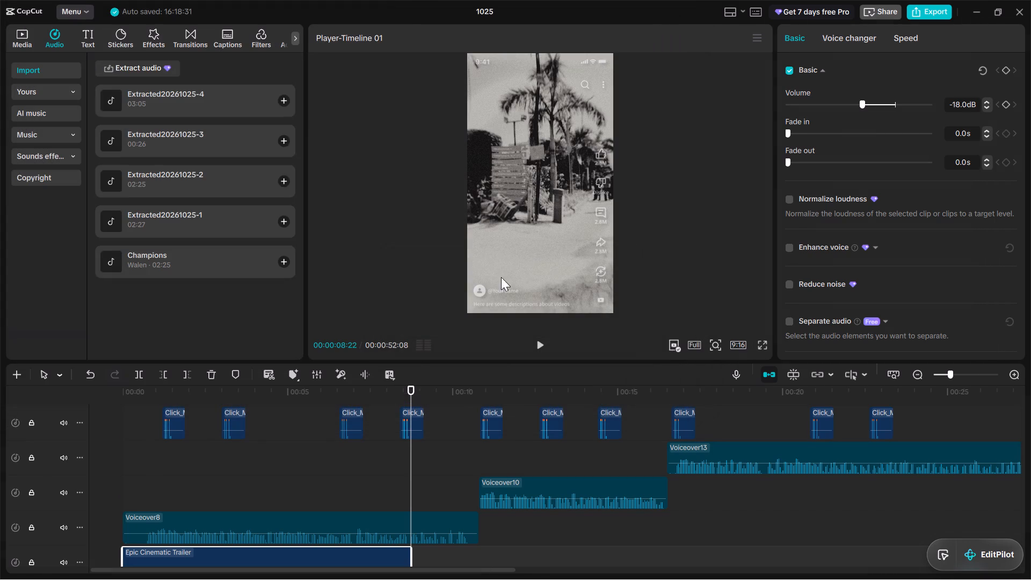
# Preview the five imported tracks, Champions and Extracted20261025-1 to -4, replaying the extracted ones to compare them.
pyautogui.click(114, 90)
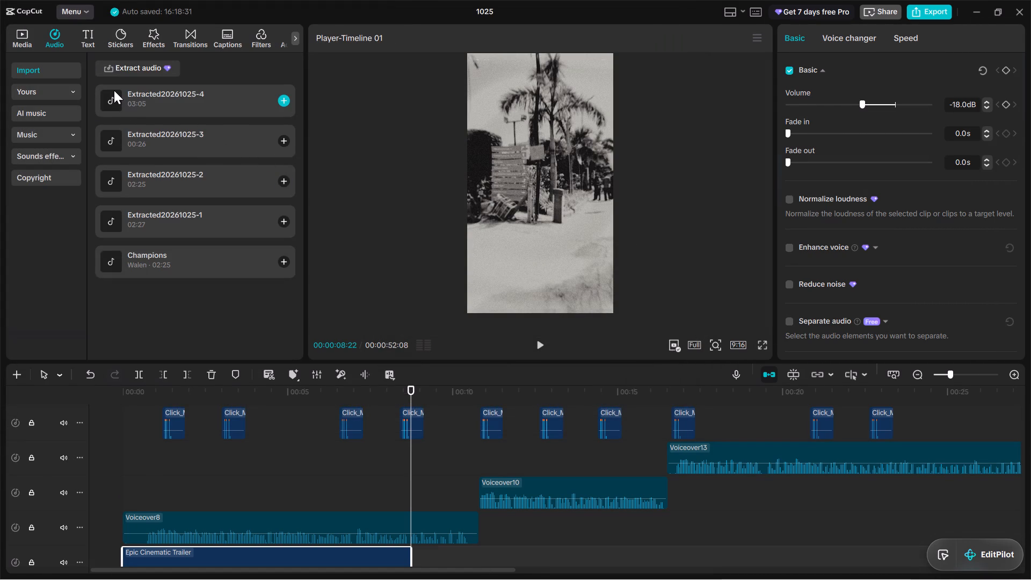
pyautogui.click(117, 147)
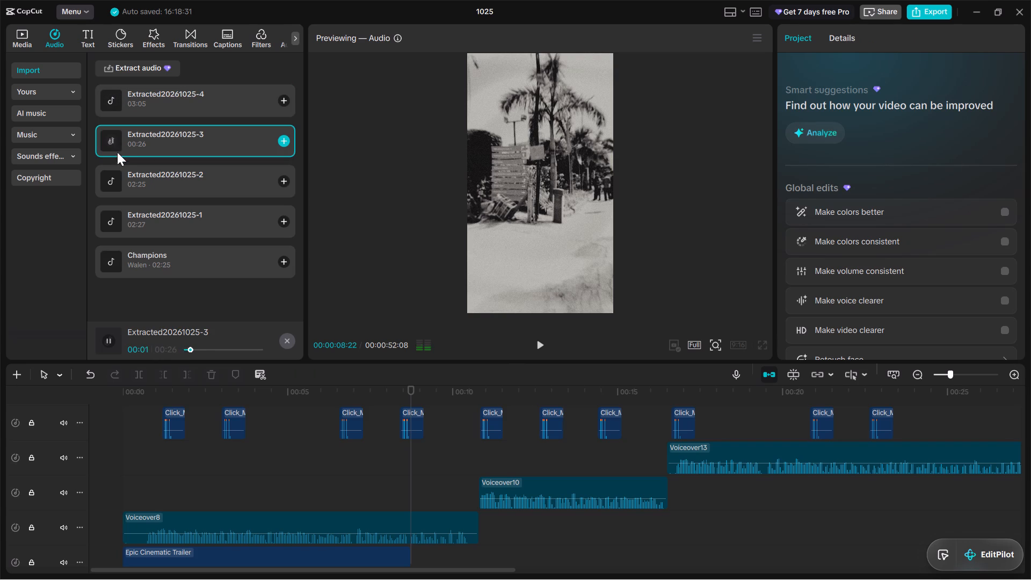
pyautogui.click(115, 183)
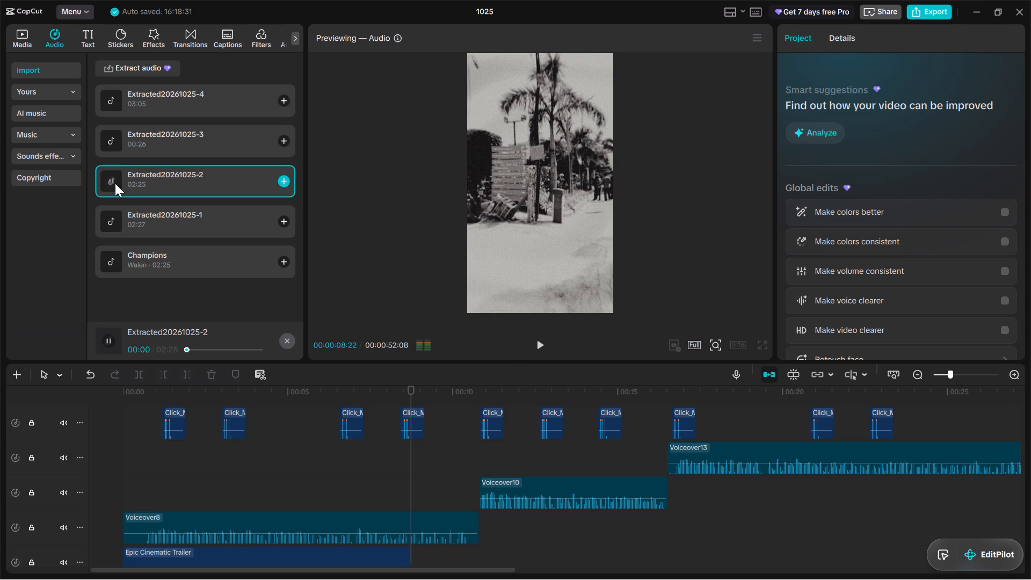
pyautogui.click(114, 219)
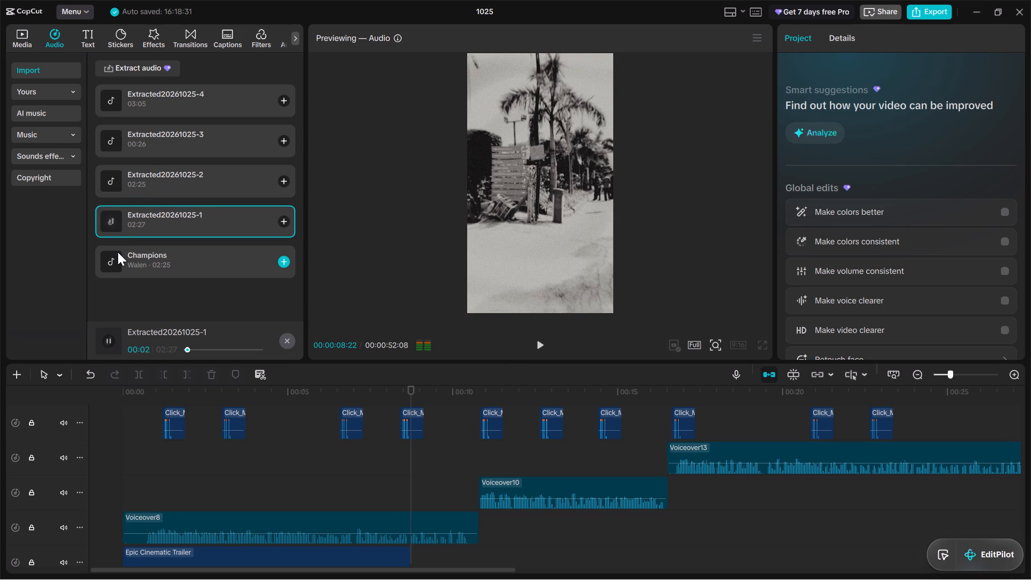
pyautogui.click(118, 256)
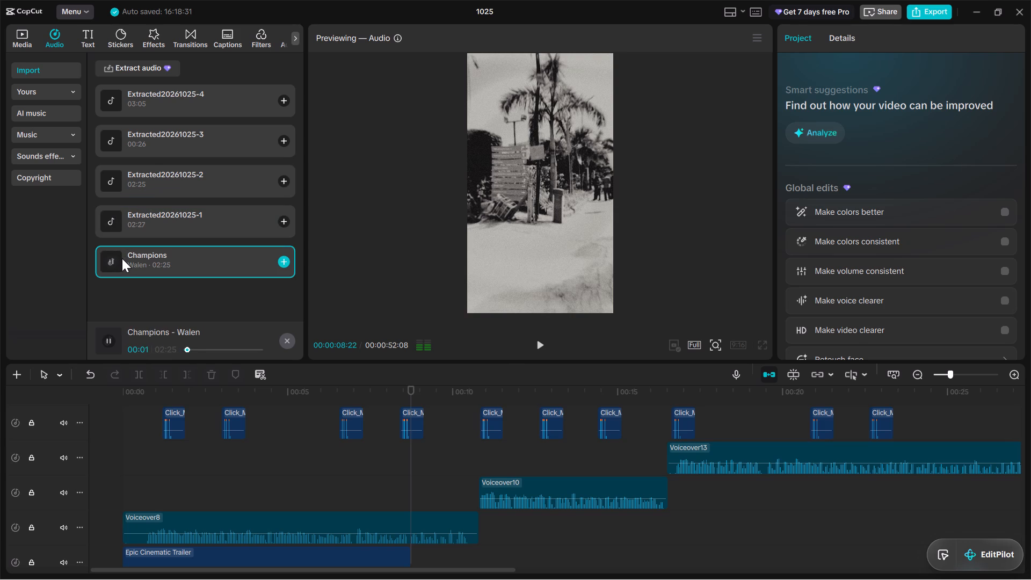
pyautogui.click(111, 223)
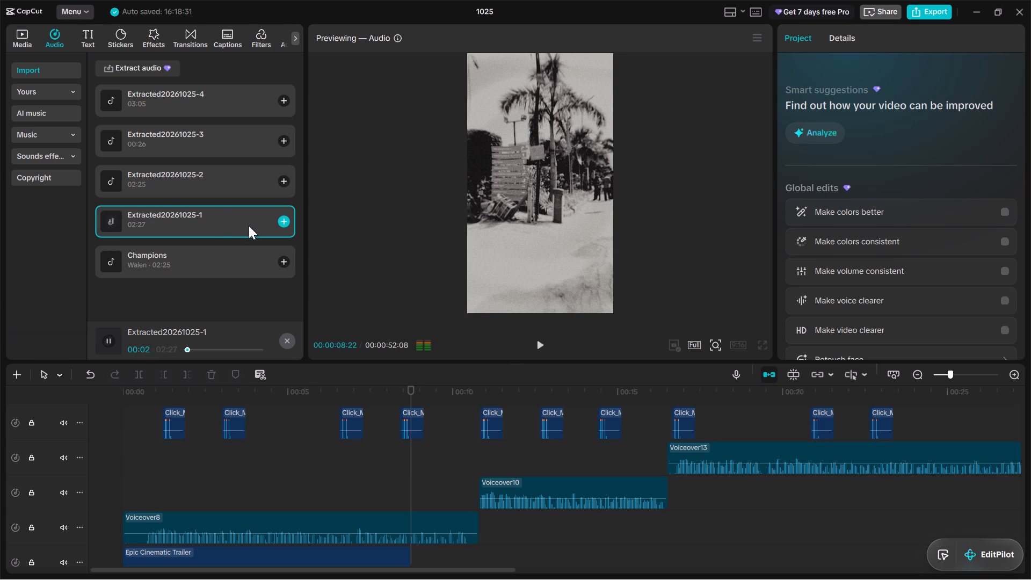
pyautogui.click(127, 190)
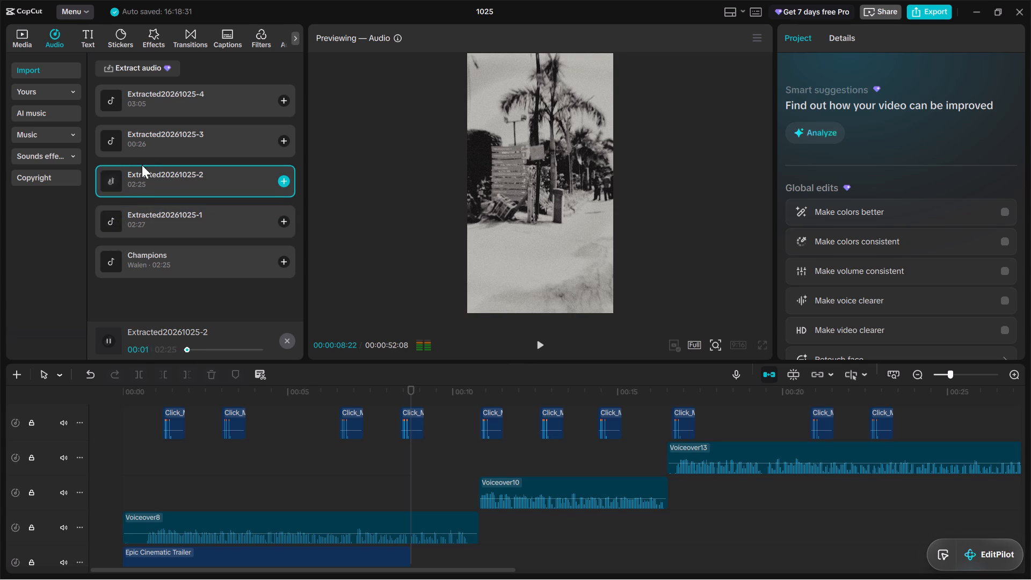
pyautogui.click(142, 143)
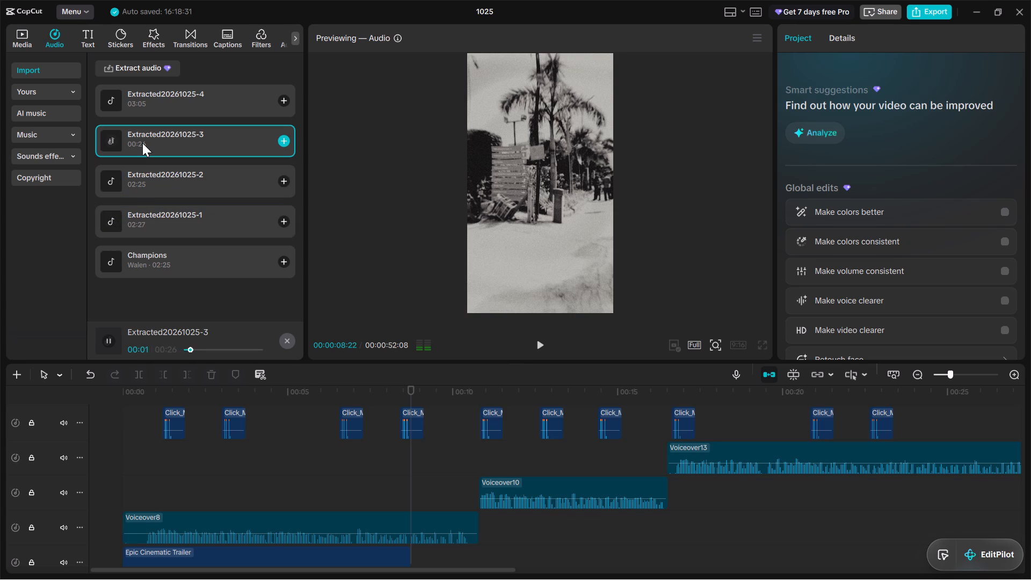
pyautogui.click(133, 190)
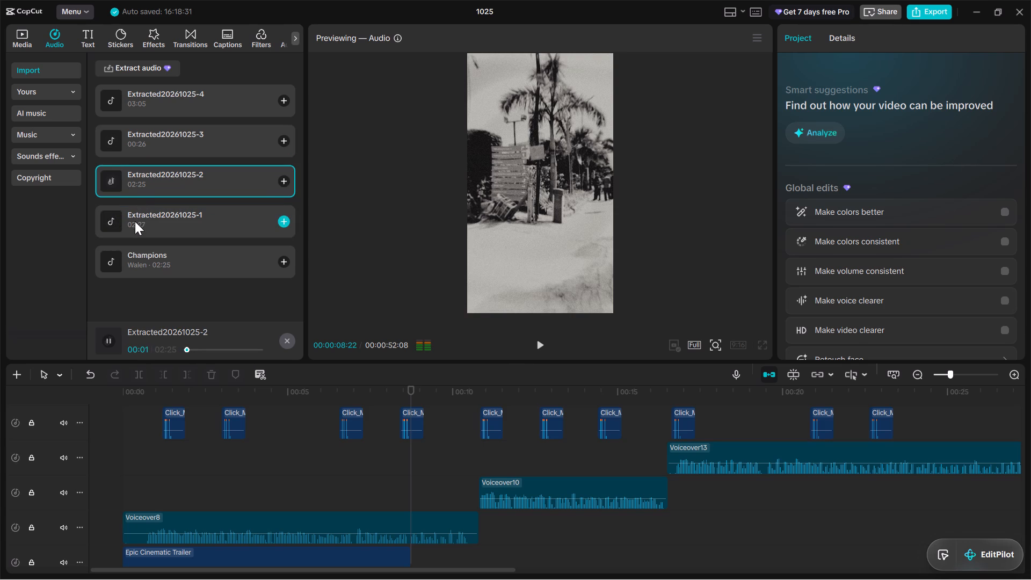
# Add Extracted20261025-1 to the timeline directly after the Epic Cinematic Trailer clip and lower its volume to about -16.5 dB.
pyautogui.click(135, 221)
pyautogui.click(284, 221)
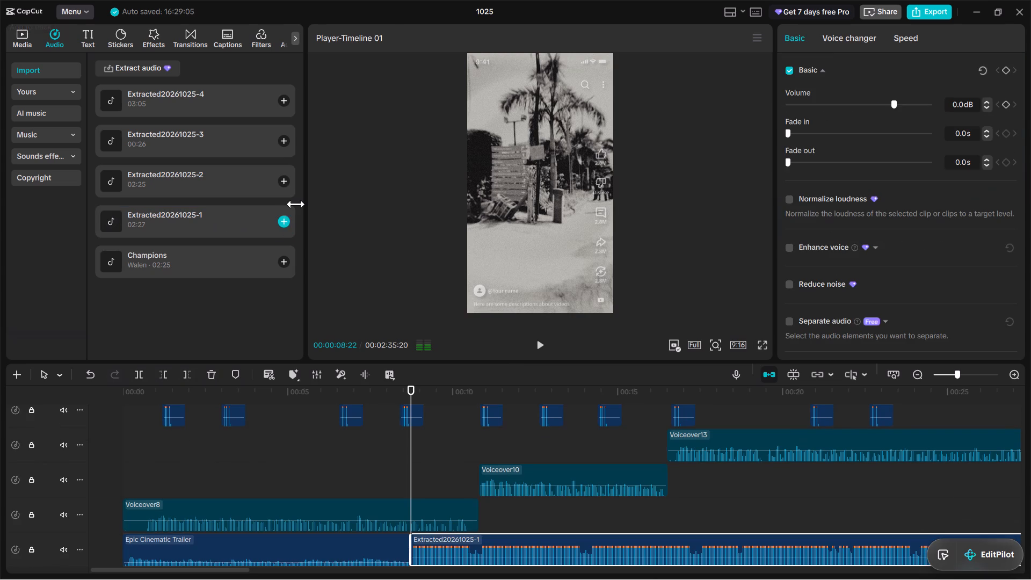
pyautogui.moveTo(894, 107); pyautogui.dragTo(869, 124)
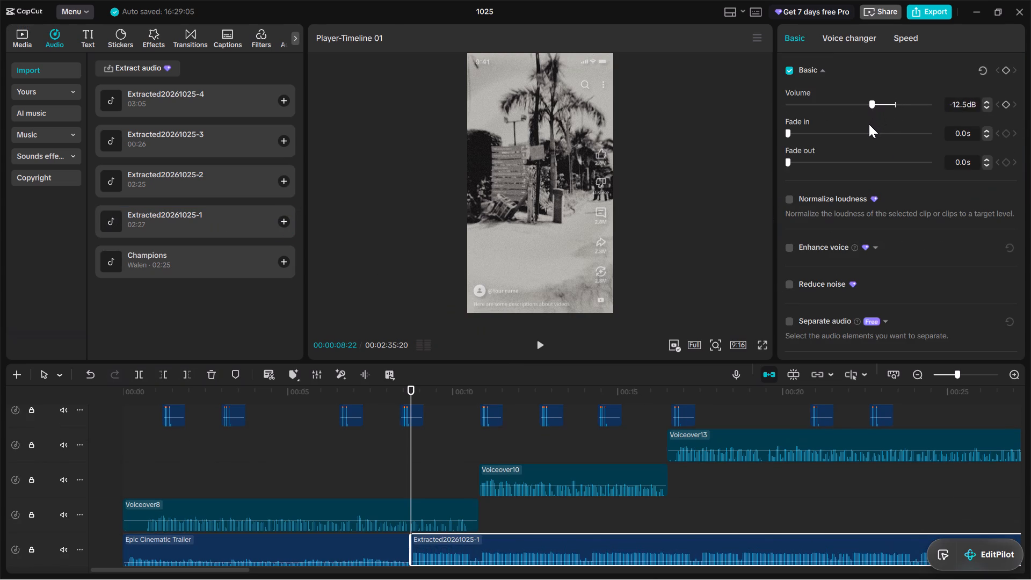
pyautogui.moveTo(869, 124); pyautogui.dragTo(862, 134)
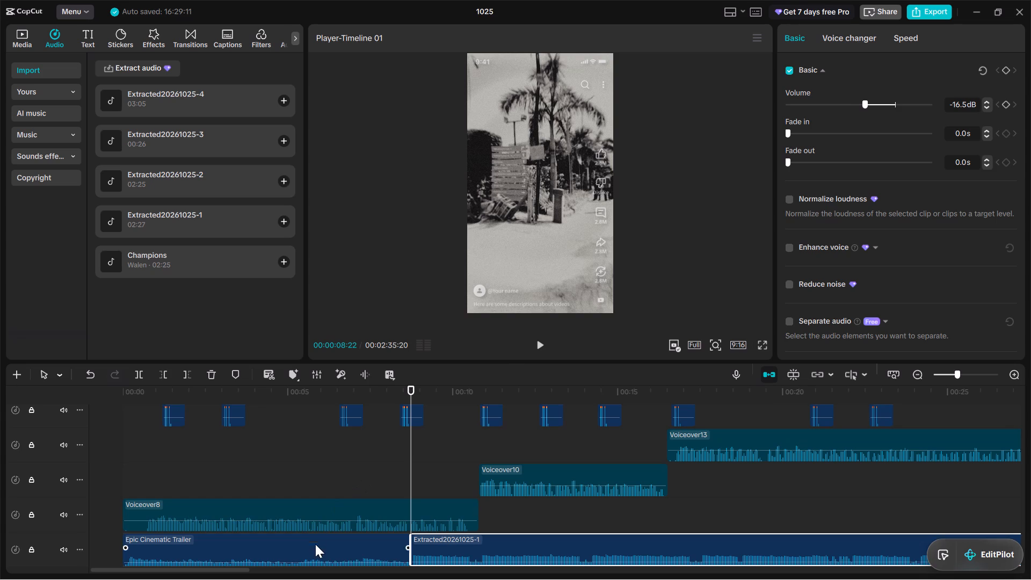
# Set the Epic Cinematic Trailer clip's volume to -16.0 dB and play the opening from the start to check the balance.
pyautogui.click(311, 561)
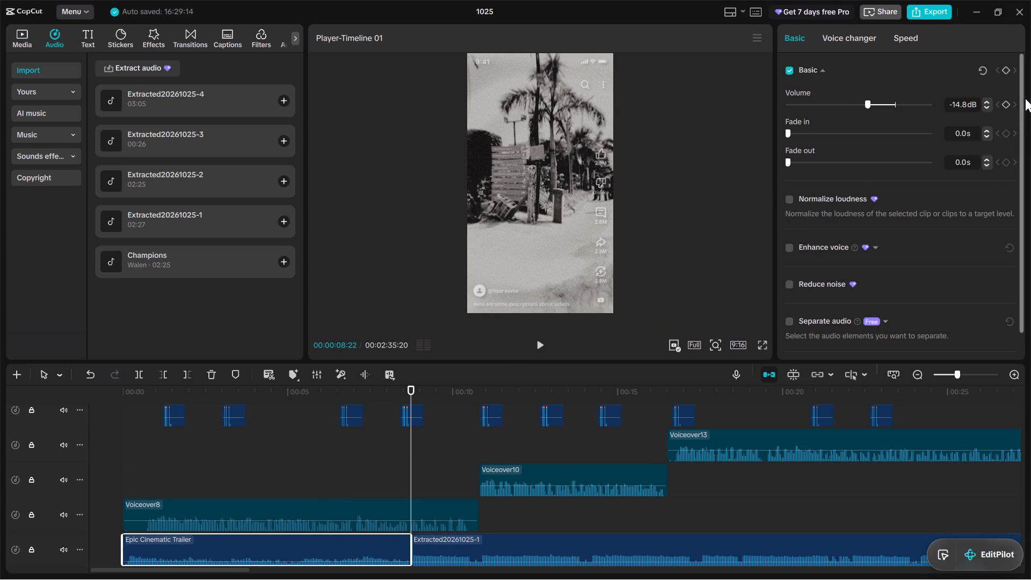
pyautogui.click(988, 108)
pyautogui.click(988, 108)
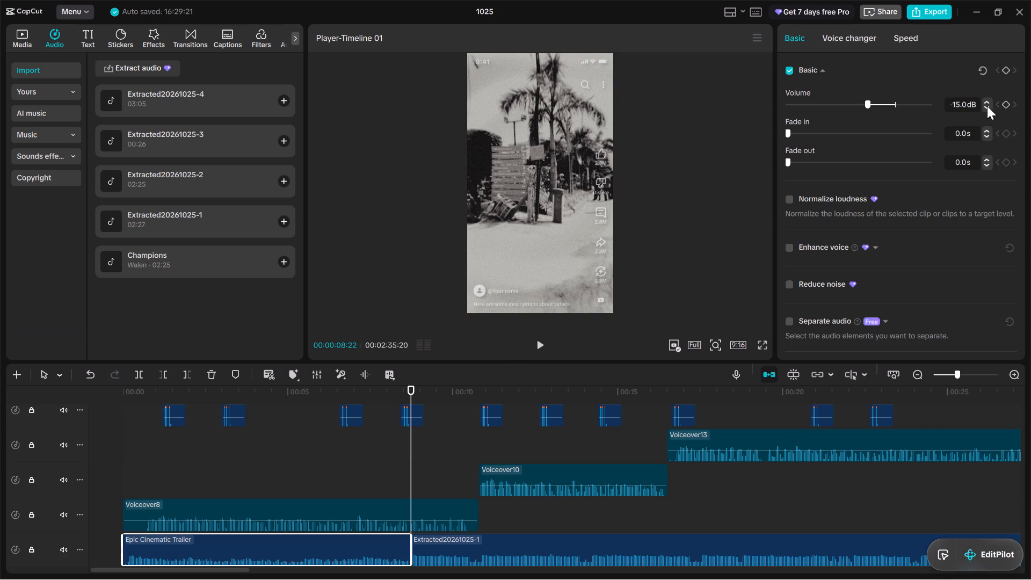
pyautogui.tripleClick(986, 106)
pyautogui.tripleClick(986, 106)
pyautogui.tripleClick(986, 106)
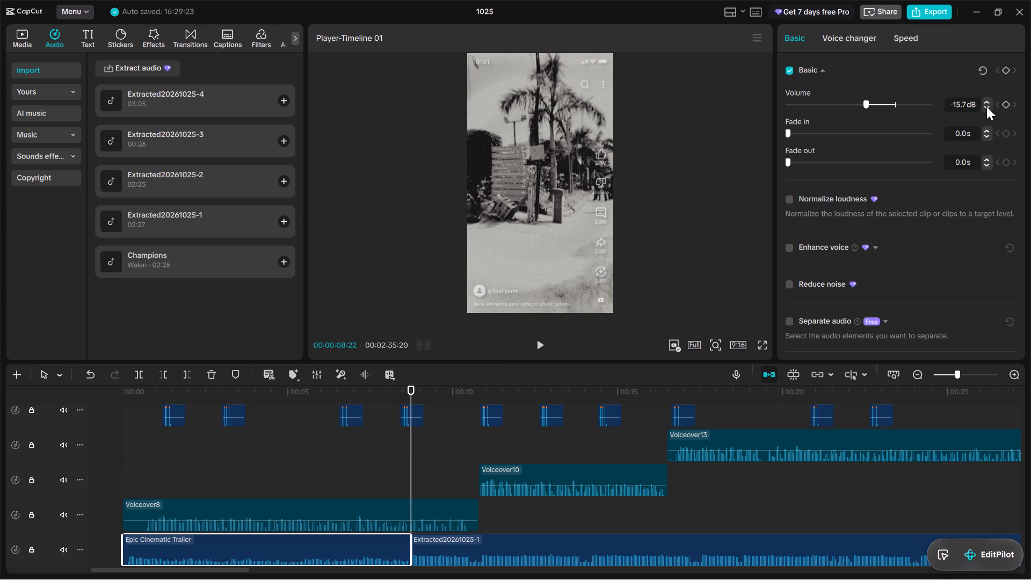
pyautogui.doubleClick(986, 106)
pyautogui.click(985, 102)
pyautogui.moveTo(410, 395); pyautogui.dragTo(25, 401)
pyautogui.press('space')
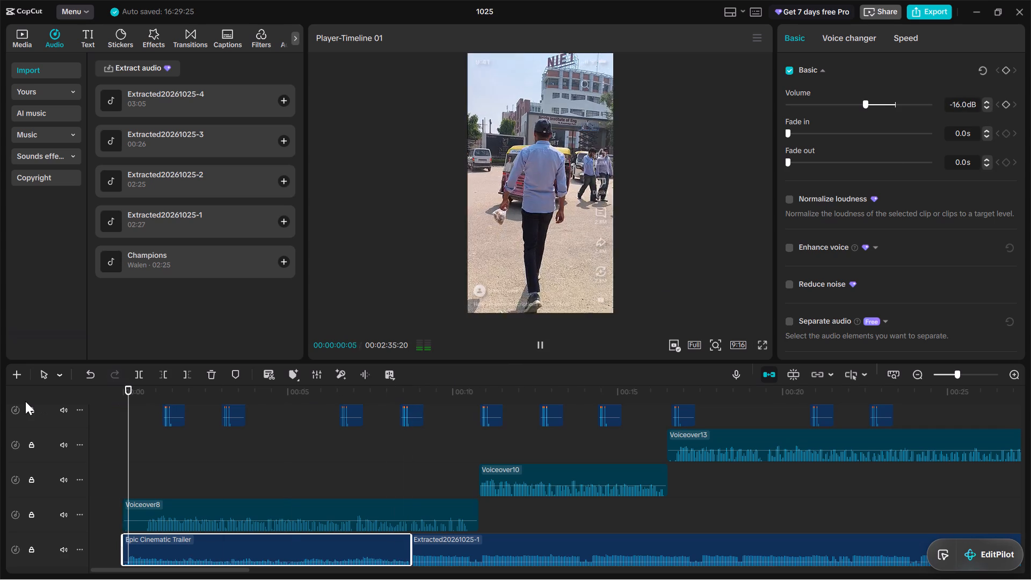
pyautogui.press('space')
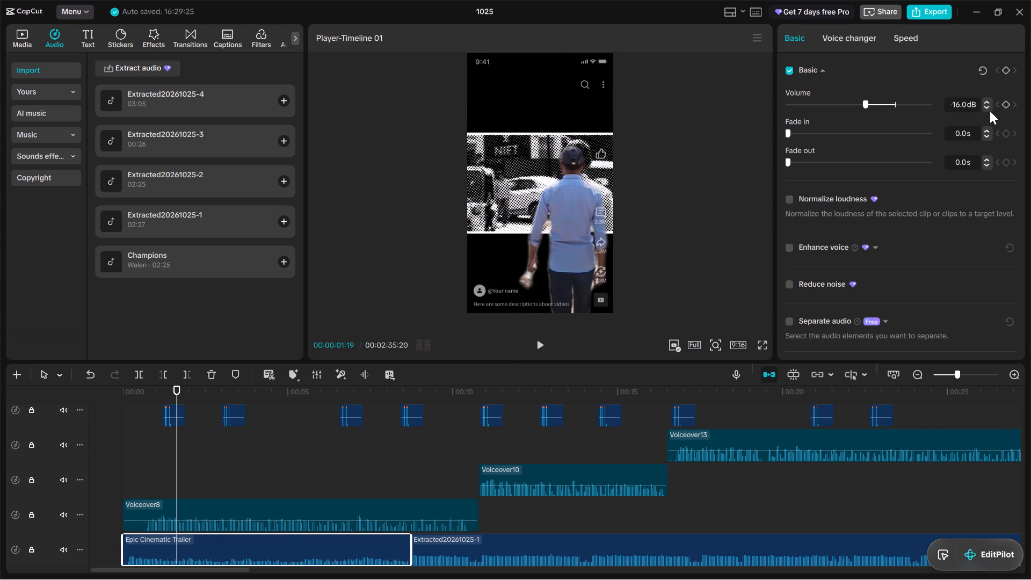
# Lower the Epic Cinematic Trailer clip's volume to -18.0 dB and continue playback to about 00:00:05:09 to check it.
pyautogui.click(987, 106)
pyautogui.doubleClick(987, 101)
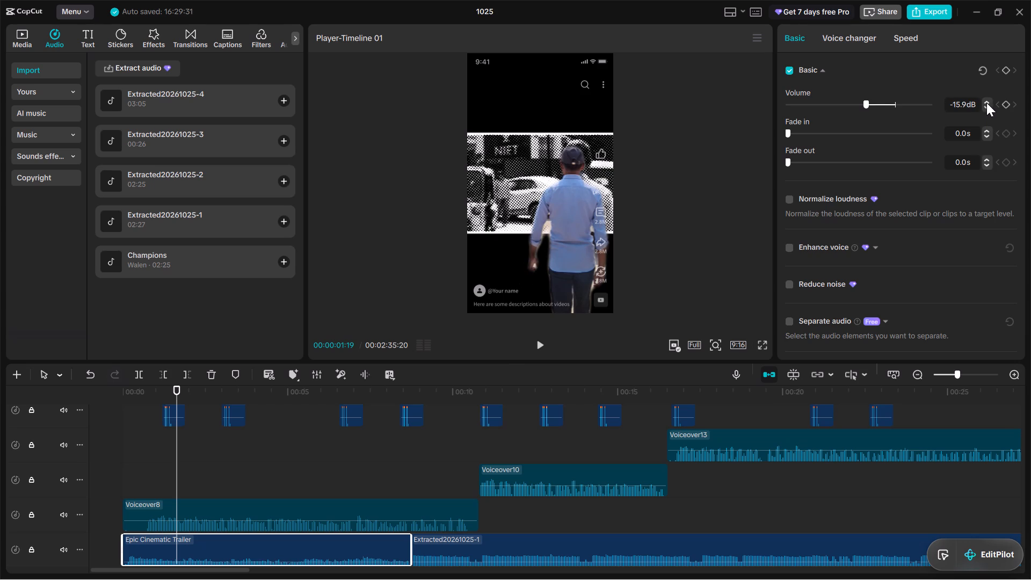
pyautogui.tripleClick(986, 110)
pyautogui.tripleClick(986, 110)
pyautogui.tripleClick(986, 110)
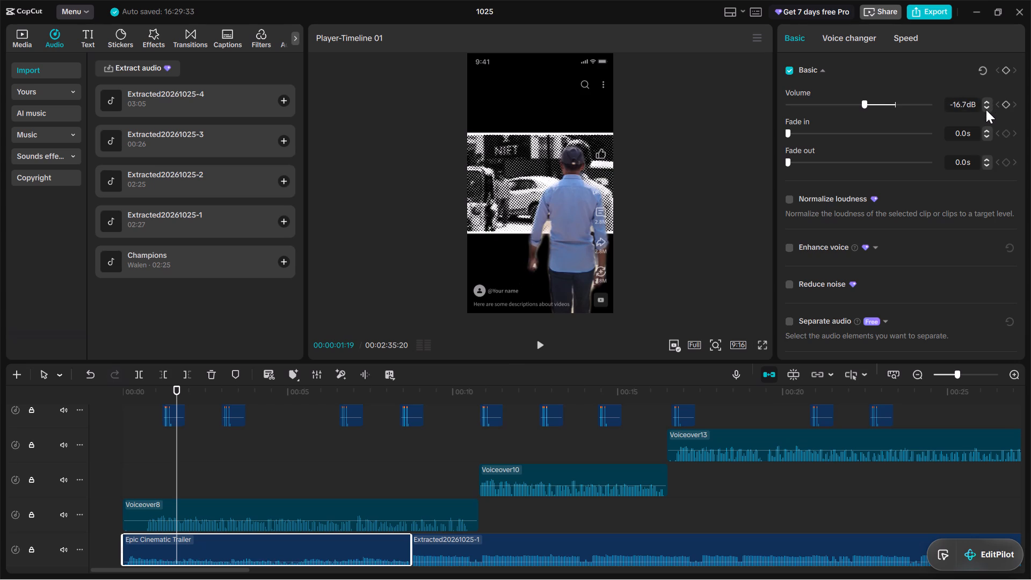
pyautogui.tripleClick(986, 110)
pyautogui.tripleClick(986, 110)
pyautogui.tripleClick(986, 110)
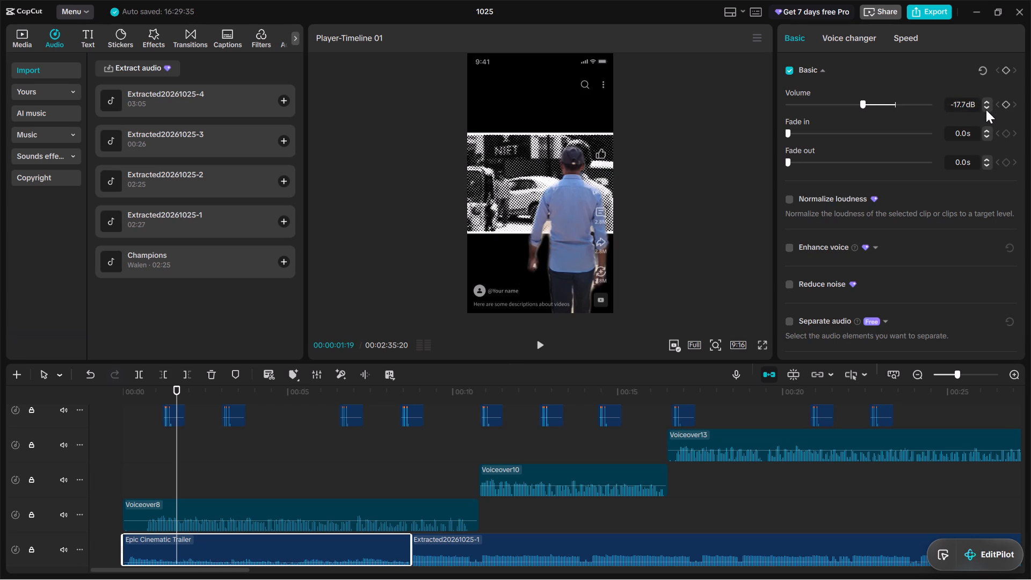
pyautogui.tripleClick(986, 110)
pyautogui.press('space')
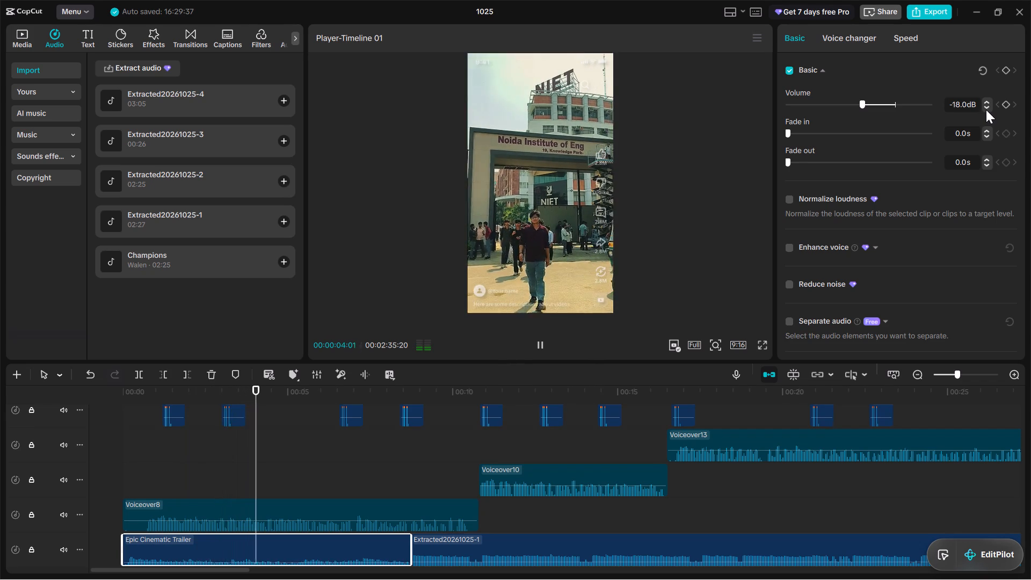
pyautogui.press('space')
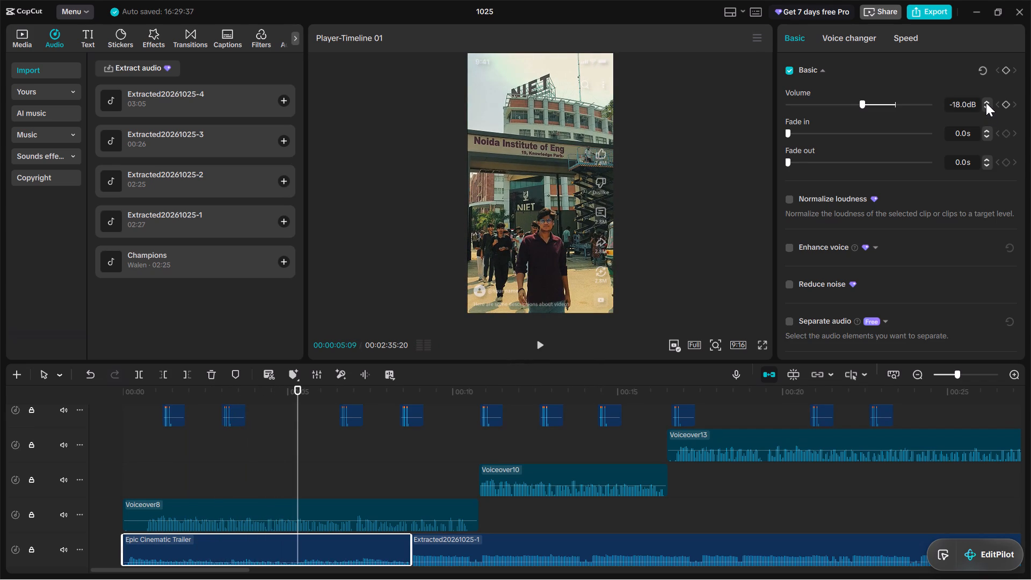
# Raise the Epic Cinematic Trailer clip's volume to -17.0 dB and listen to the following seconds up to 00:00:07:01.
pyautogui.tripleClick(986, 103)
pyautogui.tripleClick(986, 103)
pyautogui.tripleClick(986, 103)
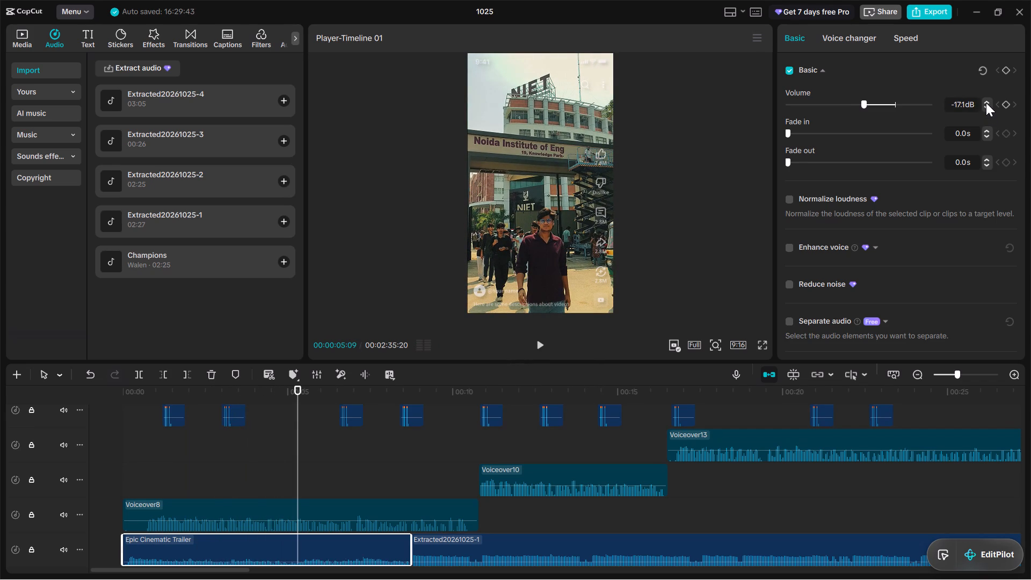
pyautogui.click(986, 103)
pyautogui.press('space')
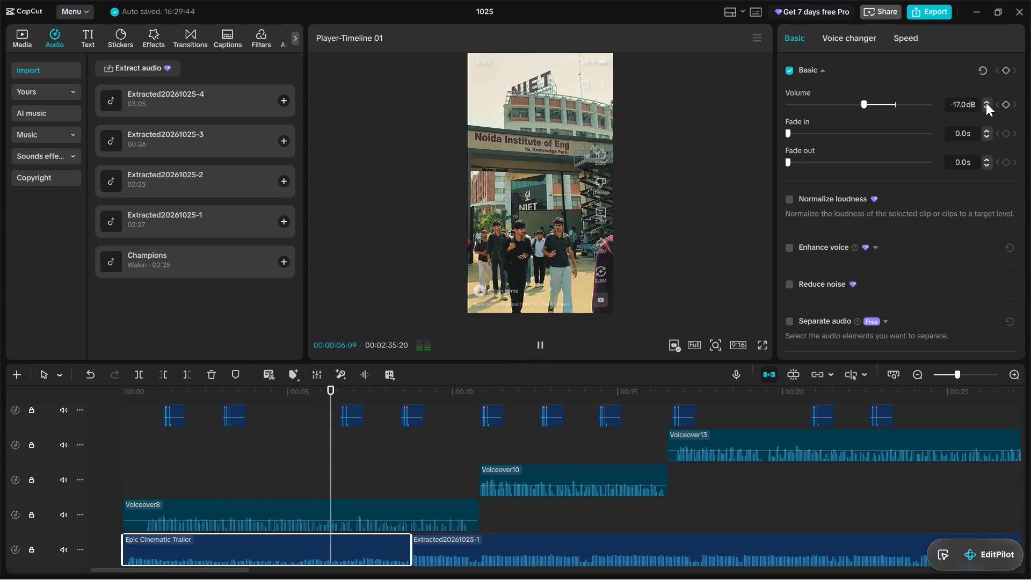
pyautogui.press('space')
# Set the Epic Cinematic Trailer clip's volume to -16.0 dB and play the timeline from the start through the music change.
pyautogui.doubleClick(986, 103)
pyautogui.tripleClick(986, 103)
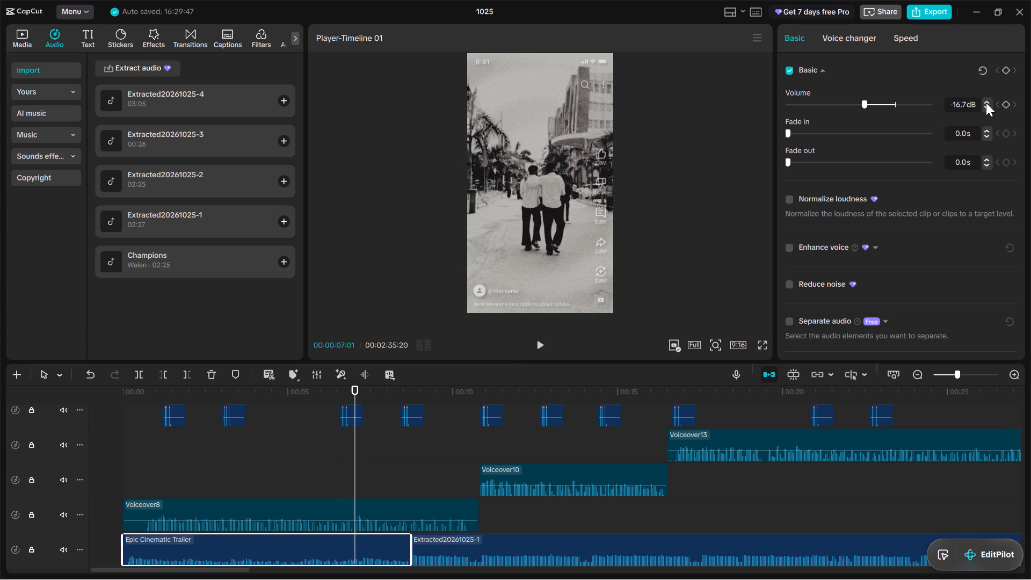
pyautogui.tripleClick(986, 103)
pyautogui.doubleClick(986, 103)
pyautogui.moveTo(354, 387); pyautogui.dragTo(0, 394)
pyautogui.press('space')
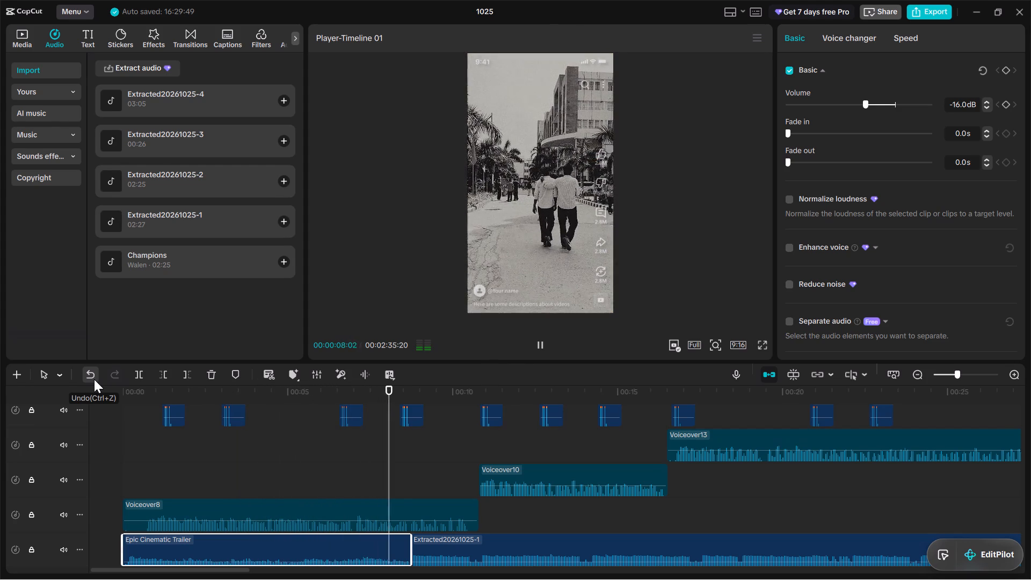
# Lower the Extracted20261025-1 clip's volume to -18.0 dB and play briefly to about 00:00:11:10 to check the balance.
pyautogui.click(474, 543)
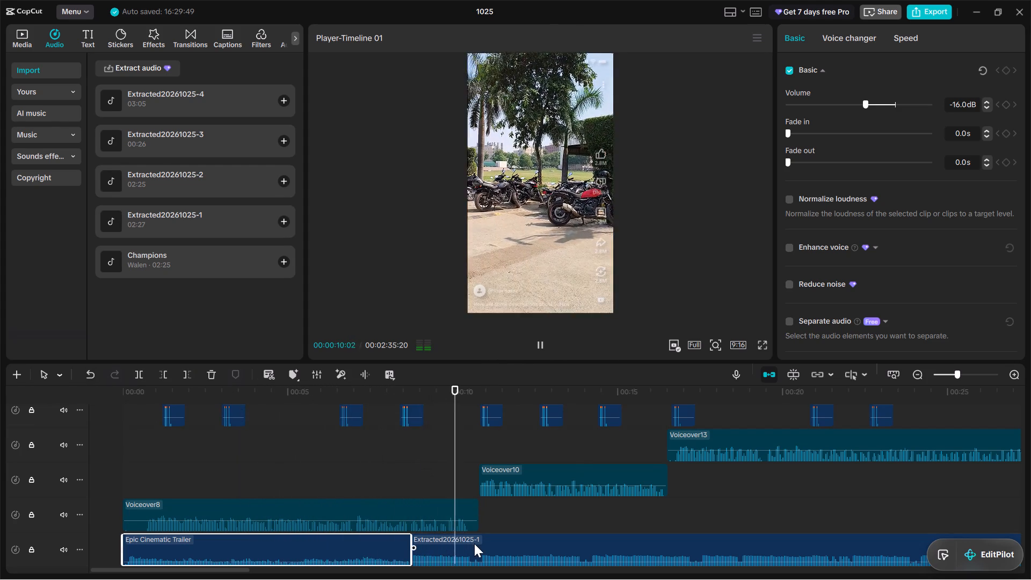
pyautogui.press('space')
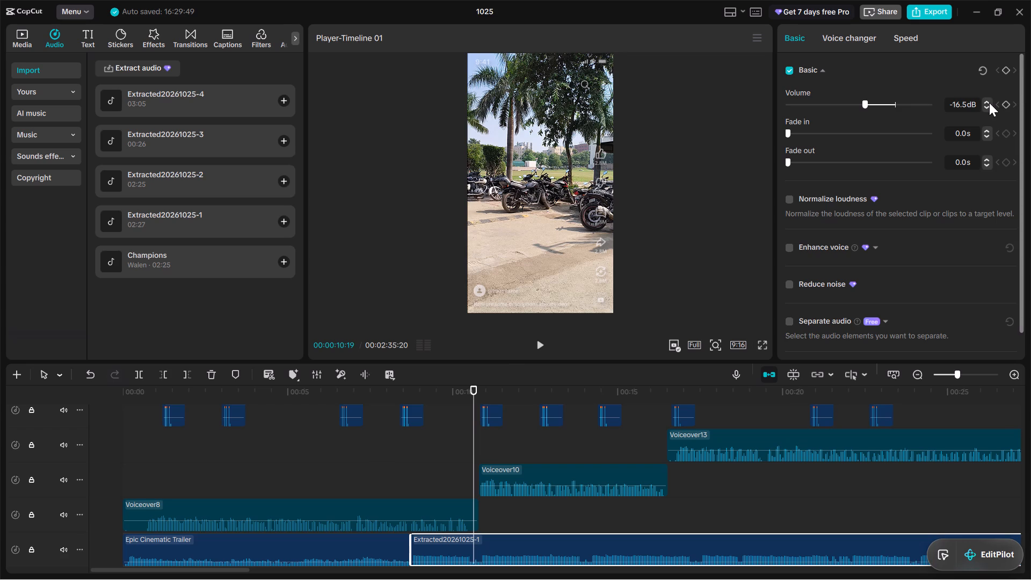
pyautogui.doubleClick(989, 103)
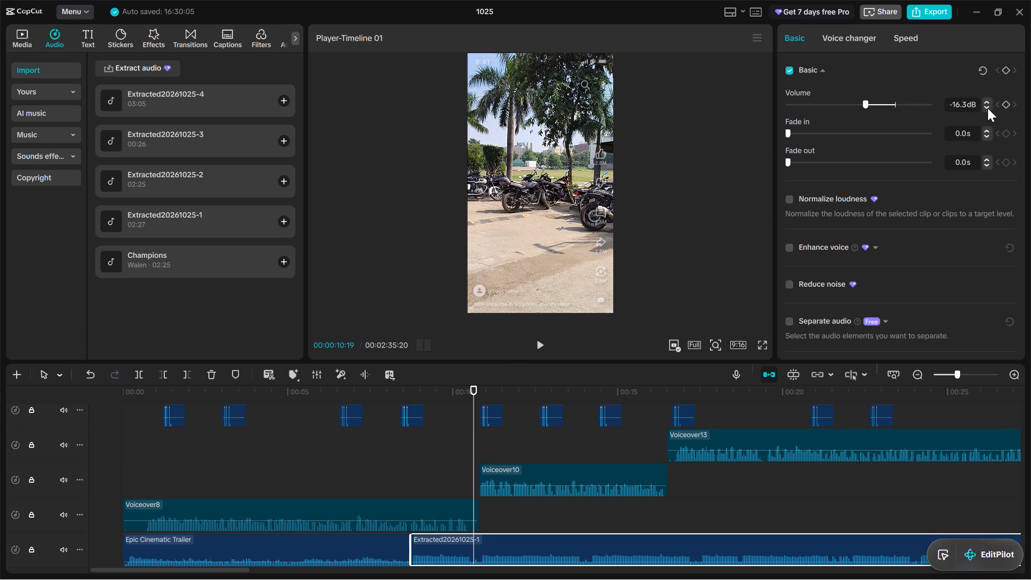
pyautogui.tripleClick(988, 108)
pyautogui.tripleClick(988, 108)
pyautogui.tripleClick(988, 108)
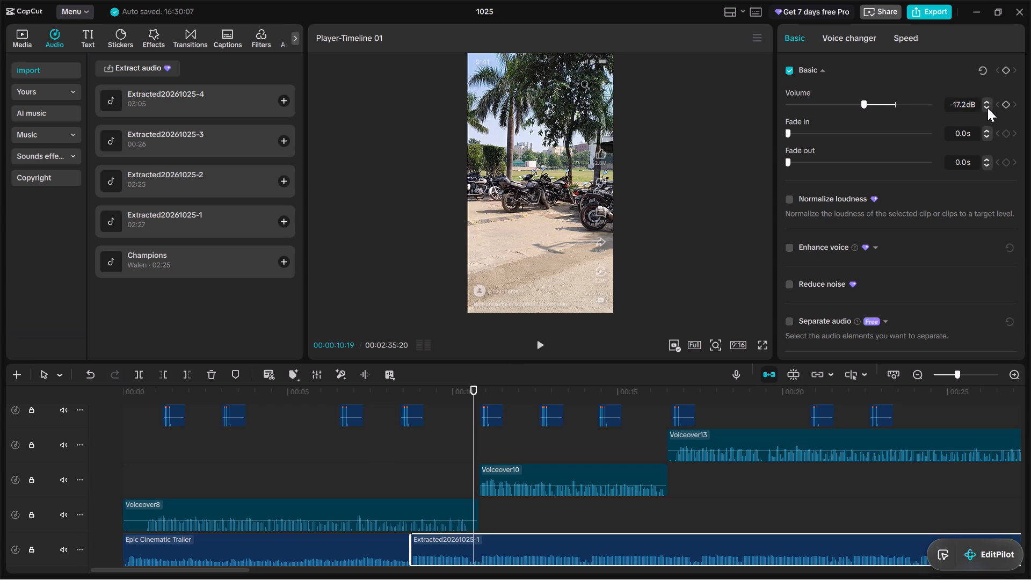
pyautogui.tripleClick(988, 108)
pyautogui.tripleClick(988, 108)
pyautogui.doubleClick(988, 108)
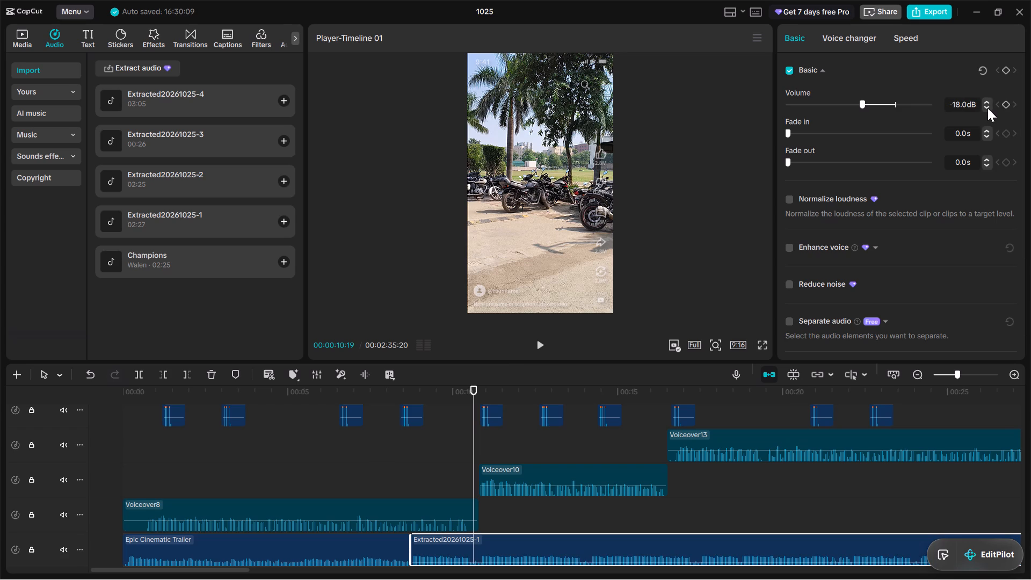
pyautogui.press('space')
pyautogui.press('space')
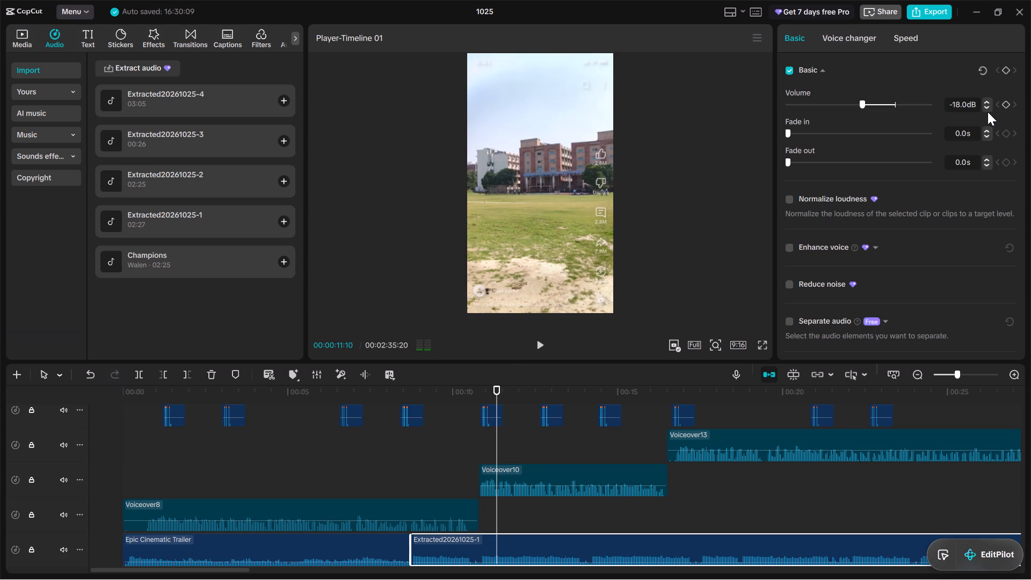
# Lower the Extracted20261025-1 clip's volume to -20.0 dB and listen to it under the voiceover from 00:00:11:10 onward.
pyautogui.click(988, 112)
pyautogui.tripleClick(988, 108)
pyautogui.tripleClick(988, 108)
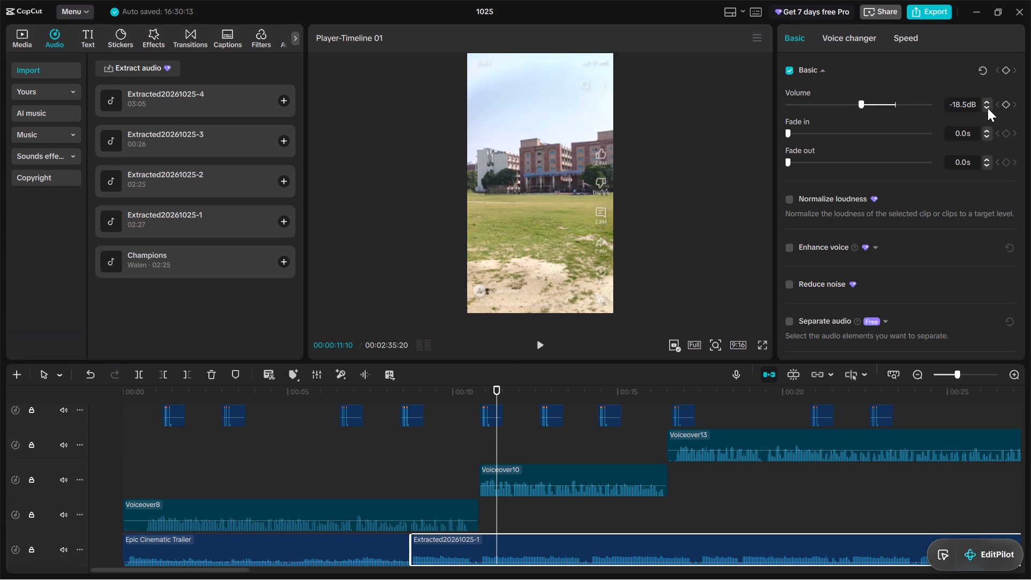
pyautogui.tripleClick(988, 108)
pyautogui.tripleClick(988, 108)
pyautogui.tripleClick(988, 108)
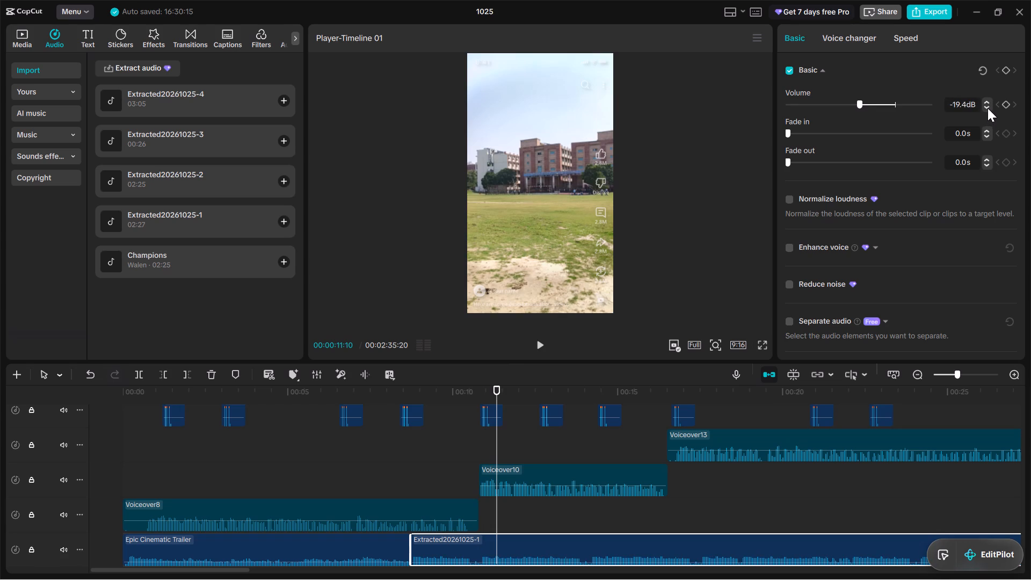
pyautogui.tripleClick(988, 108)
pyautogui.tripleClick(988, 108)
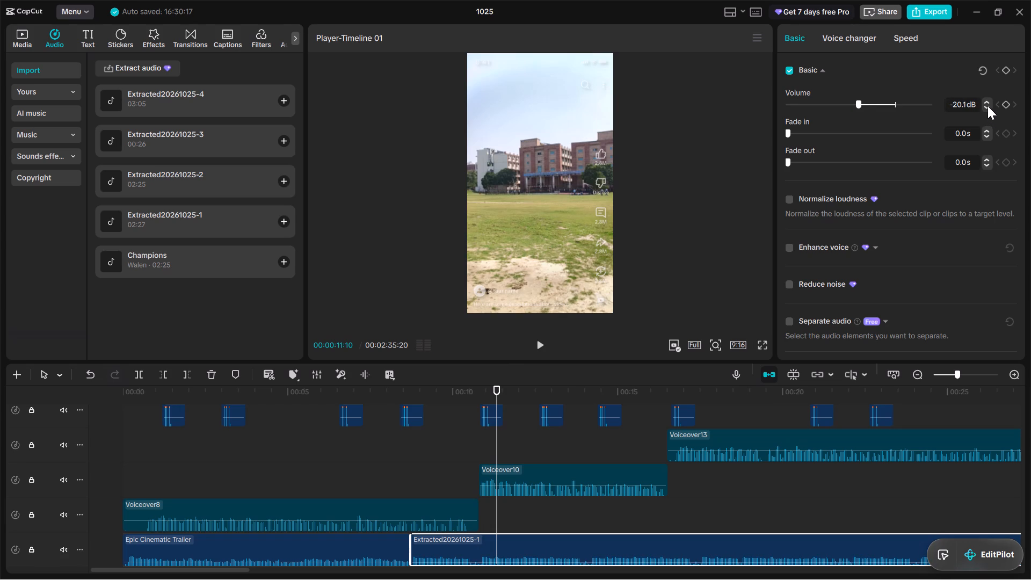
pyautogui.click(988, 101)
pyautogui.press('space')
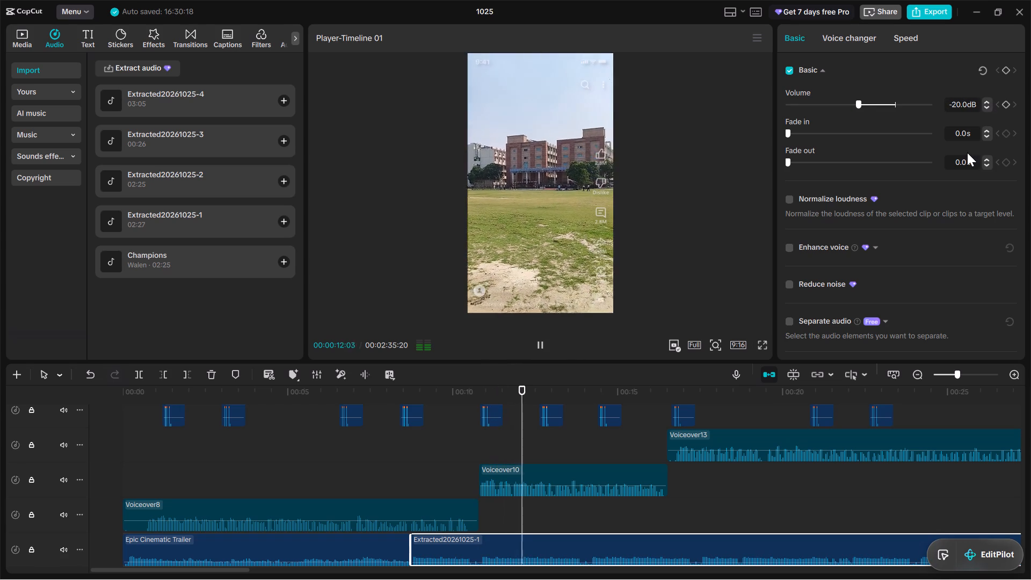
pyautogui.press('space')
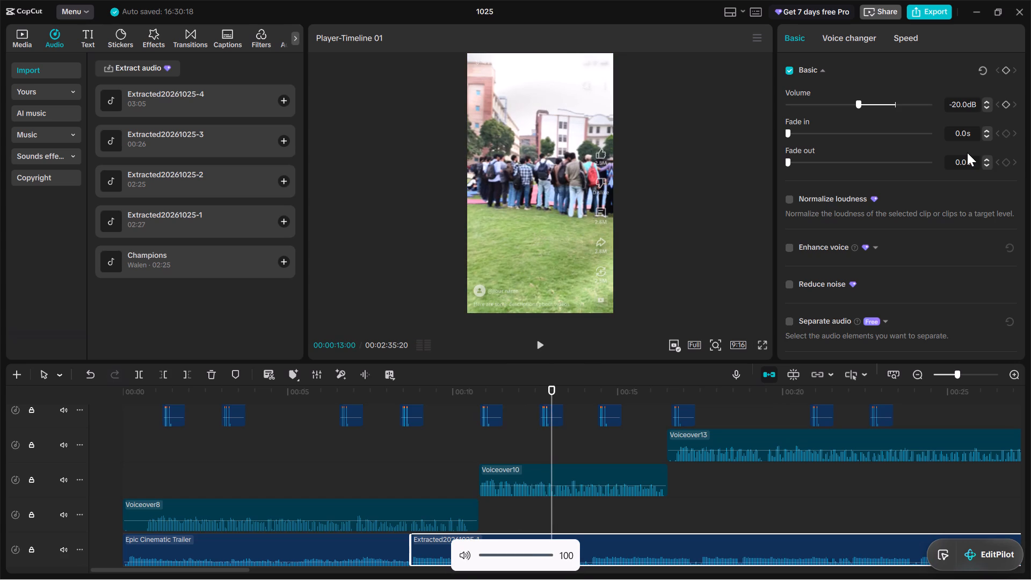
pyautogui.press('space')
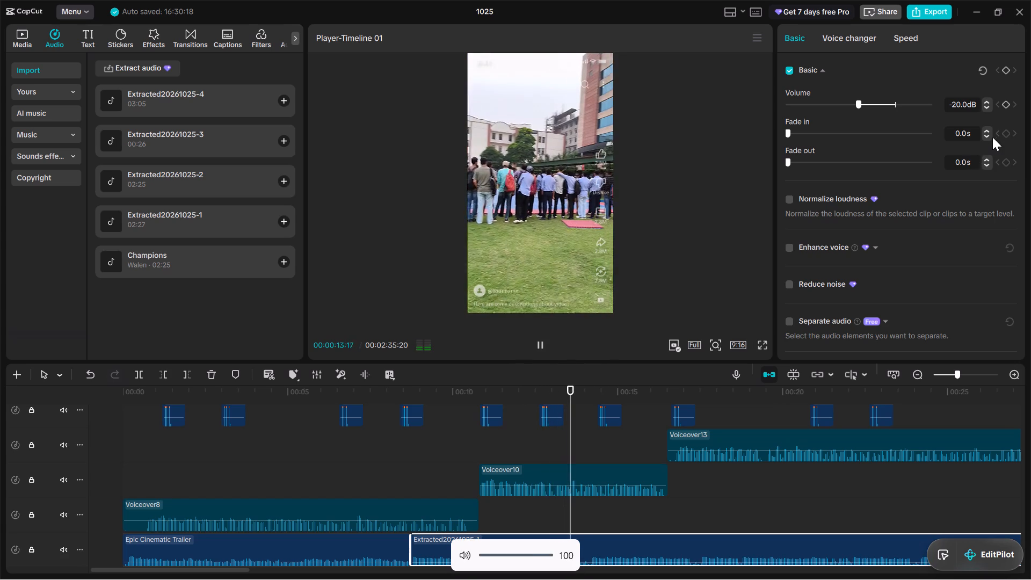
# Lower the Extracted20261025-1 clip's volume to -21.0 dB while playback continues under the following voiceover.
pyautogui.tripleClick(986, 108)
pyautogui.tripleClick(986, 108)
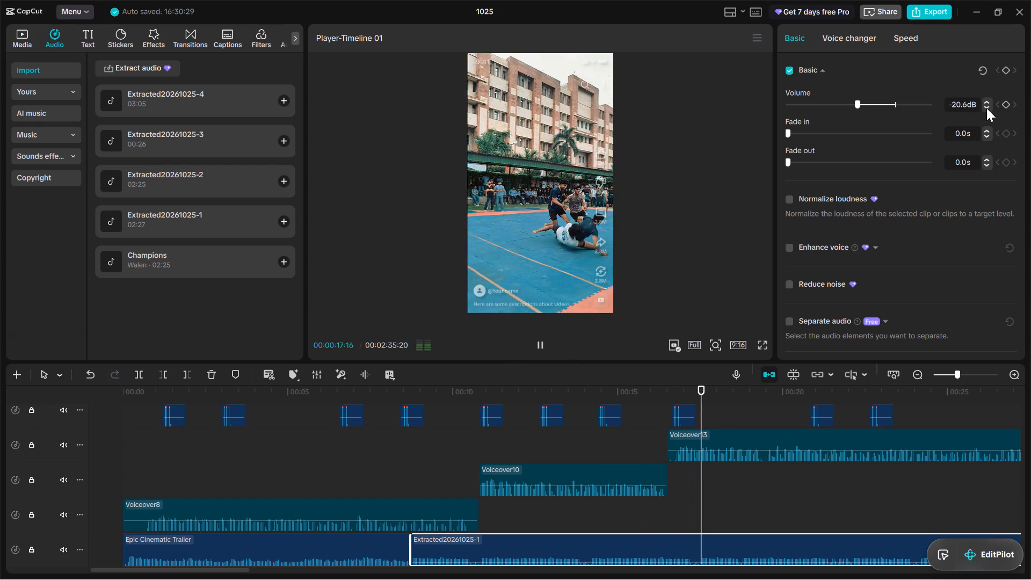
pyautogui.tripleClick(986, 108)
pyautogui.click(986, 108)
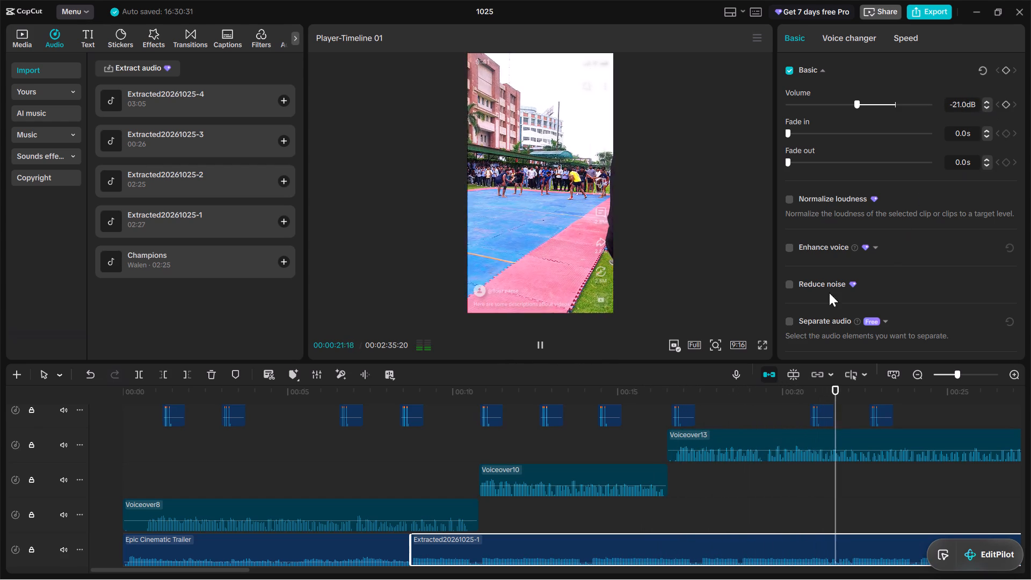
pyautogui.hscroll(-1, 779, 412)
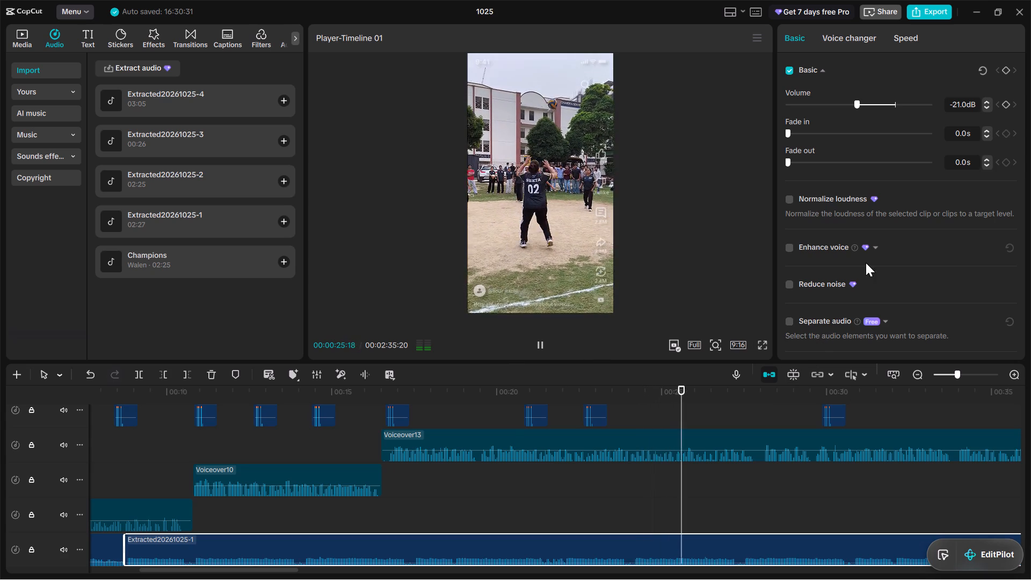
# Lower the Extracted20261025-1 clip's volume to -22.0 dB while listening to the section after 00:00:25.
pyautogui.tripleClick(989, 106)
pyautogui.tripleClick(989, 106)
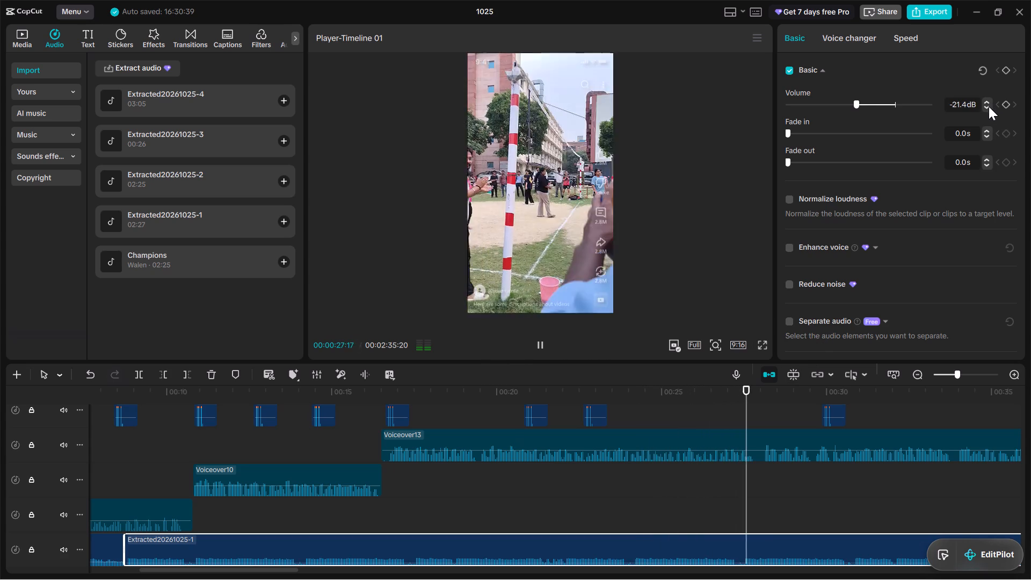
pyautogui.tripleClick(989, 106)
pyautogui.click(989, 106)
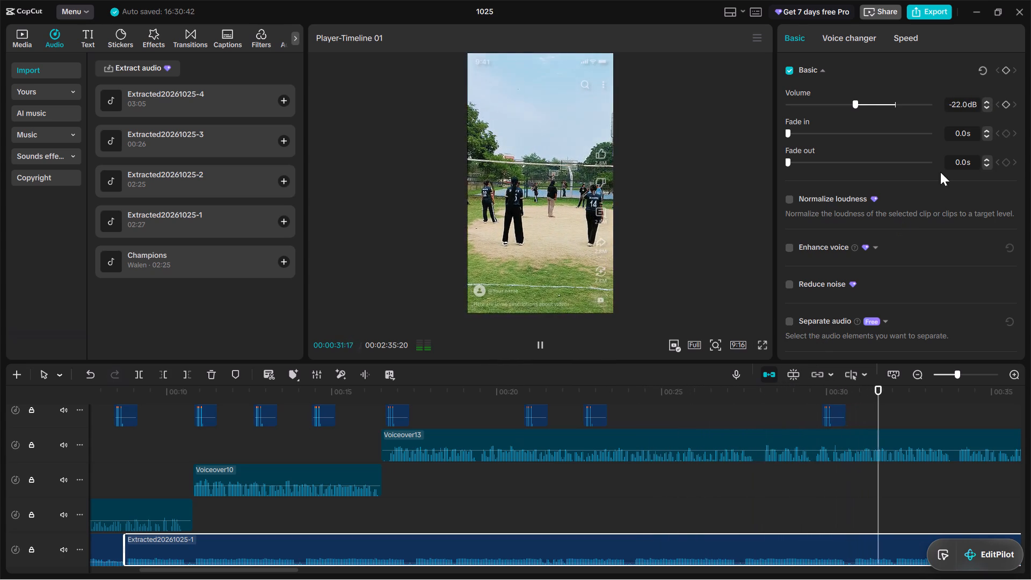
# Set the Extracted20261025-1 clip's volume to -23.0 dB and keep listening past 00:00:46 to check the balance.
pyautogui.tripleClick(988, 112)
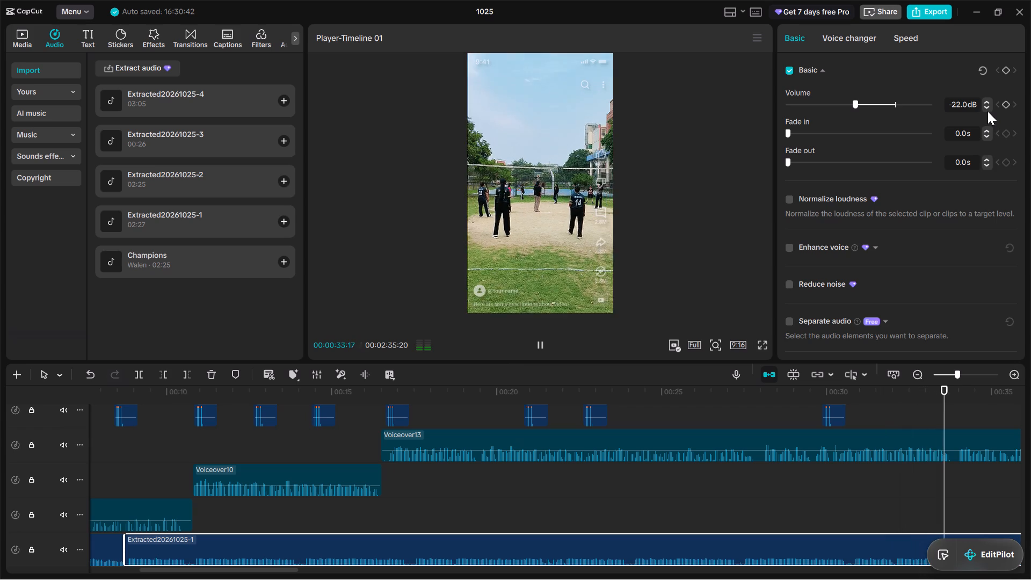
pyautogui.tripleClick(987, 108)
pyautogui.tripleClick(987, 108)
pyautogui.doubleClick(987, 108)
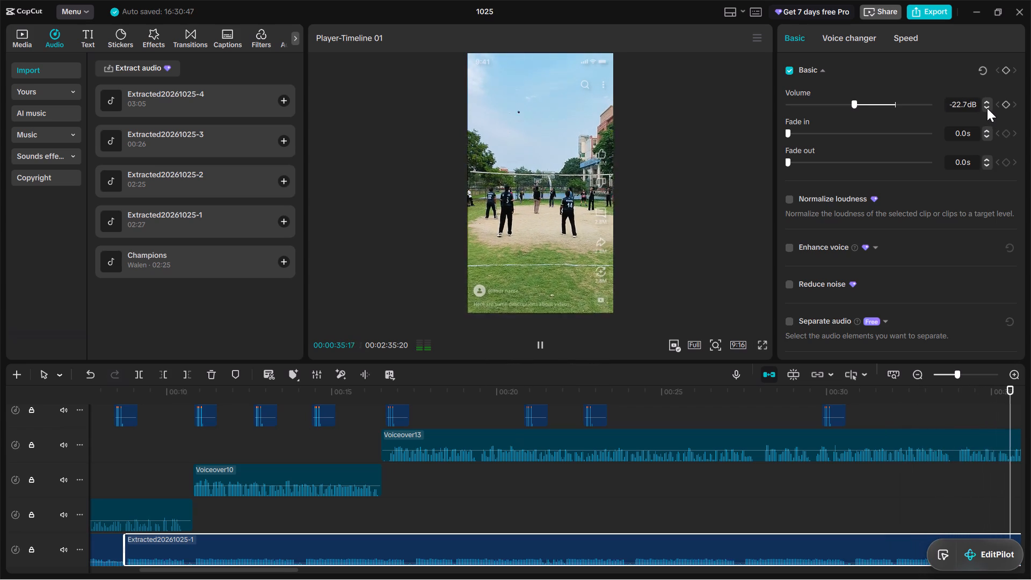
pyautogui.click(987, 108)
pyautogui.click(987, 108)
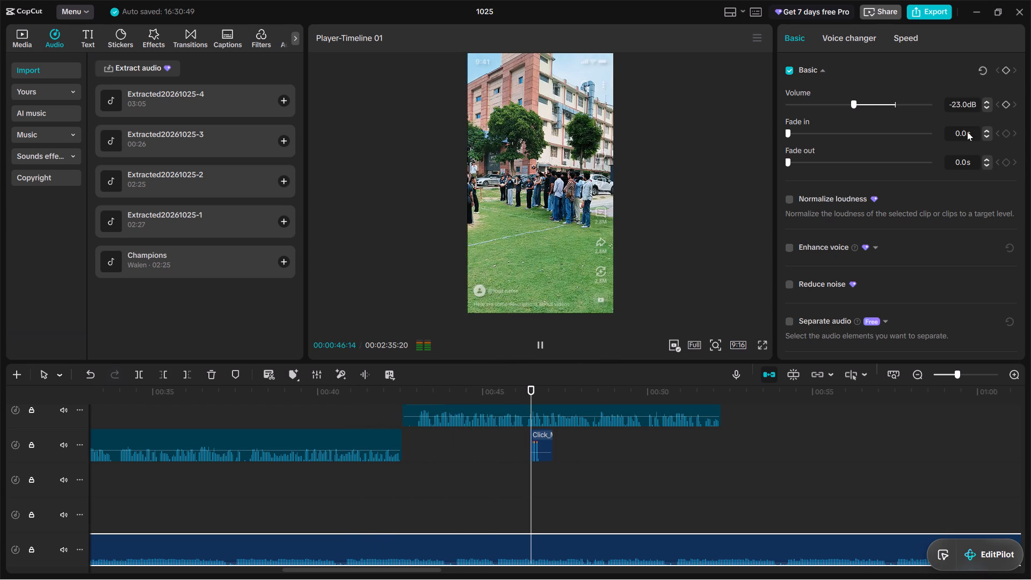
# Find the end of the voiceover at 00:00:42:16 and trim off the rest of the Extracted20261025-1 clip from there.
pyautogui.moveTo(580, 395); pyautogui.dragTo(369, 409)
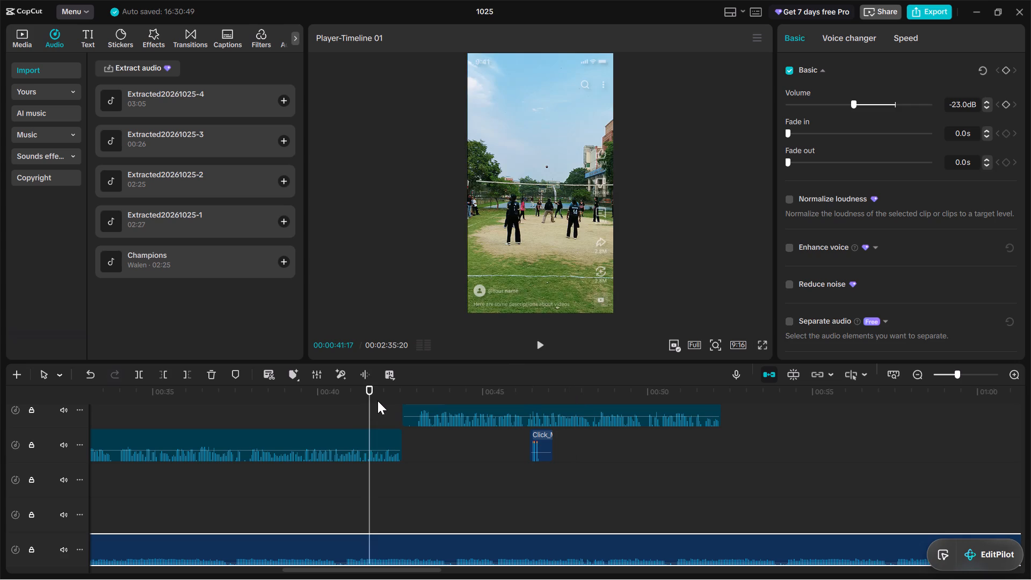
pyautogui.press('space')
pyautogui.press('space')
pyautogui.press('space')
pyautogui.press('space')
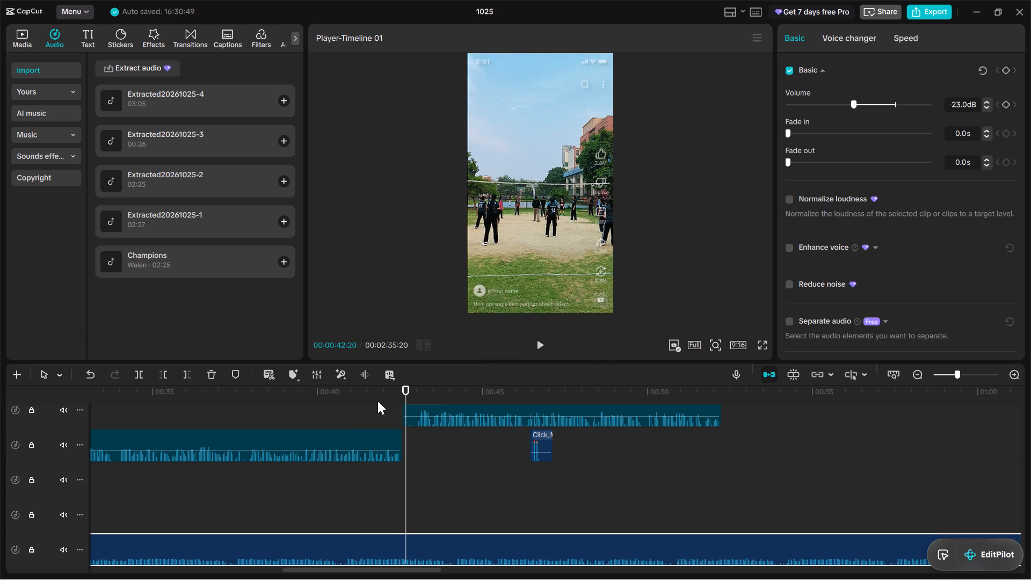
pyautogui.press('Left')
pyautogui.press('Left')
pyautogui.press('Left')
pyautogui.press('Left')
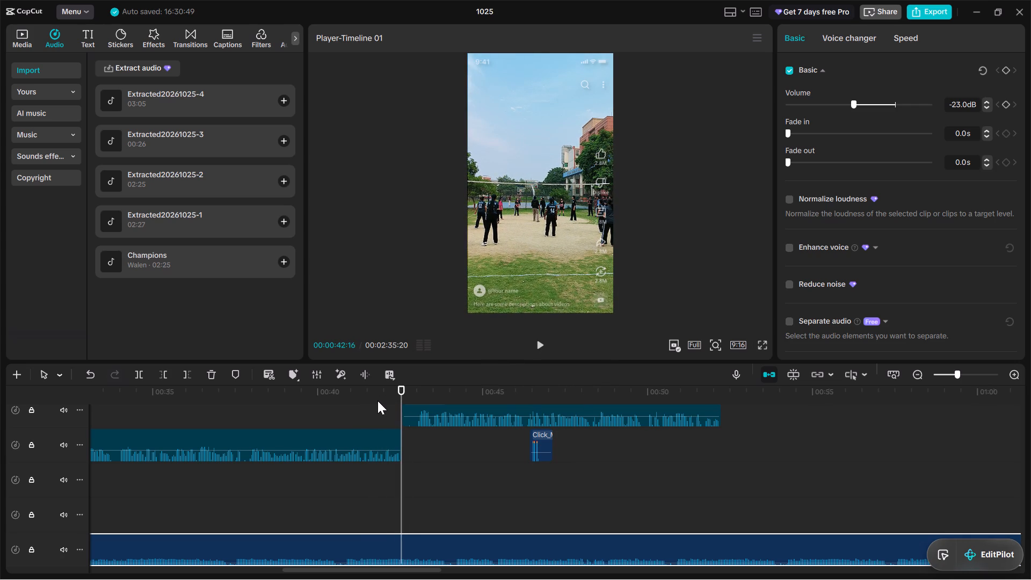
pyautogui.click(383, 434)
pyautogui.click(492, 556)
pyautogui.click(182, 375)
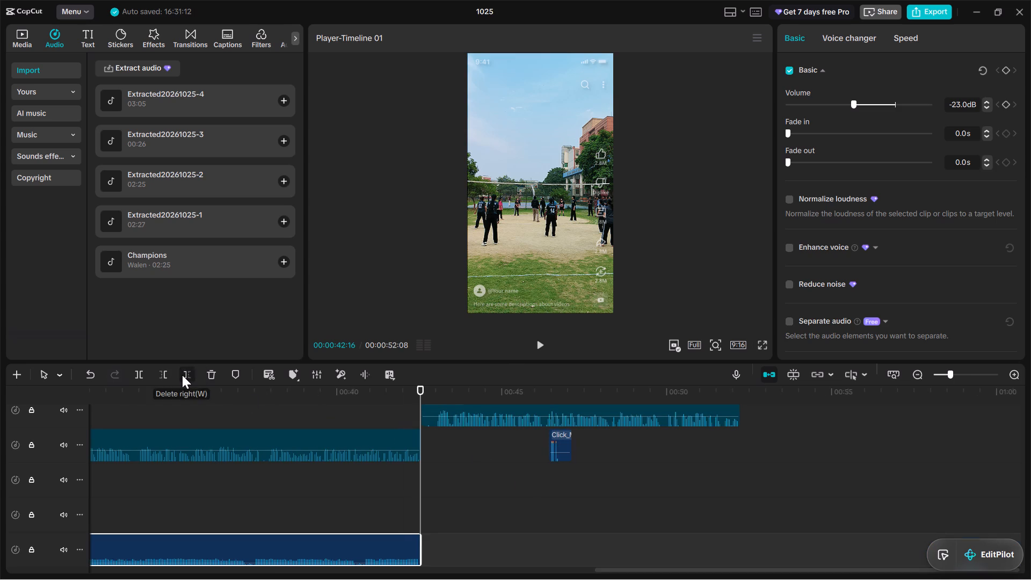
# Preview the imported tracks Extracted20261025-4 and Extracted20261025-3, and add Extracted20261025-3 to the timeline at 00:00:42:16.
pyautogui.click(120, 105)
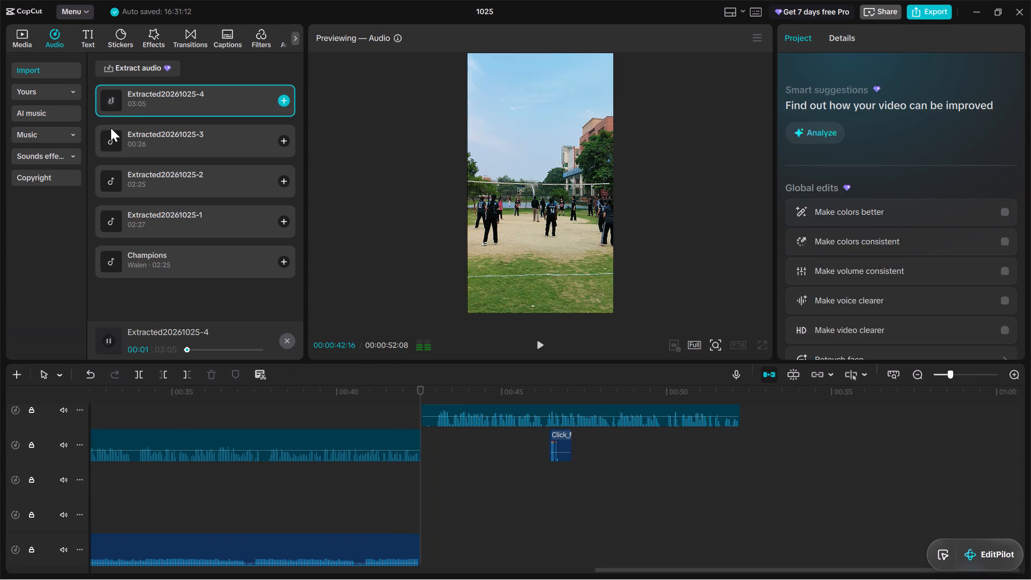
pyautogui.click(114, 144)
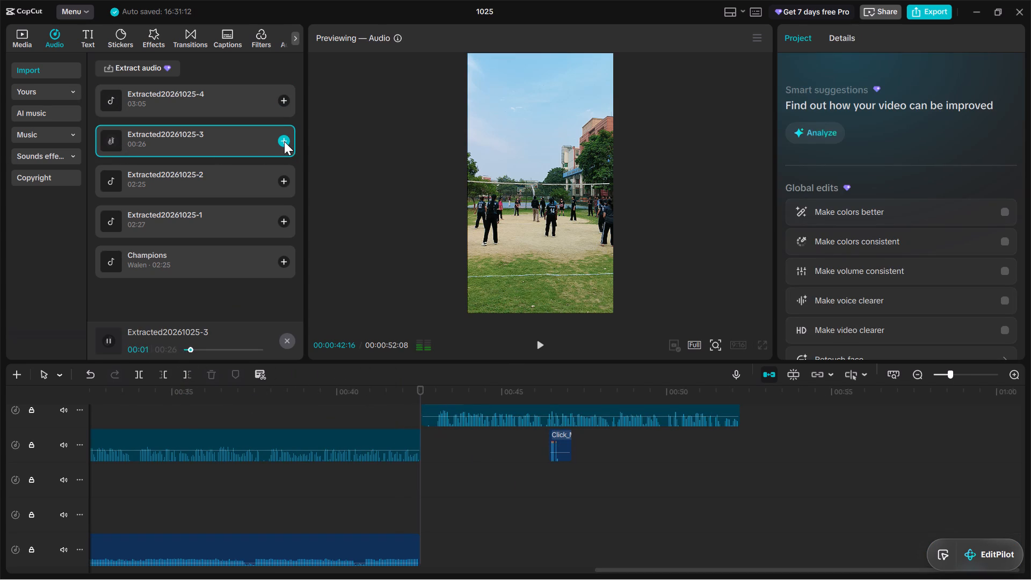
pyautogui.click(284, 141)
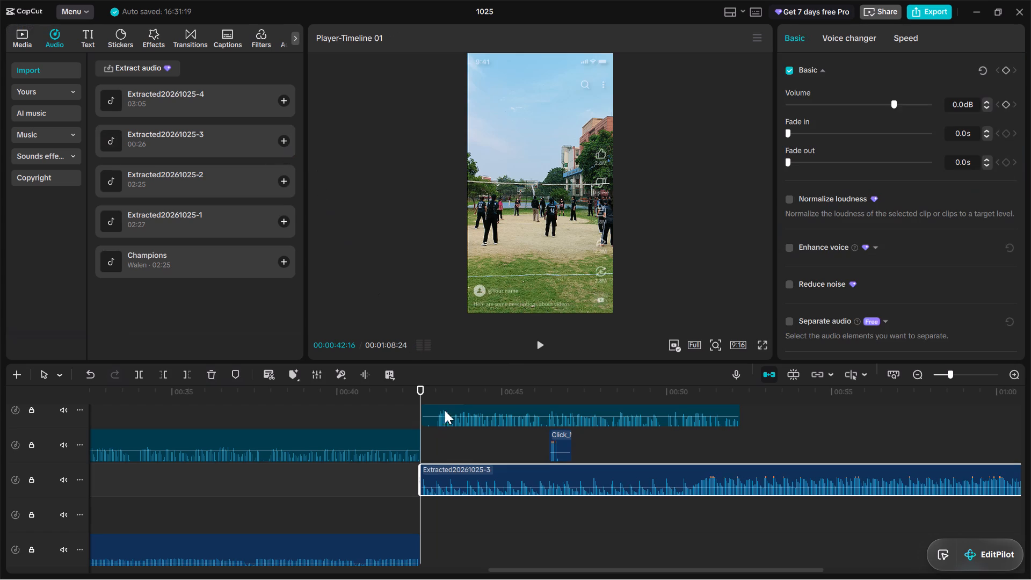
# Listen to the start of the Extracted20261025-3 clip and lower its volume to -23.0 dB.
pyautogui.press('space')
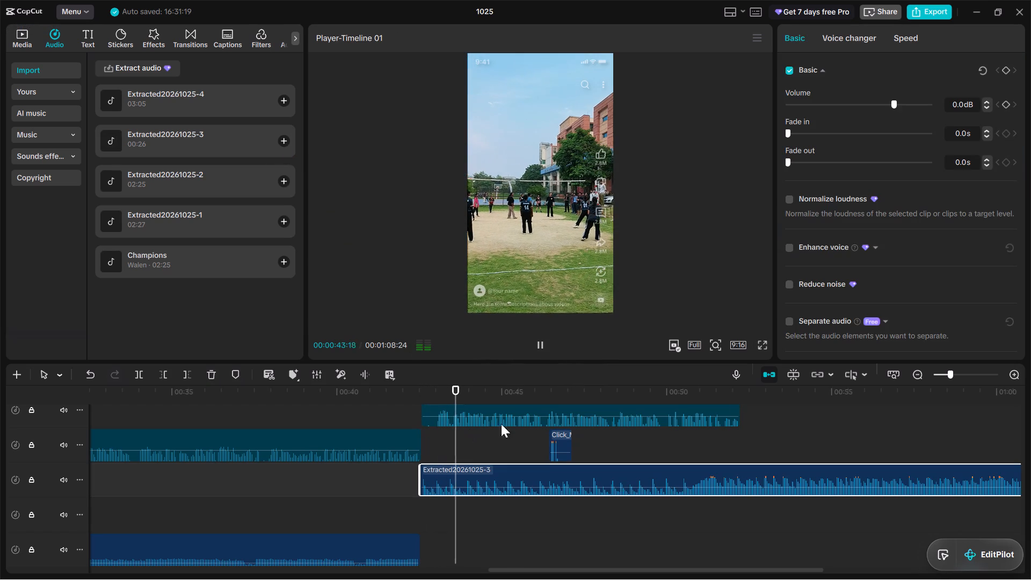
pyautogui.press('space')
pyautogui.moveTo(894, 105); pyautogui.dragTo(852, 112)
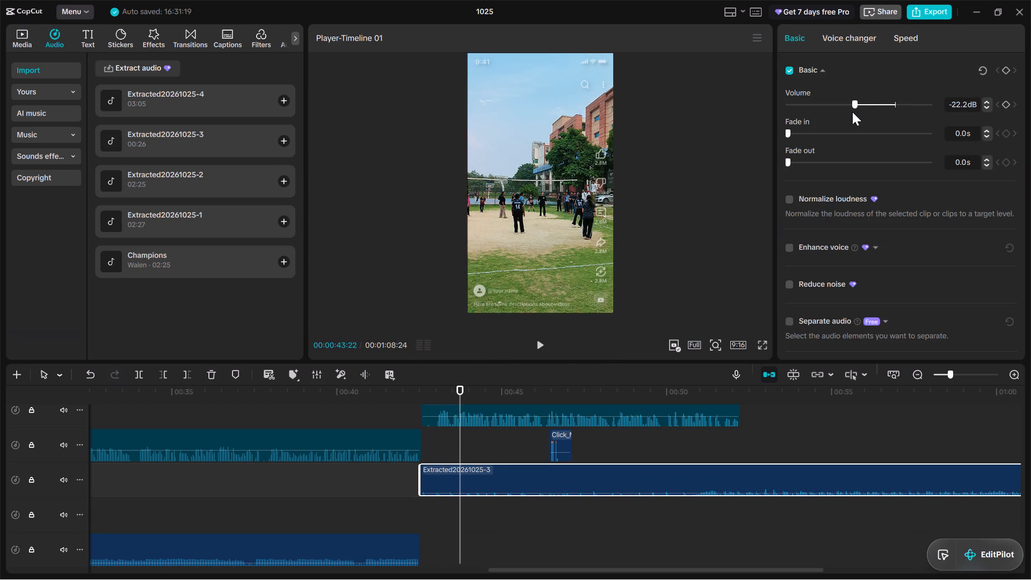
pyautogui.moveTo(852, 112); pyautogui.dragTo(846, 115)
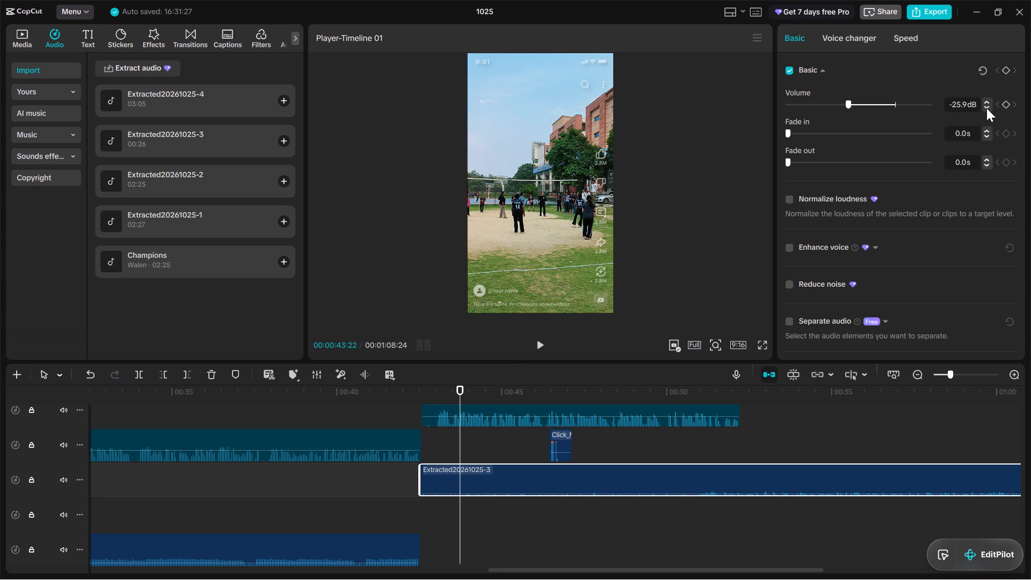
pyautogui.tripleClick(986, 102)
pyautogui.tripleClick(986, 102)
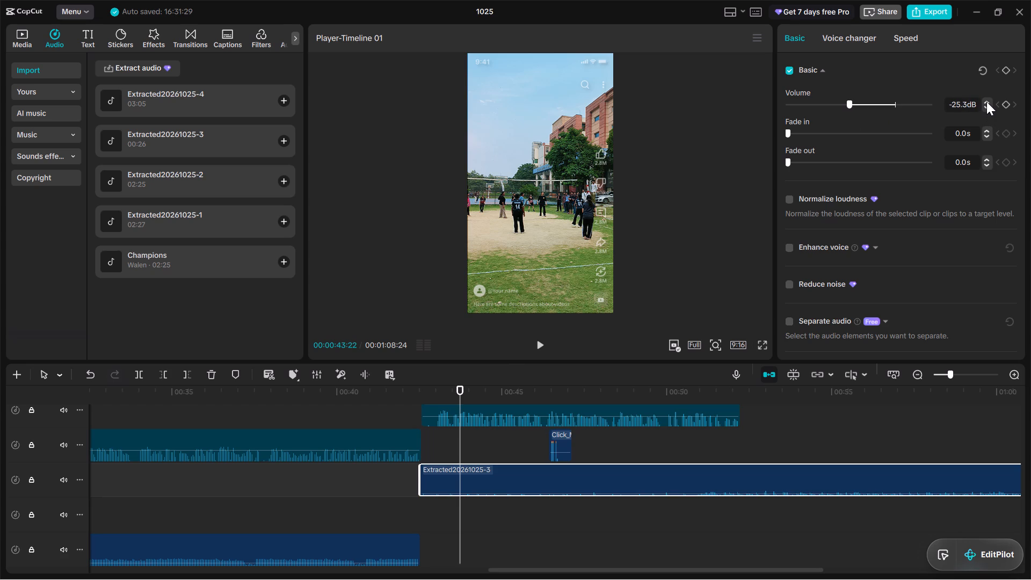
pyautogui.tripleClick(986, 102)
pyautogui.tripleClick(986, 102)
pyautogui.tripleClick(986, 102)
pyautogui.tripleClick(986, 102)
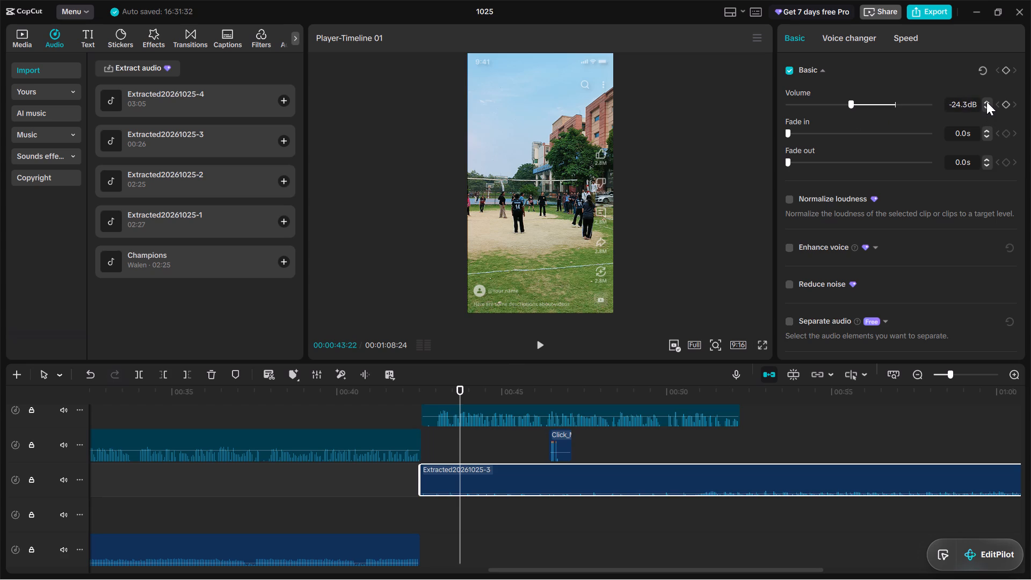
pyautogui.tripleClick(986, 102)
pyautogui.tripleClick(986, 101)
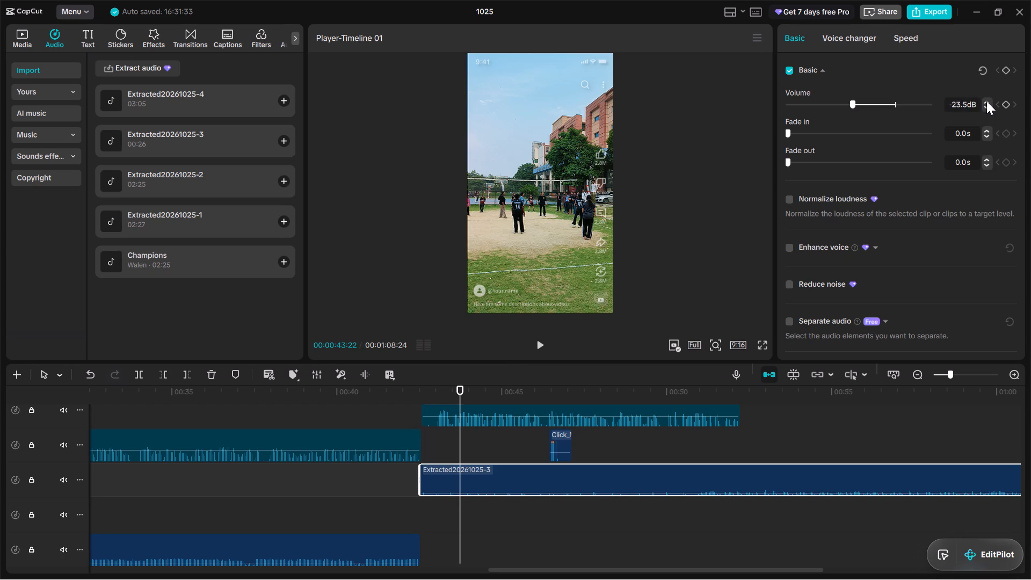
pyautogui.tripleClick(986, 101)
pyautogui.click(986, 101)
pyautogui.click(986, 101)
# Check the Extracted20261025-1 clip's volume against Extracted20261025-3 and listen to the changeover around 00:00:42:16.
pyautogui.click(307, 541)
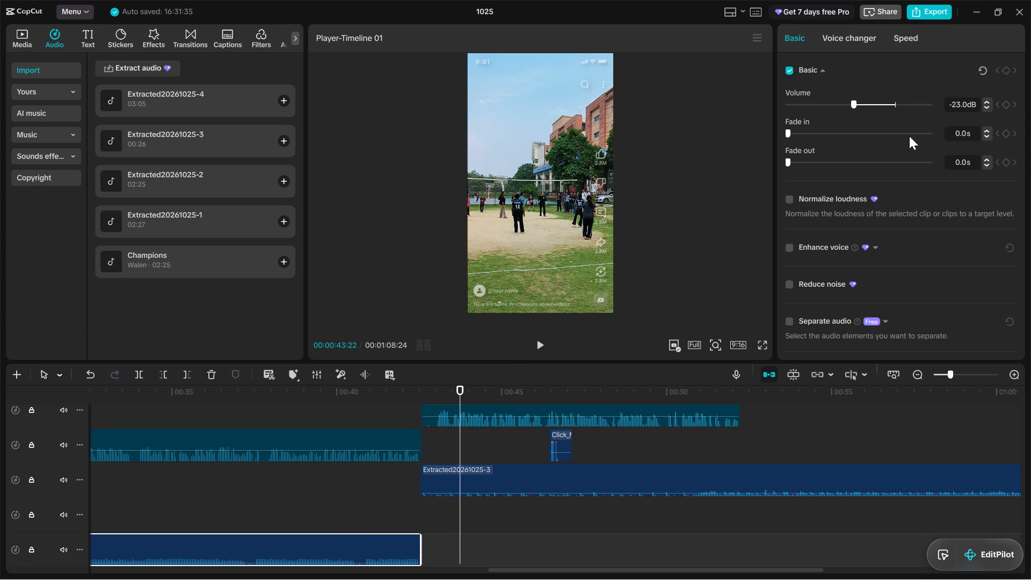
pyautogui.click(594, 476)
pyautogui.press('space')
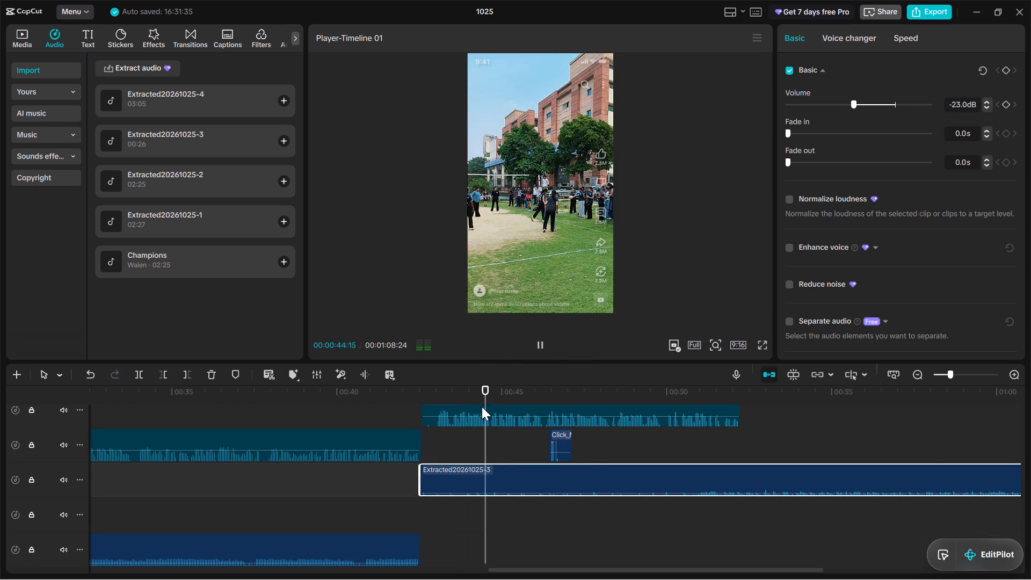
pyautogui.moveTo(496, 394); pyautogui.dragTo(398, 408)
pyautogui.press('space')
pyautogui.press('space')
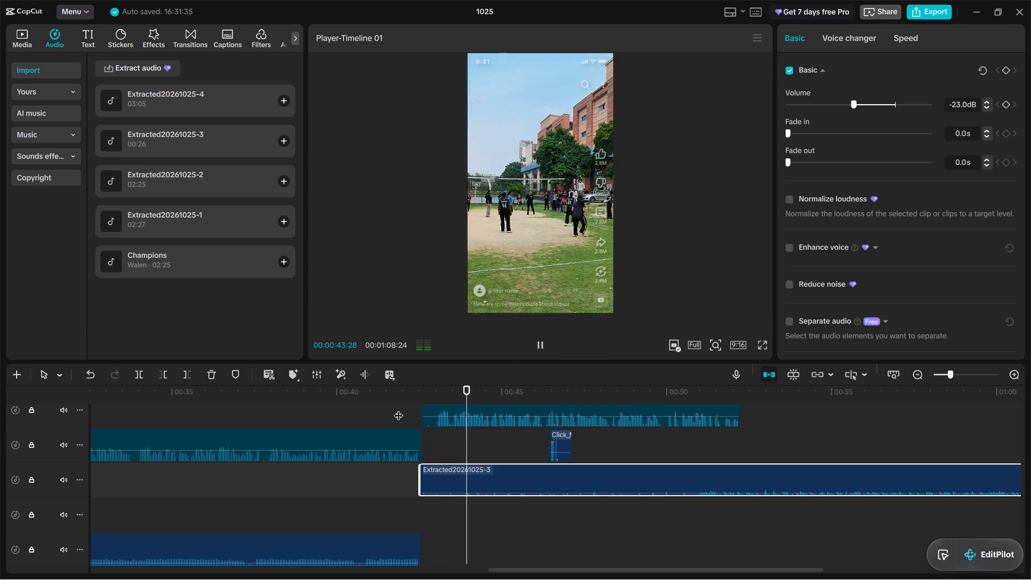
pyautogui.press('space')
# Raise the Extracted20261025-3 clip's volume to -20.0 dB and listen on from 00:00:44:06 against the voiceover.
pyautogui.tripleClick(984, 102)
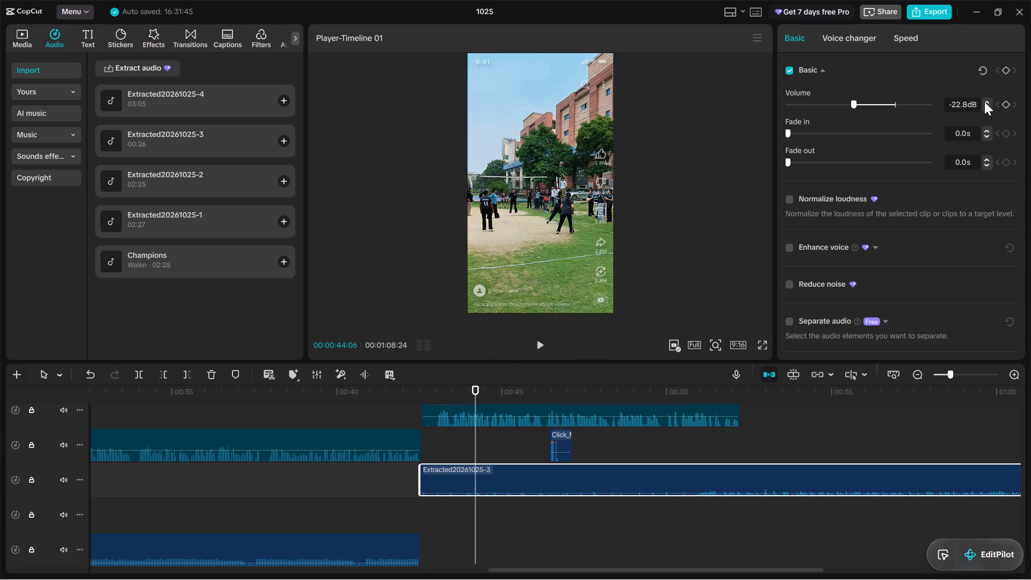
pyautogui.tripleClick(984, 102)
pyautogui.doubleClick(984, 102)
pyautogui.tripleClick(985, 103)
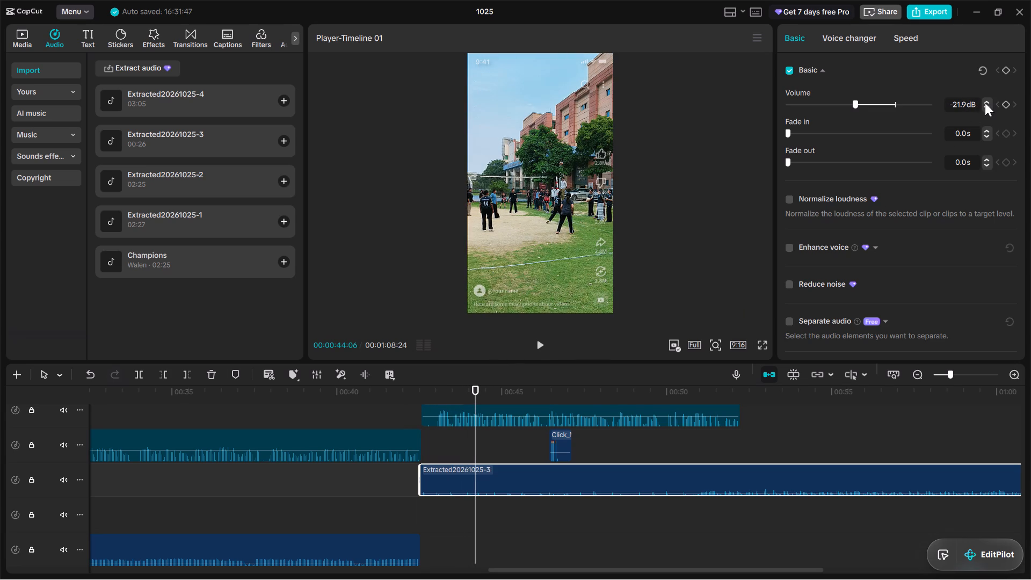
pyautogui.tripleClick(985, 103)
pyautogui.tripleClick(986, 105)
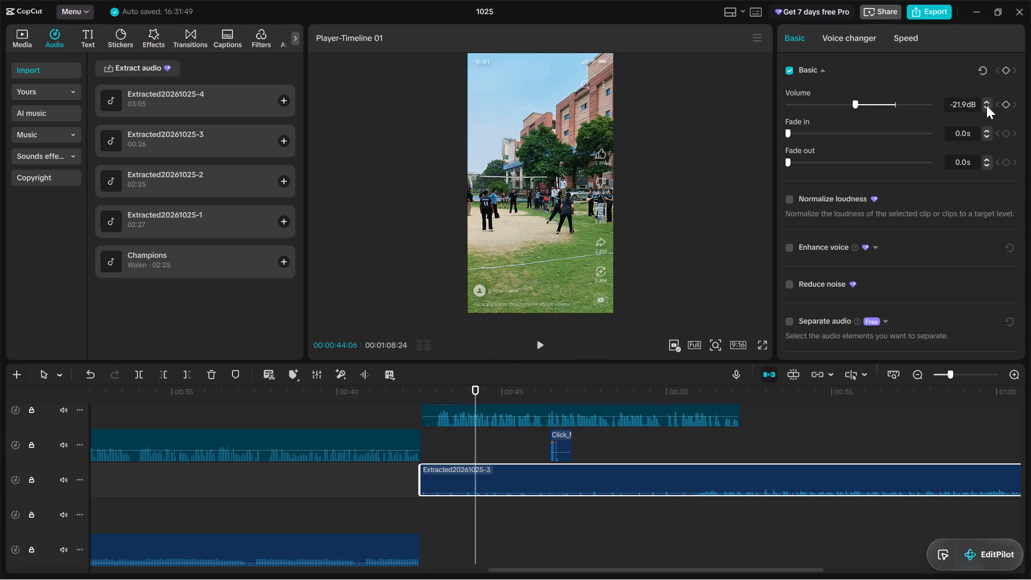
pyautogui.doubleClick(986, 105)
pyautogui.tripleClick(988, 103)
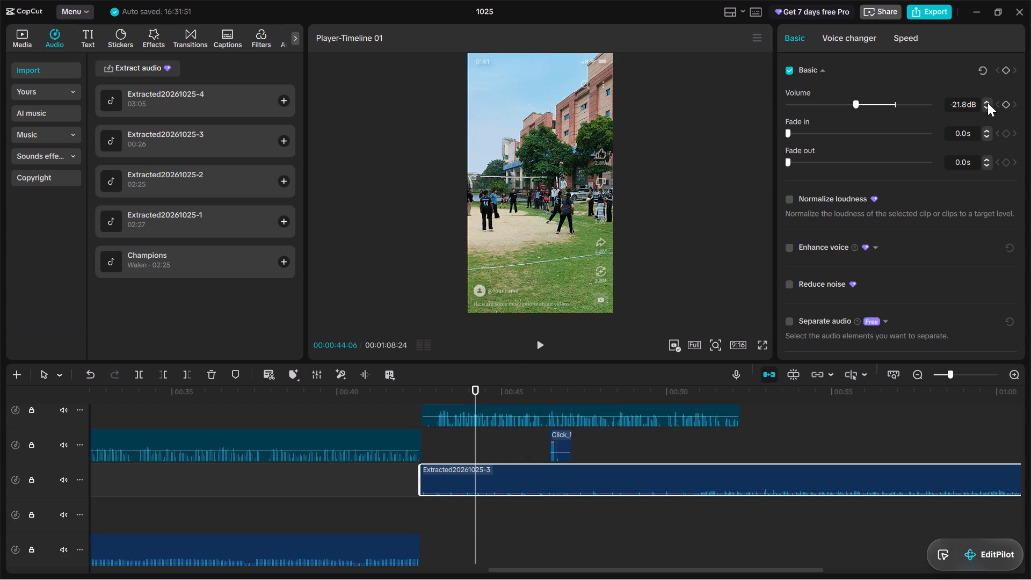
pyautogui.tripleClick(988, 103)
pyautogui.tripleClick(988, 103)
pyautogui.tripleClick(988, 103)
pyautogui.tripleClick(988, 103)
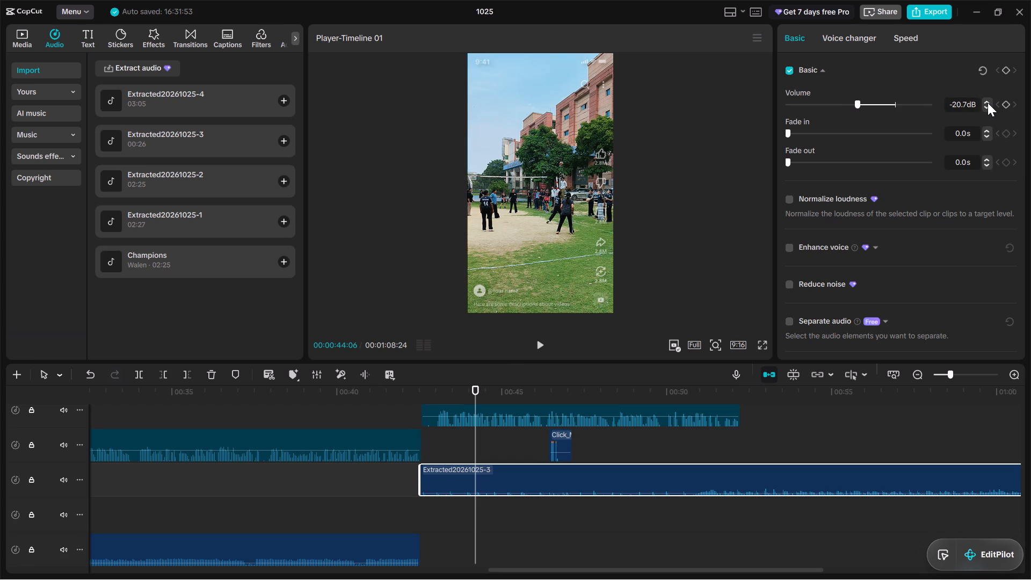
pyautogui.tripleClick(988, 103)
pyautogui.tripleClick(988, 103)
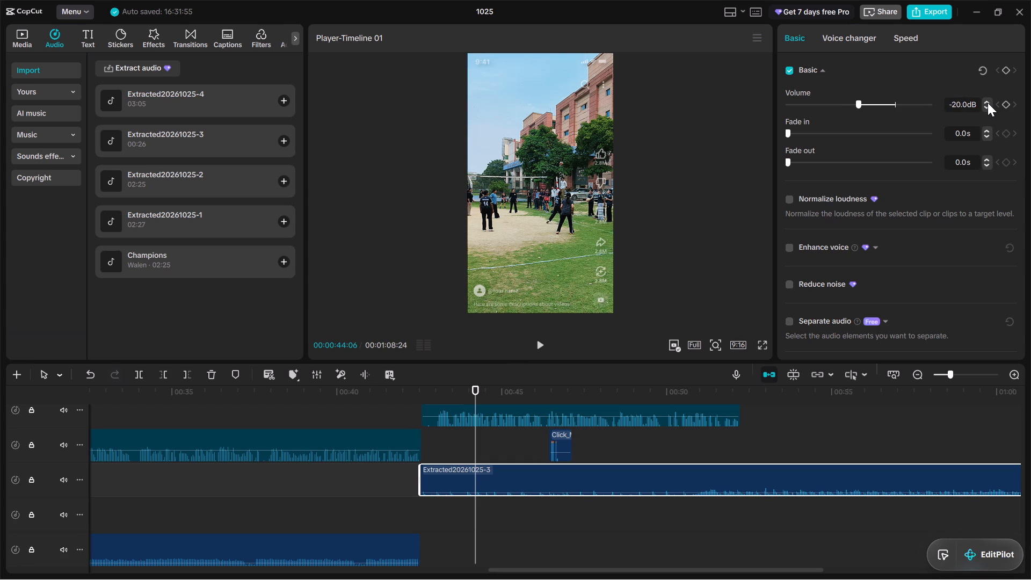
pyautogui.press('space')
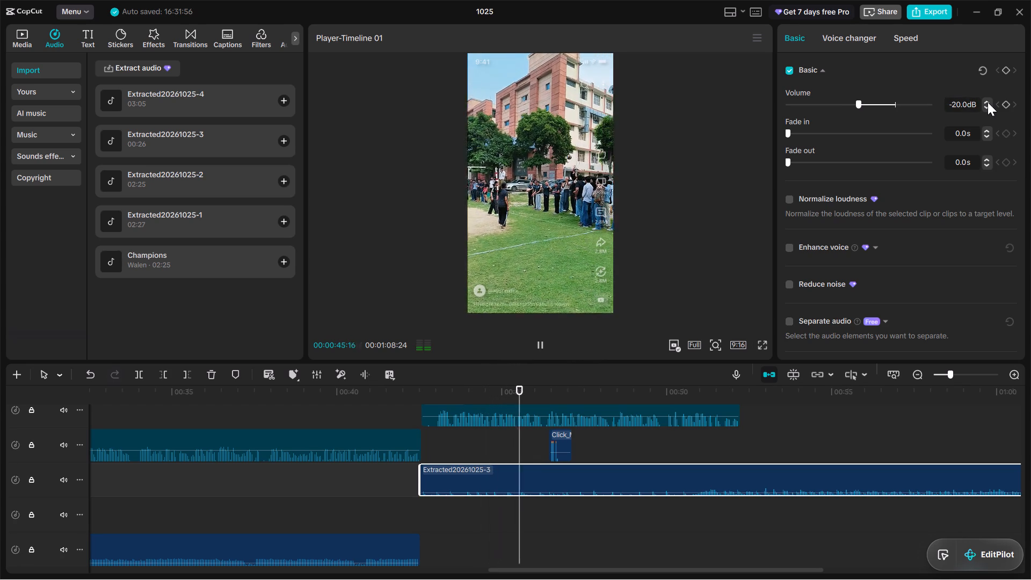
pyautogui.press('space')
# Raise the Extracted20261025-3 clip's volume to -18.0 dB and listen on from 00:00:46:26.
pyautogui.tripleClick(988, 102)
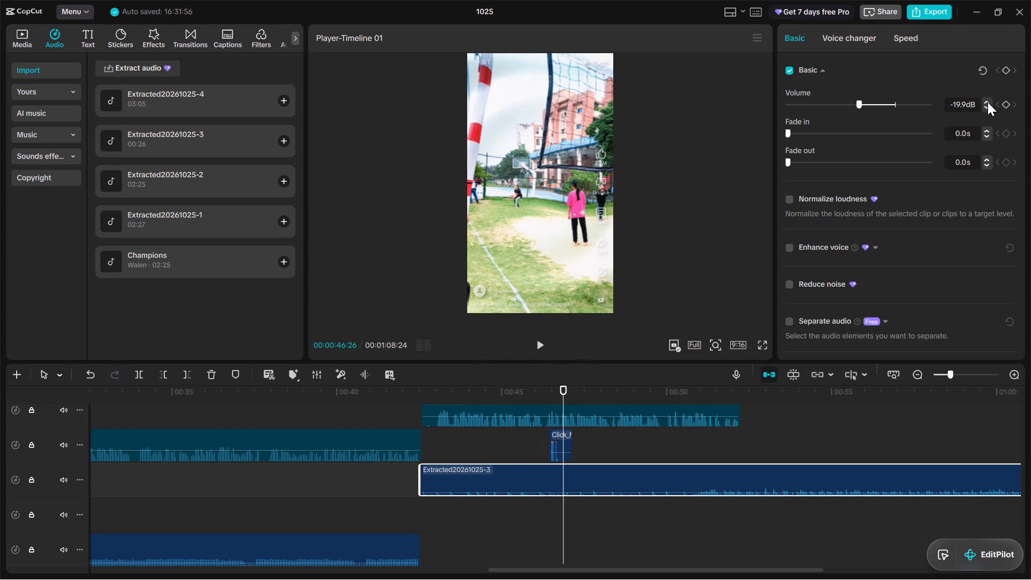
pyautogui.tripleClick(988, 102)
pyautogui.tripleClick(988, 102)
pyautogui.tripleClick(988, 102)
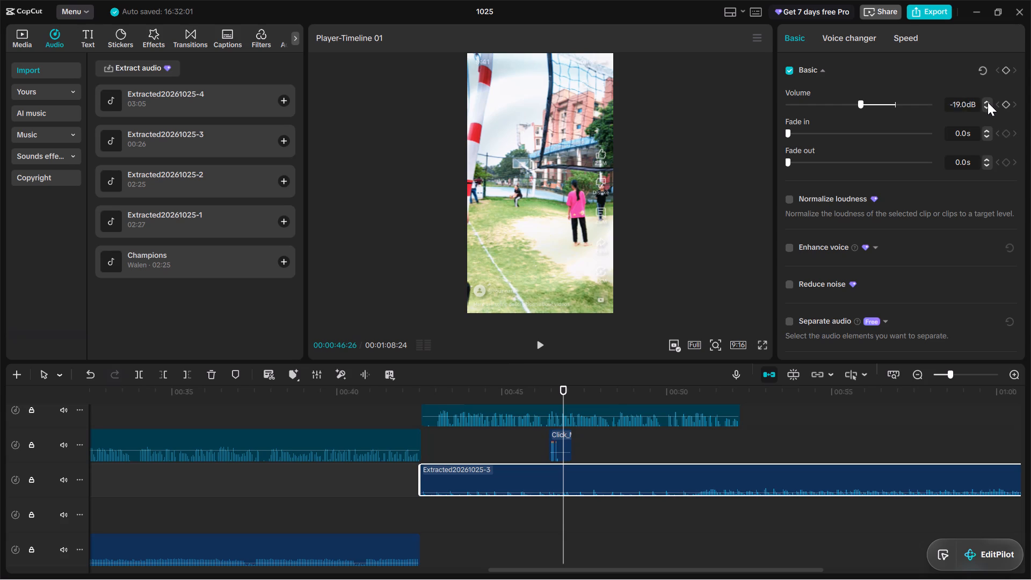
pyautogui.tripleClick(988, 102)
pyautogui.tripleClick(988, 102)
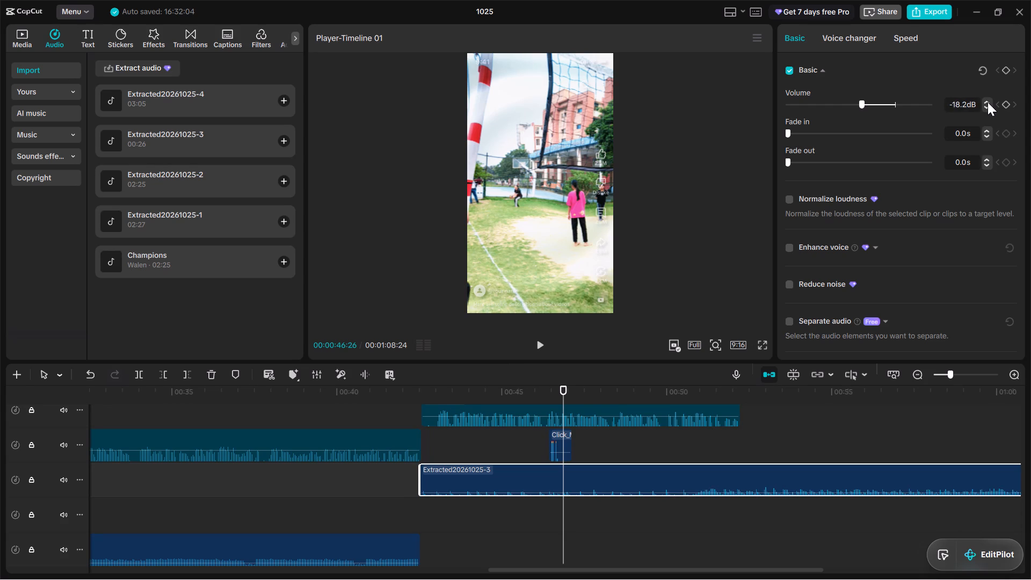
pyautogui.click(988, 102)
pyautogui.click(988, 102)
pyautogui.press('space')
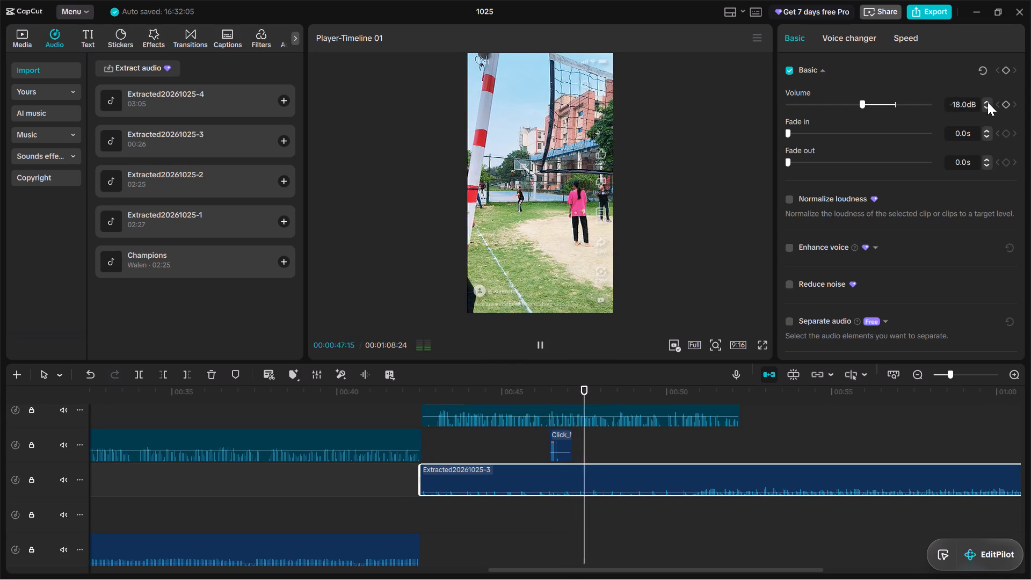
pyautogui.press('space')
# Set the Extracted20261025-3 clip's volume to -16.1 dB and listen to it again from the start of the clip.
pyautogui.tripleClick(988, 102)
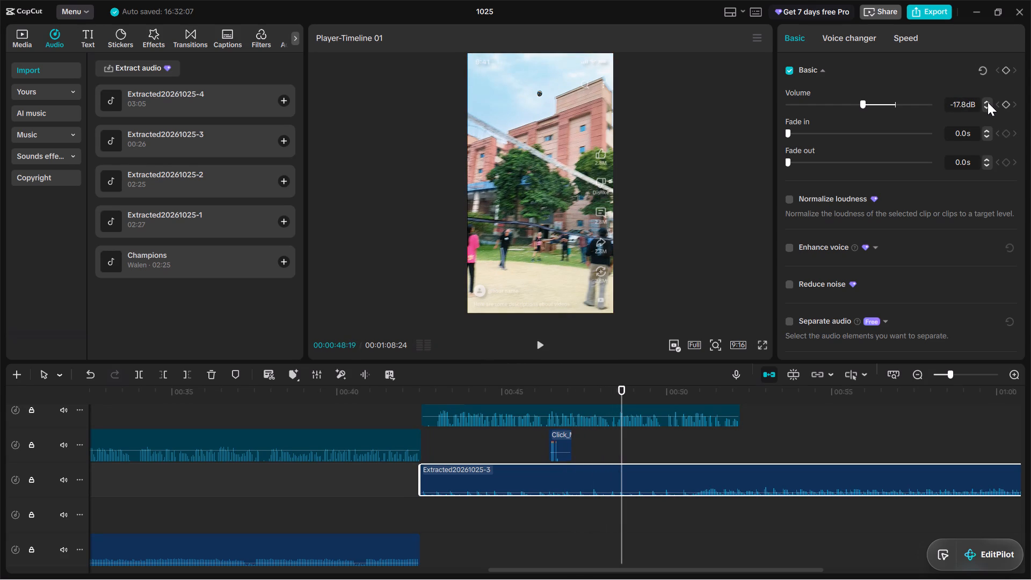
pyautogui.tripleClick(988, 102)
pyautogui.tripleClick(988, 102)
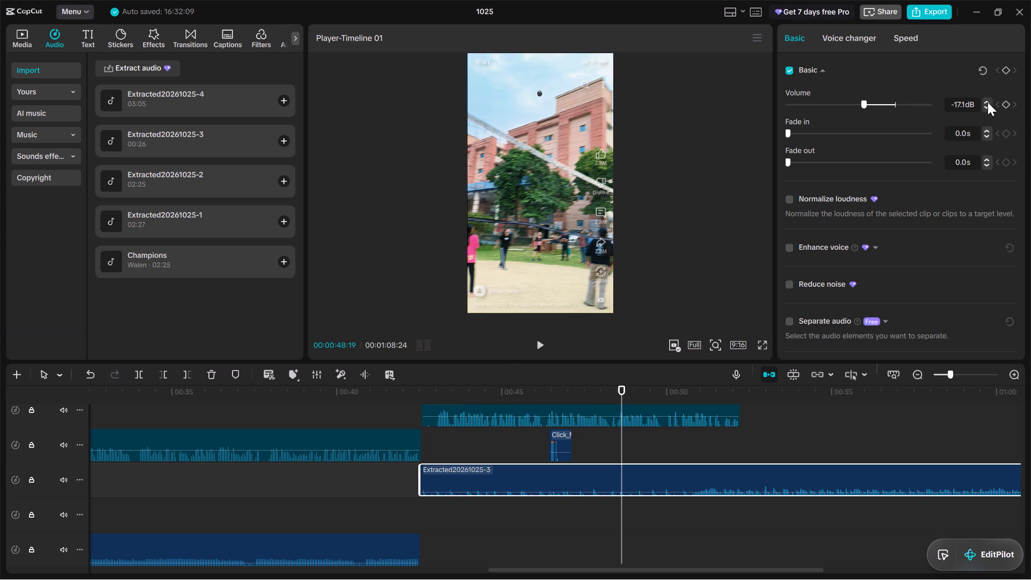
pyautogui.doubleClick(988, 102)
pyautogui.tripleClick(988, 102)
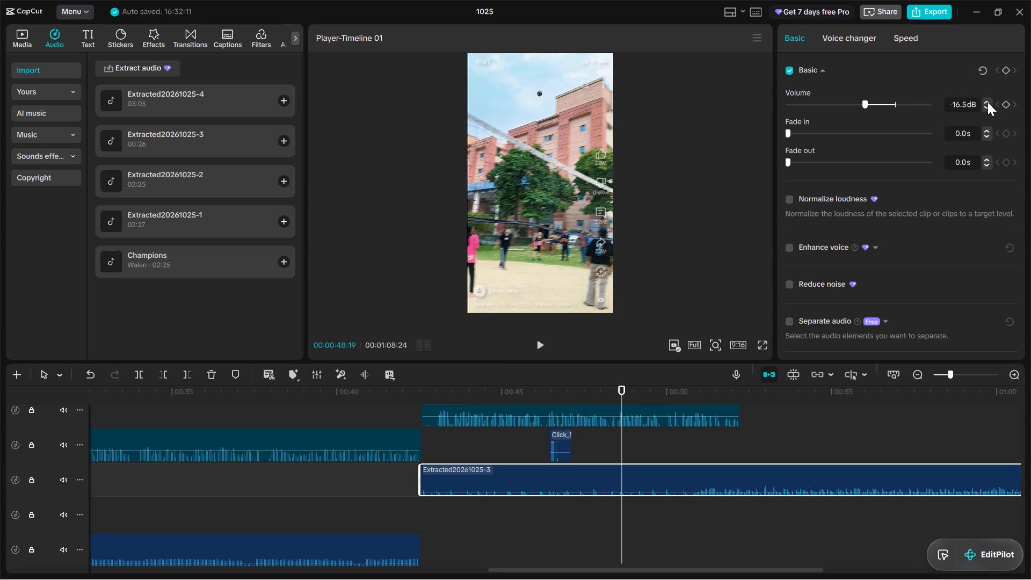
pyautogui.tripleClick(988, 102)
pyautogui.doubleClick(988, 102)
pyautogui.press('space')
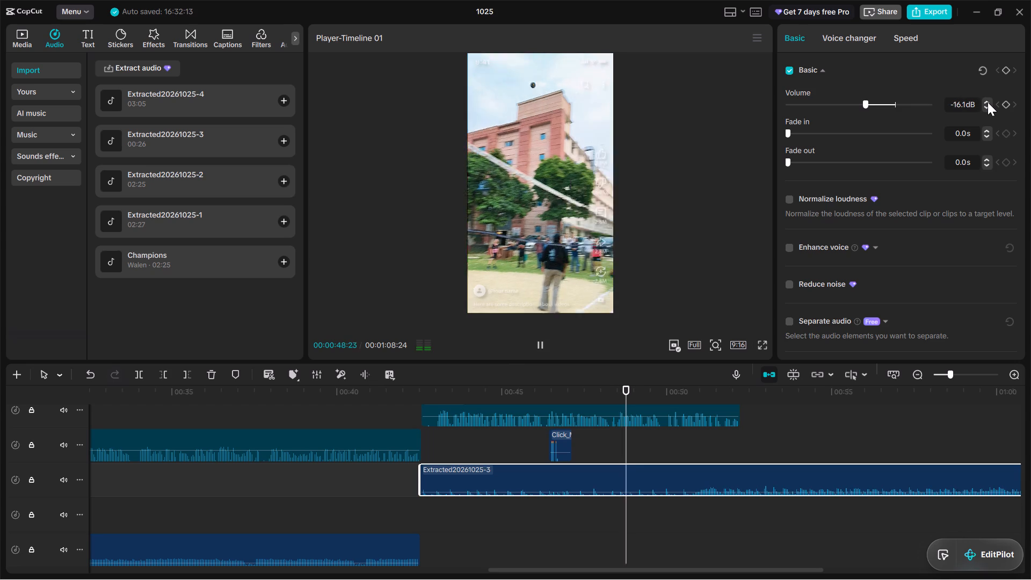
pyautogui.press('space')
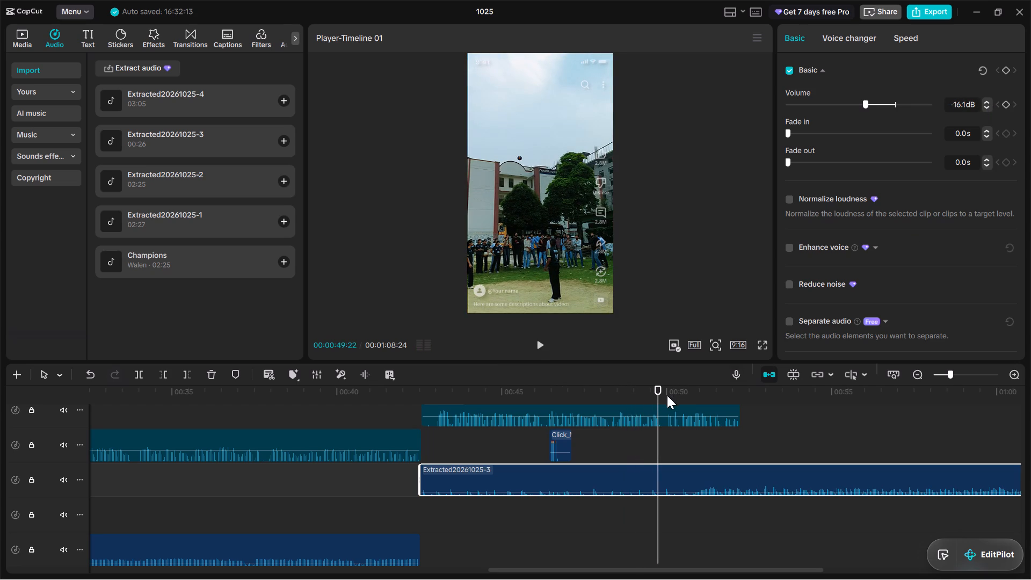
pyautogui.moveTo(661, 394); pyautogui.dragTo(403, 354)
pyautogui.press('space')
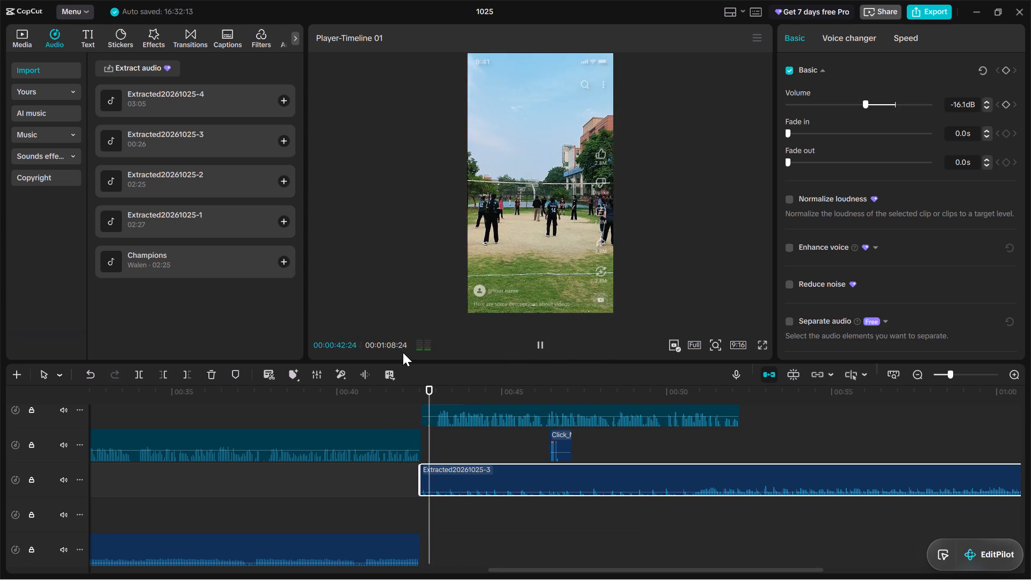
pyautogui.press('space')
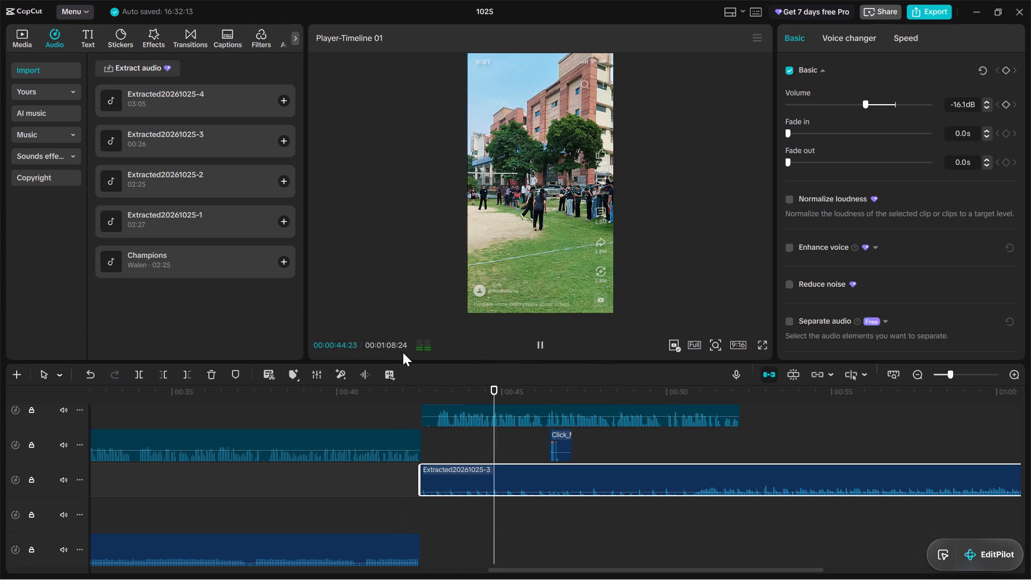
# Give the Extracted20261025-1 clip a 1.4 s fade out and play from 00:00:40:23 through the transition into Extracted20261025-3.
pyautogui.moveTo(497, 388); pyautogui.dragTo(385, 403)
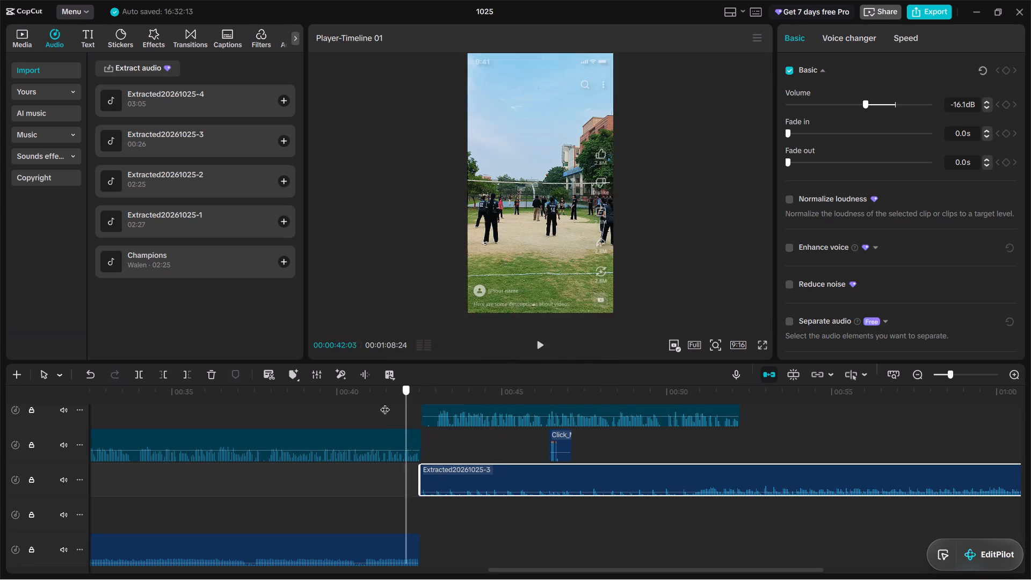
pyautogui.moveTo(385, 403); pyautogui.dragTo(362, 417)
pyautogui.click(340, 542)
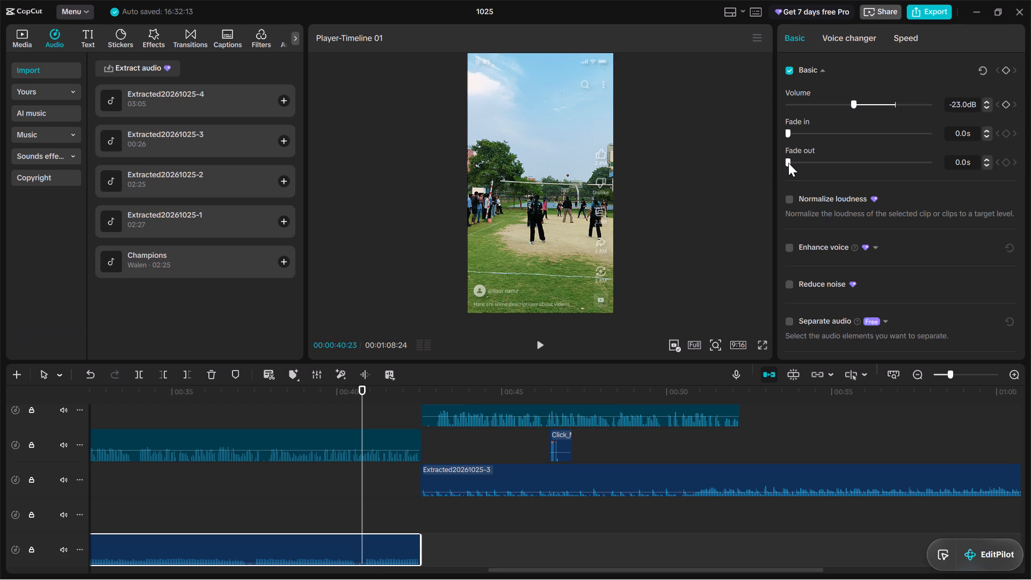
pyautogui.moveTo(785, 163); pyautogui.dragTo(837, 171)
pyautogui.moveTo(788, 161); pyautogui.dragTo(810, 164)
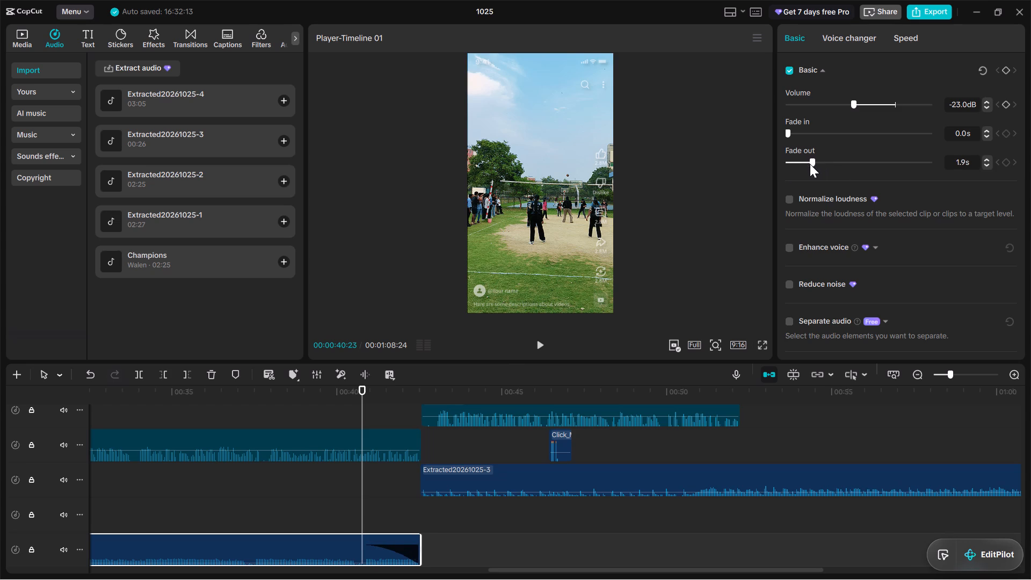
pyautogui.moveTo(810, 164); pyautogui.dragTo(808, 164)
pyautogui.press('space')
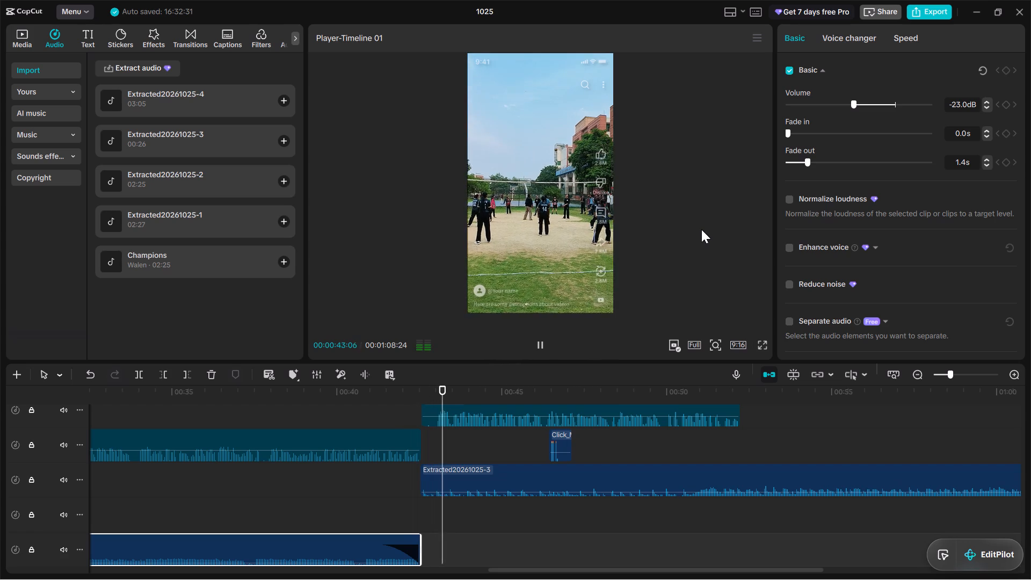
pyautogui.scroll(1, 706, 499)
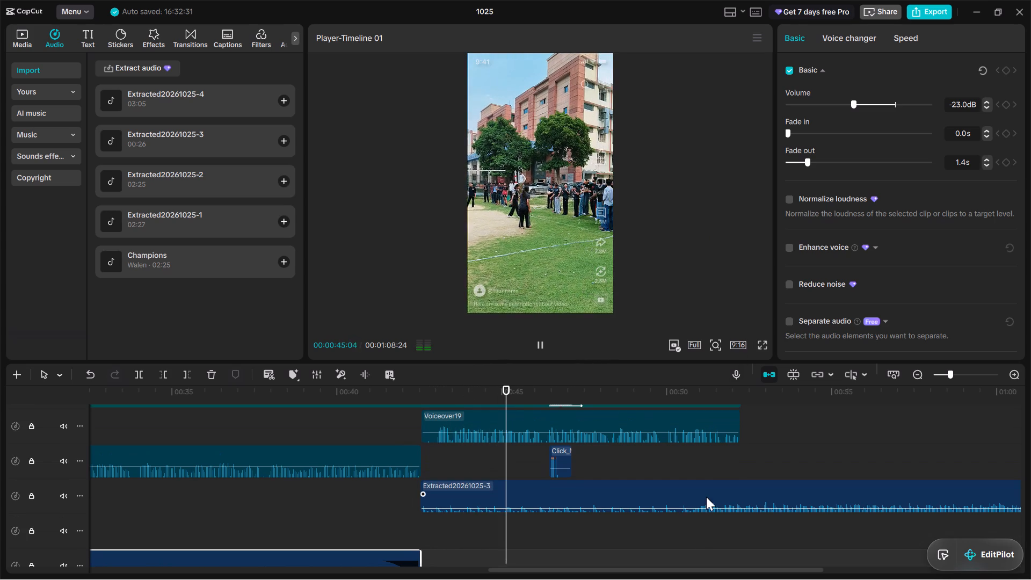
pyautogui.scroll(1, 711, 483)
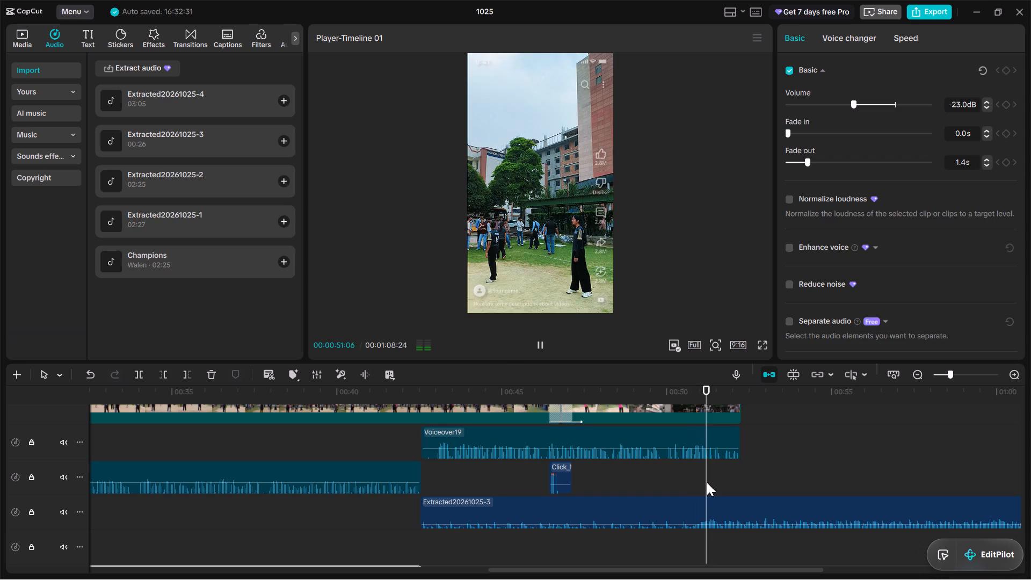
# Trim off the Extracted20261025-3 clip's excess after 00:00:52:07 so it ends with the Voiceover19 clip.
pyautogui.press('space')
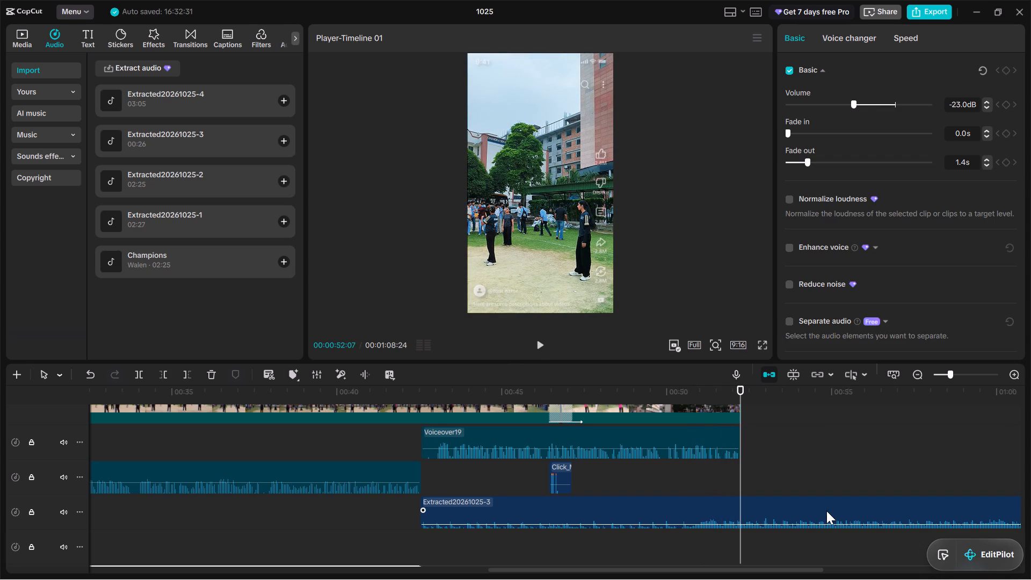
pyautogui.click(826, 511)
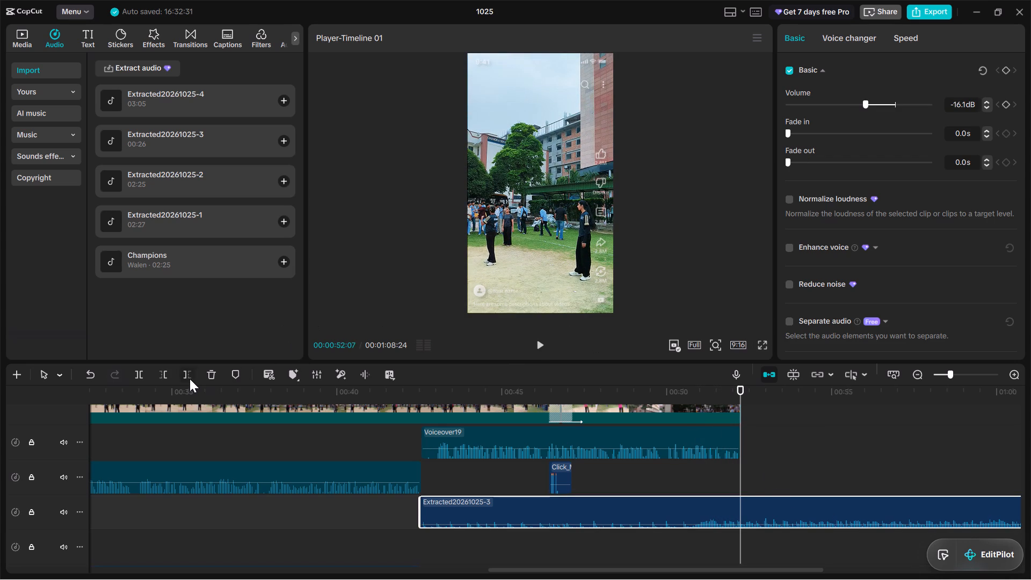
pyautogui.click(188, 378)
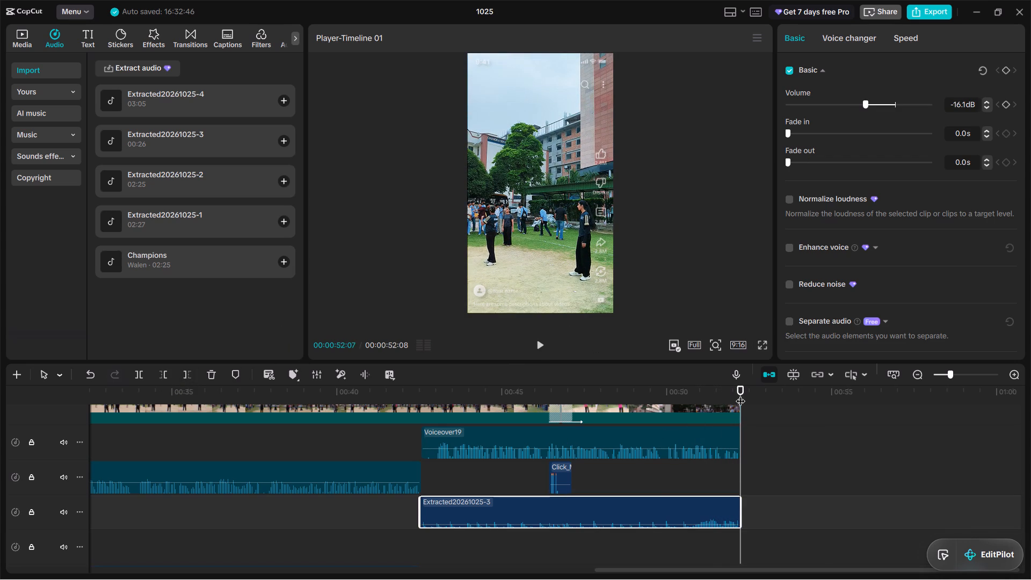
# Set the volume of the first Click sound effect on the timeline to -10.0 dB.
pyautogui.moveTo(740, 394); pyautogui.dragTo(1, 400)
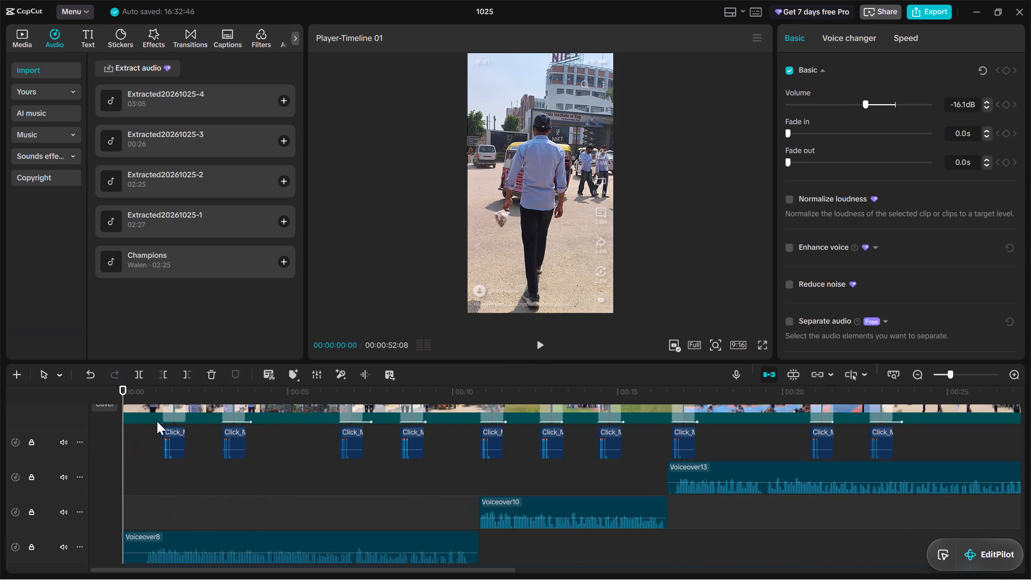
pyautogui.click(176, 446)
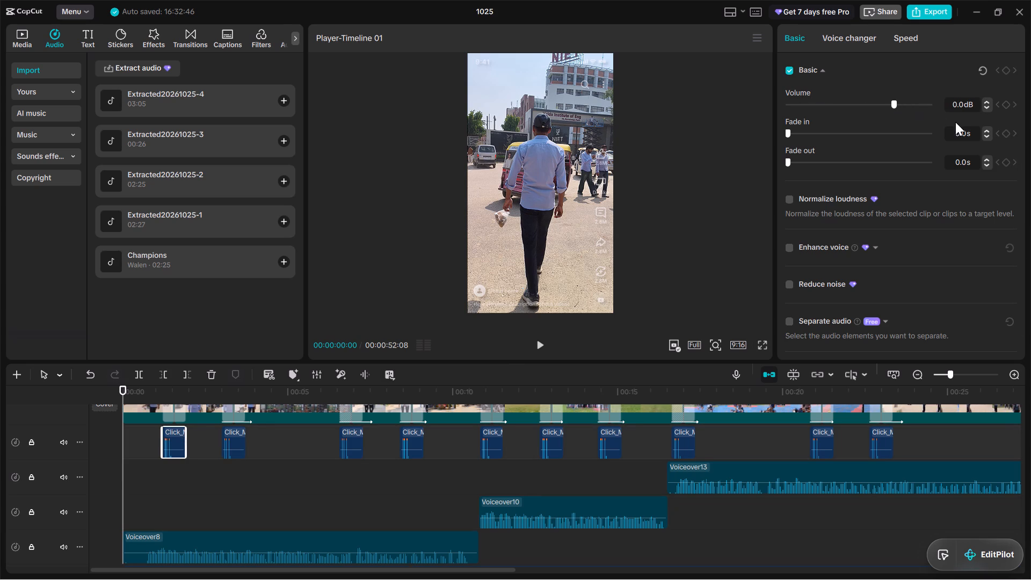
pyautogui.moveTo(894, 106); pyautogui.dragTo(881, 109)
pyautogui.moveTo(881, 109); pyautogui.dragTo(875, 111)
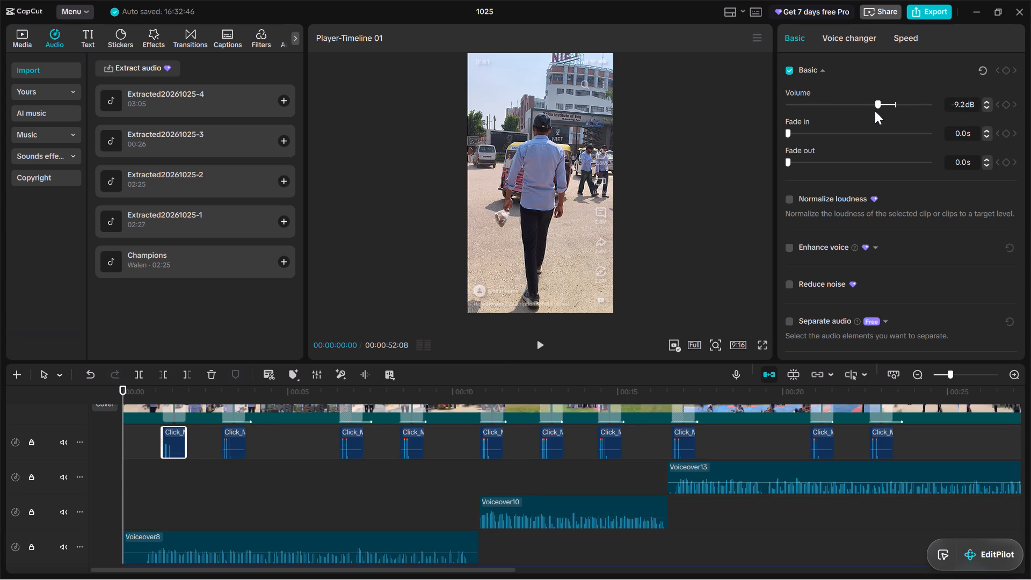
pyautogui.moveTo(875, 111); pyautogui.dragTo(873, 112)
pyautogui.tripleClick(986, 100)
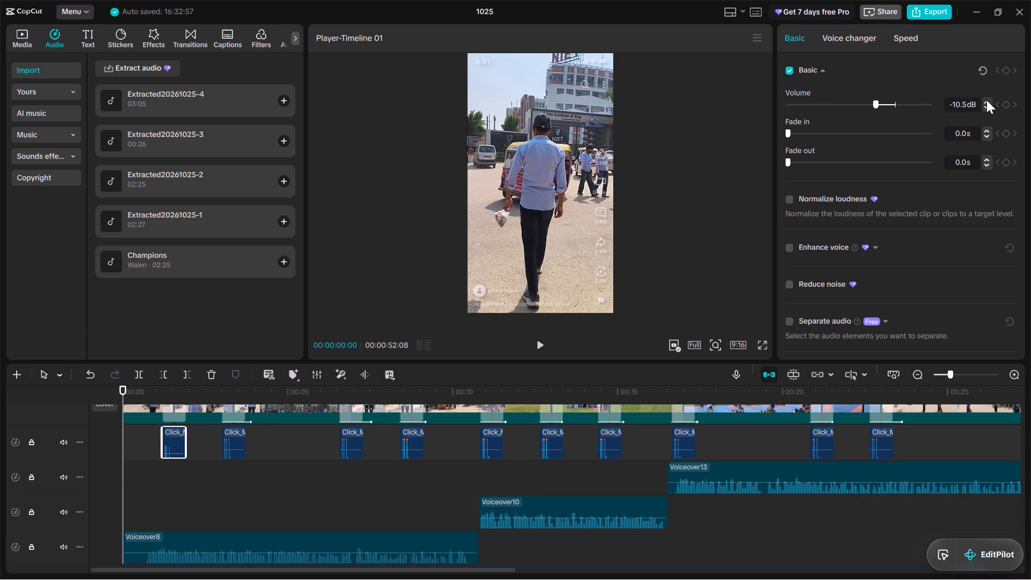
pyautogui.click(986, 100)
pyautogui.click(986, 100)
pyautogui.doubleClick(986, 100)
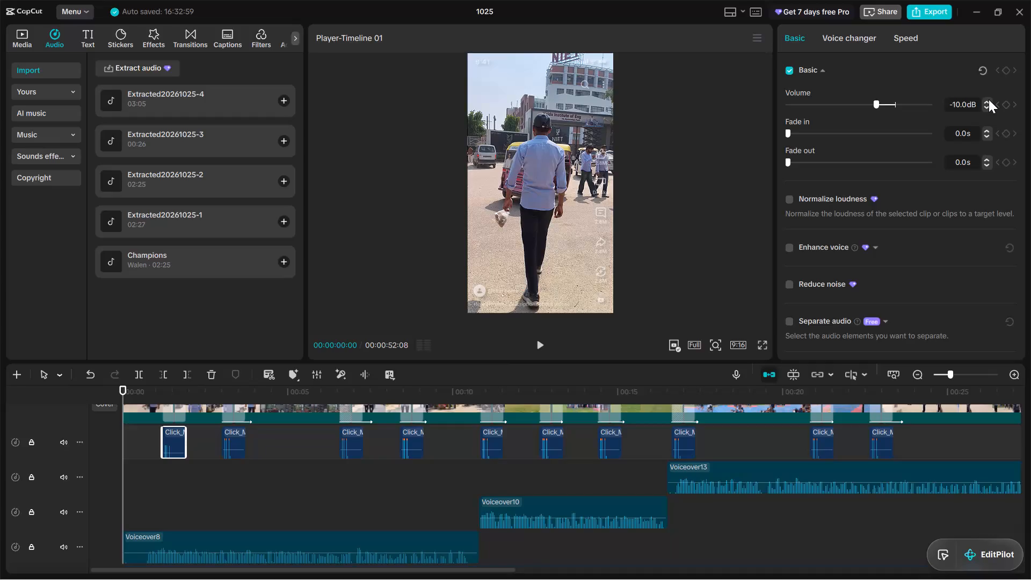
# Play the opening seconds from 00:00:00:00 repeatedly to hear the first Click sound effect, returning the playhead to the start.
pyautogui.press('space')
pyautogui.press('space')
pyautogui.press('space')
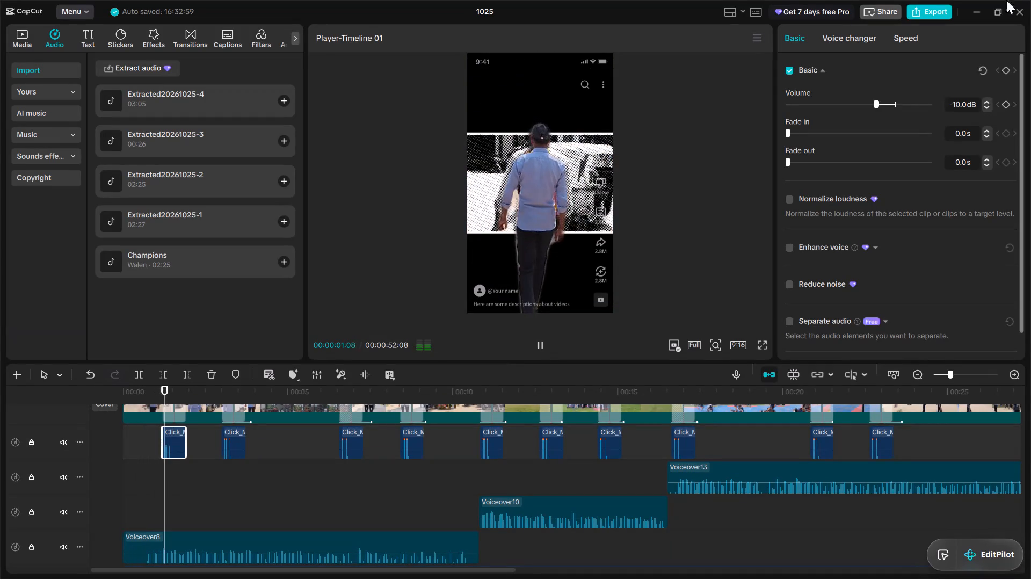
pyautogui.press('space')
pyautogui.moveTo(168, 388); pyautogui.dragTo(30, 388)
pyautogui.press('space')
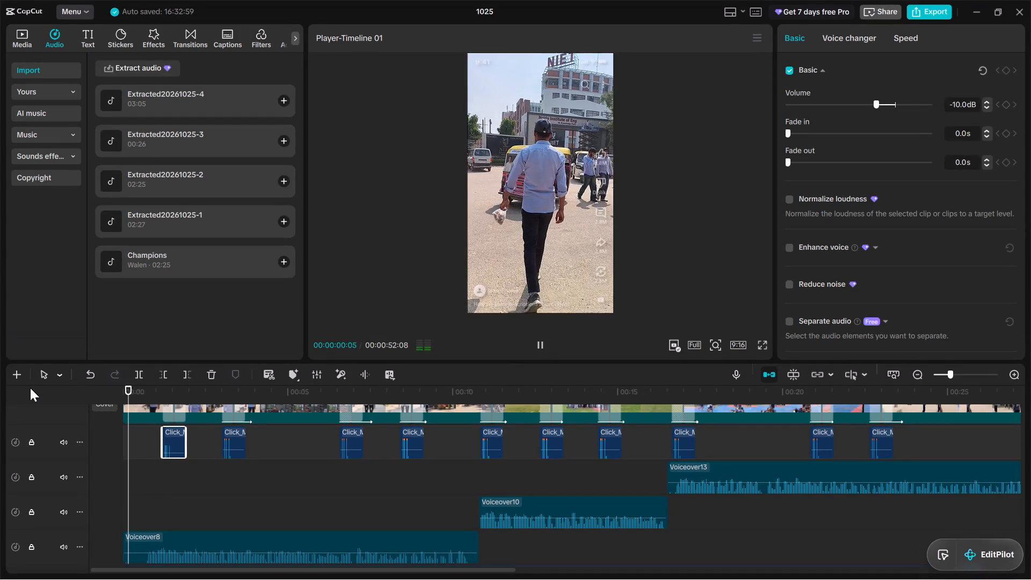
pyautogui.press('space')
pyautogui.press('space')
pyautogui.press('space')
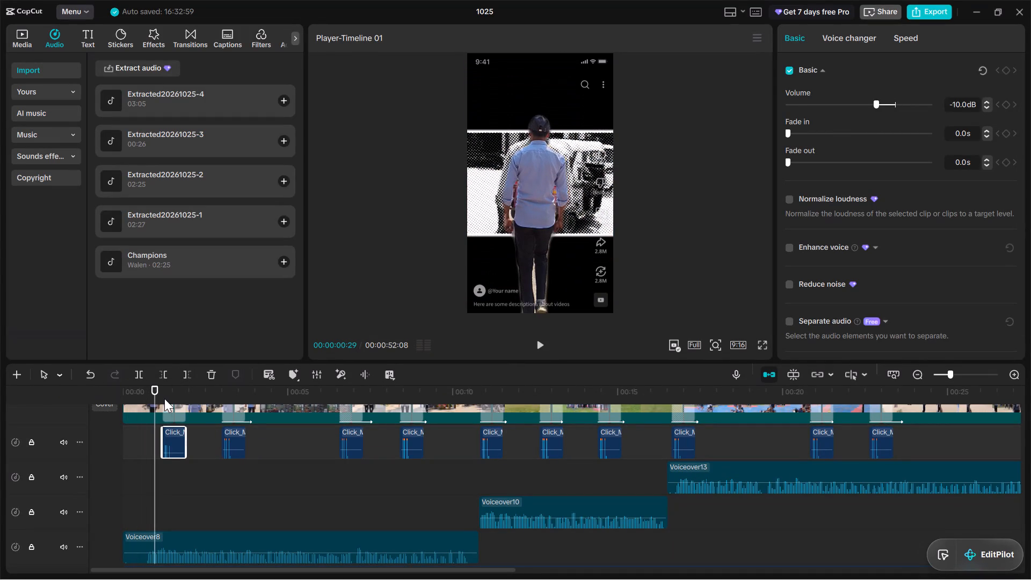
pyautogui.moveTo(146, 394); pyautogui.dragTo(43, 396)
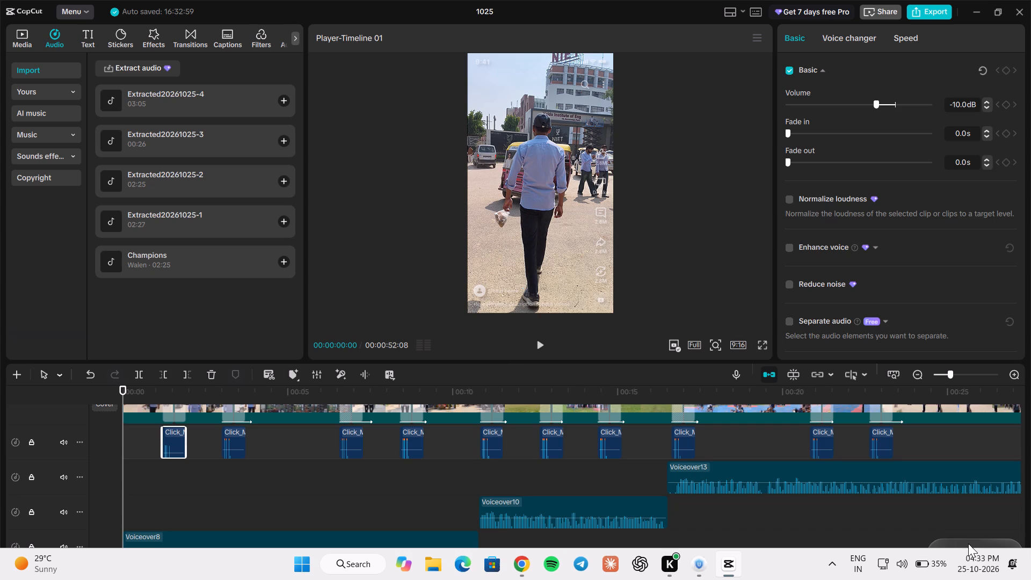
# Connect the CMF Buds 2 Plus over Bluetooth in the Windows quick settings and return to CapCut.
pyautogui.click(896, 565)
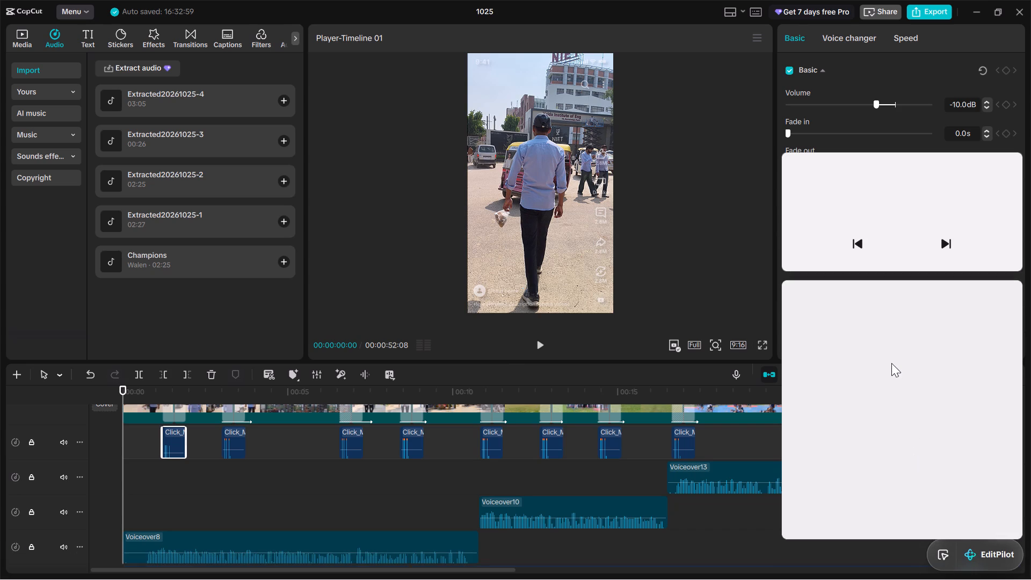
pyautogui.click(913, 320)
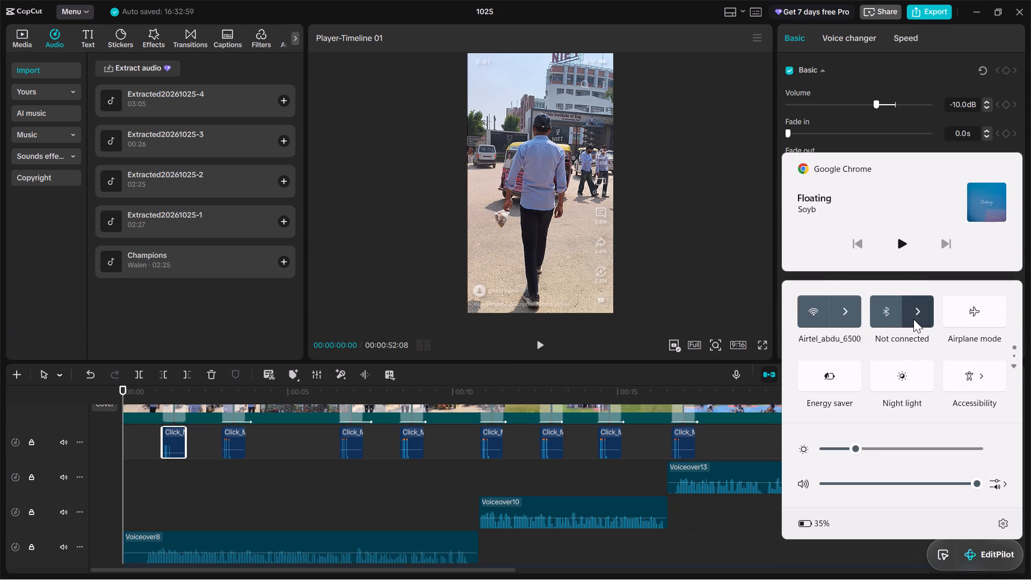
pyautogui.click(844, 393)
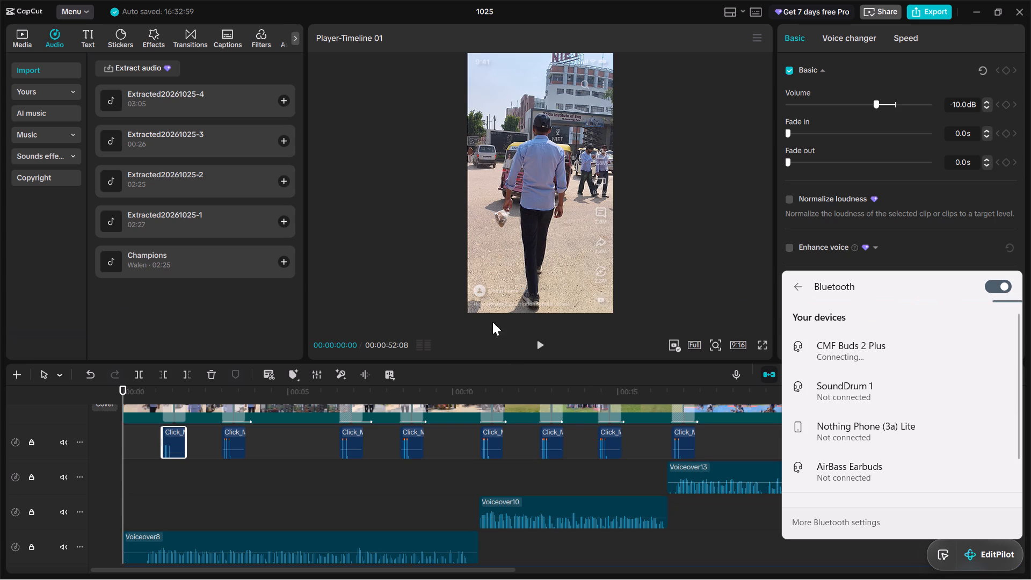
pyautogui.click(694, 296)
# Play the opening seconds in short bursts to hear the first Click sound effects, returning the playhead to 00:00:00:00.
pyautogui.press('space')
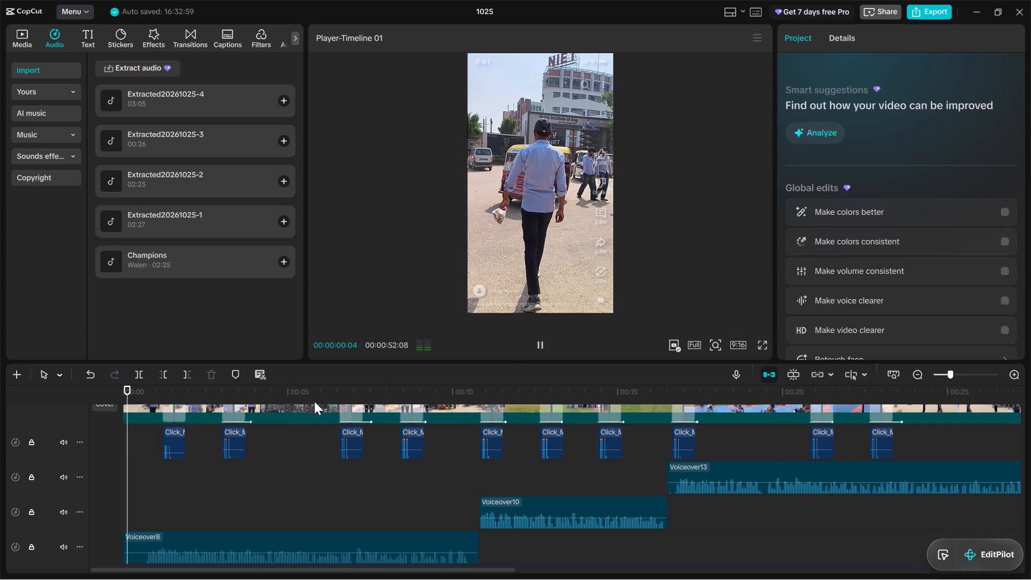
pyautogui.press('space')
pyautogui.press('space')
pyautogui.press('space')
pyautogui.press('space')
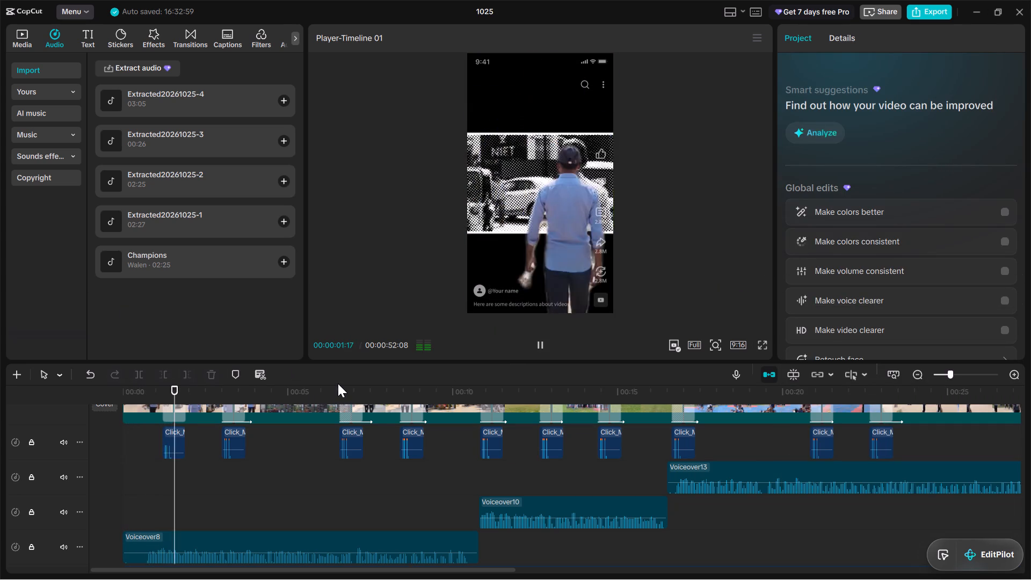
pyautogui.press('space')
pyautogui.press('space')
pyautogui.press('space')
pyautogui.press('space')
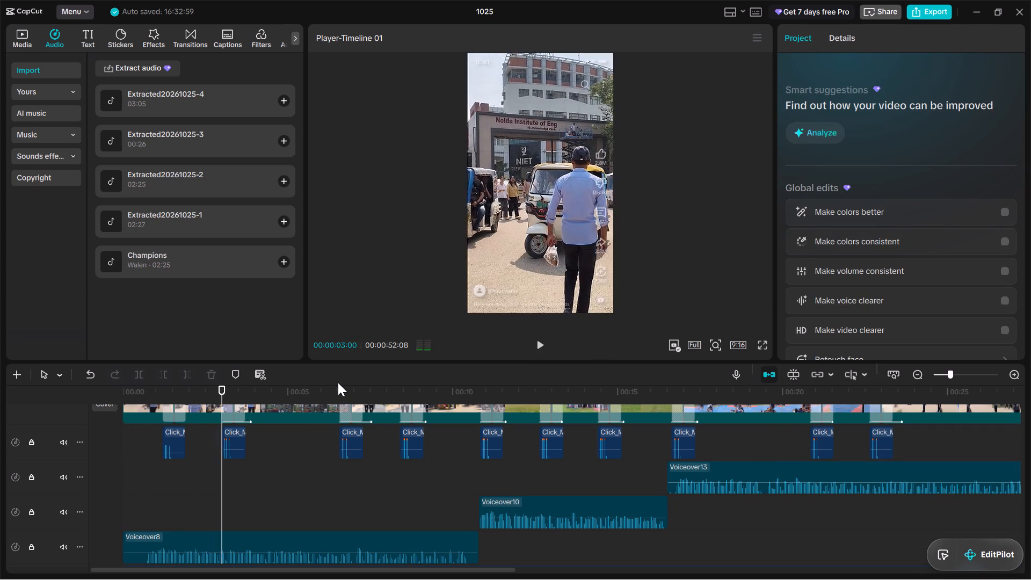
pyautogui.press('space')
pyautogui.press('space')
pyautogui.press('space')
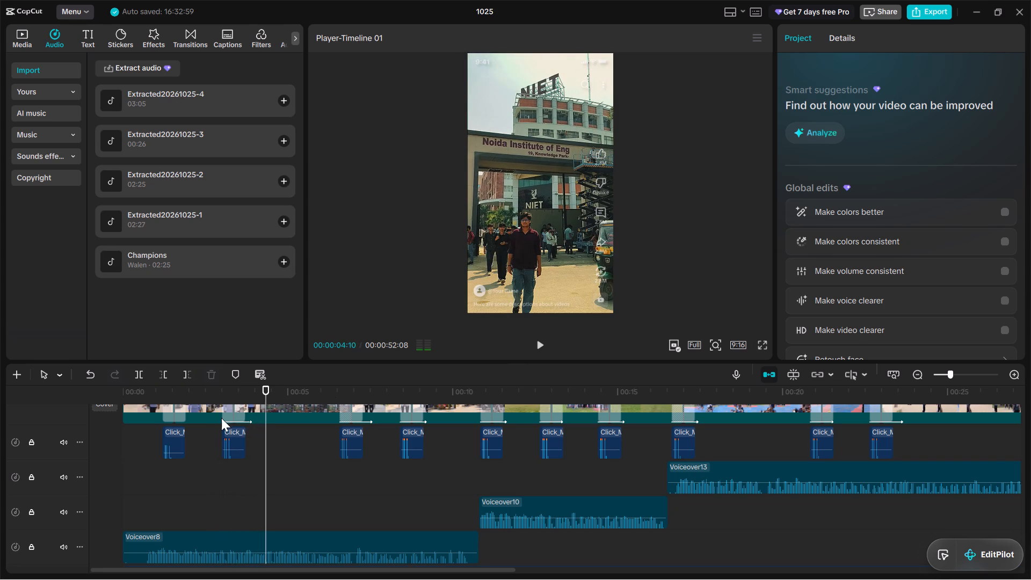
pyautogui.moveTo(261, 390); pyautogui.dragTo(14, 394)
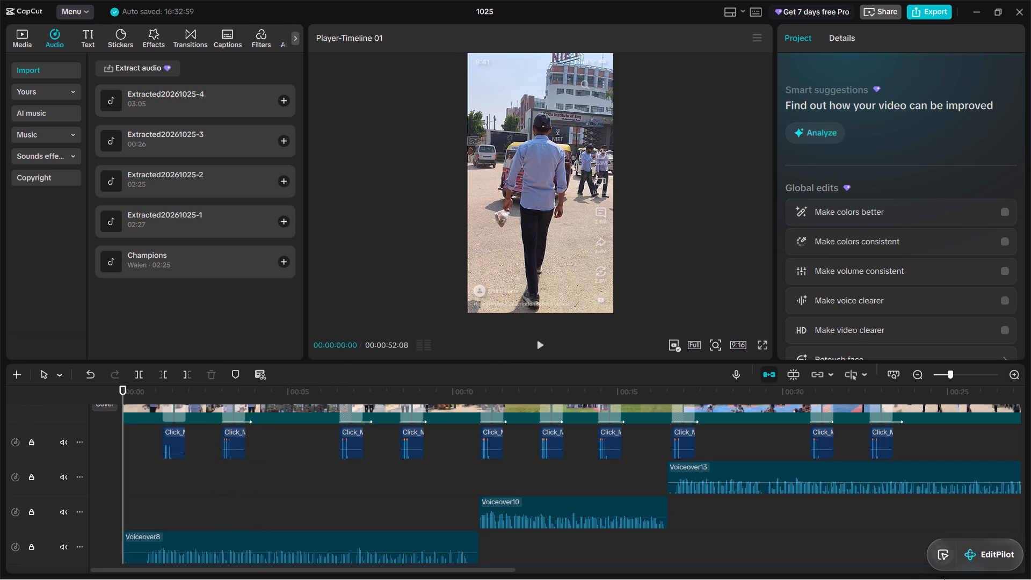
# Check the CMF Buds 2 Plus connection in the Windows quick settings and the hidden tray icons.
pyautogui.click(895, 569)
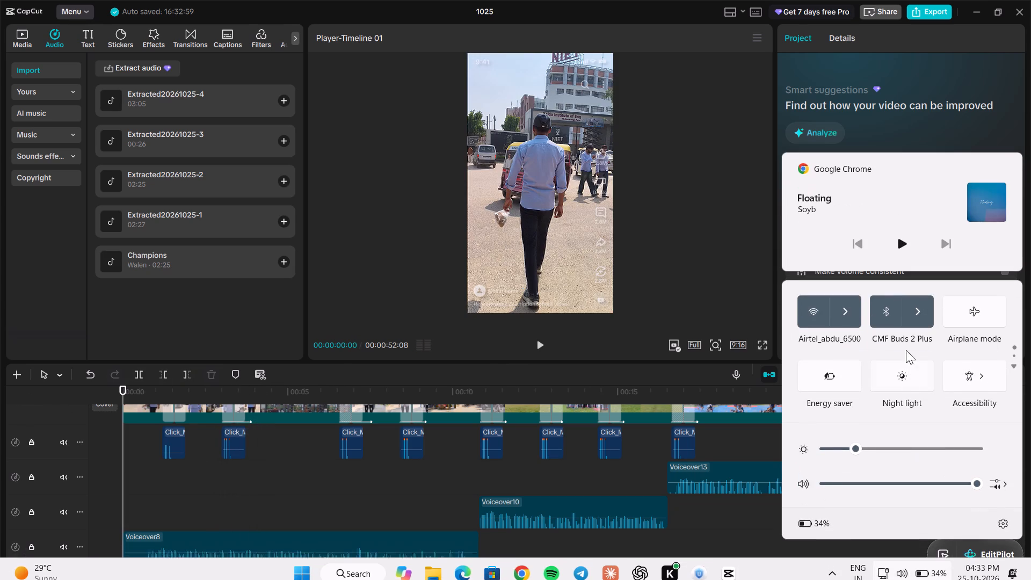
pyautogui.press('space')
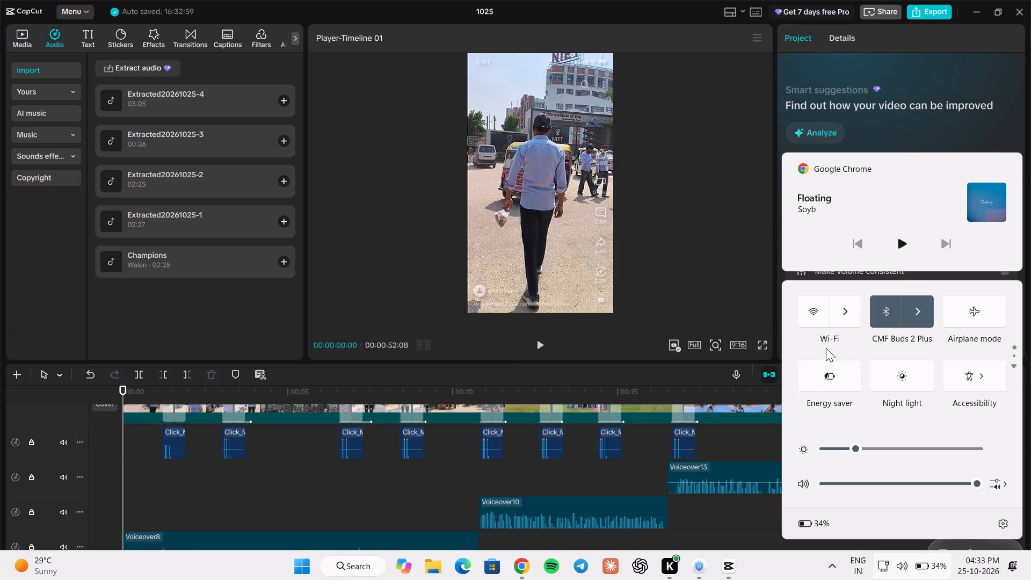
pyautogui.click(827, 563)
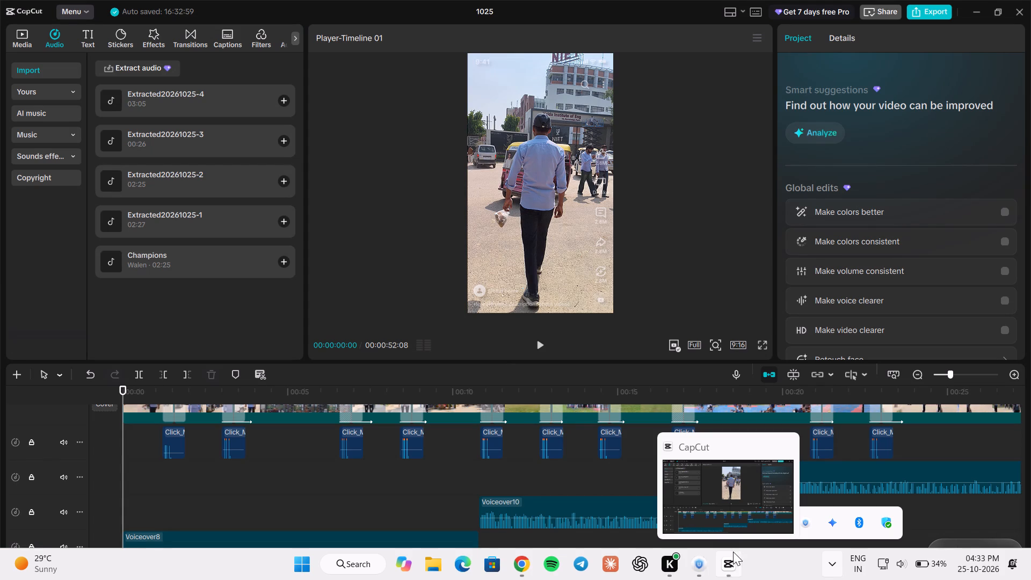
# Replay the opening from 00:00:00:00 in CapCut several times to hear Voiceover8 with the first Click sound effect, pausing at 00:00:03:23.
pyautogui.click(543, 342)
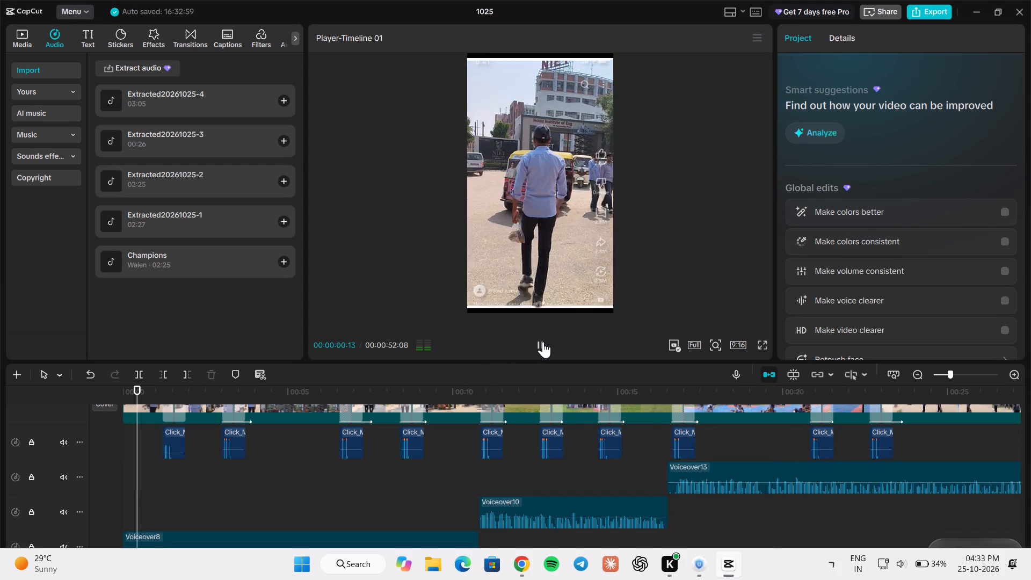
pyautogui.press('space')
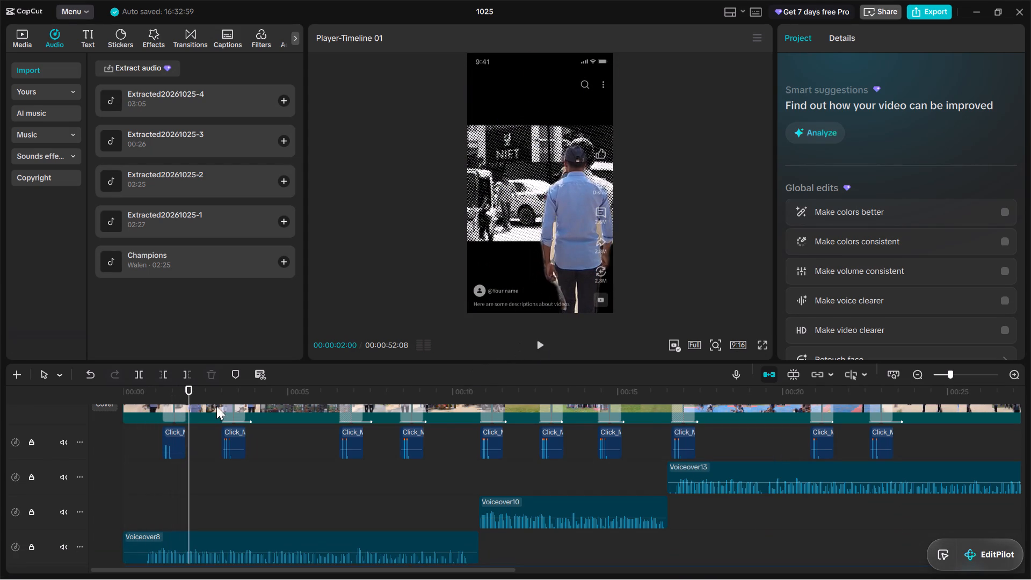
pyautogui.moveTo(188, 394); pyautogui.dragTo(99, 391)
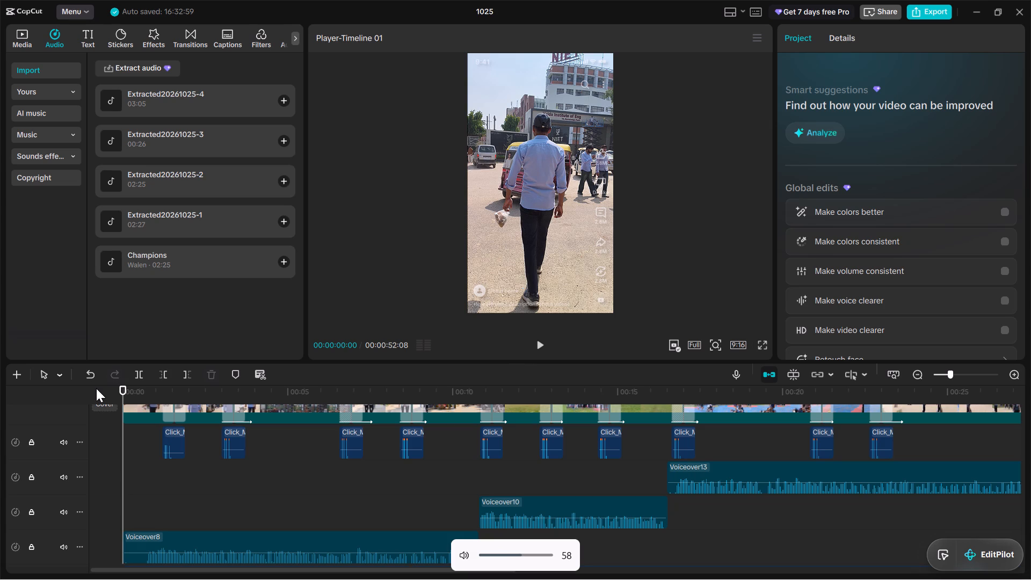
pyautogui.press('Left')
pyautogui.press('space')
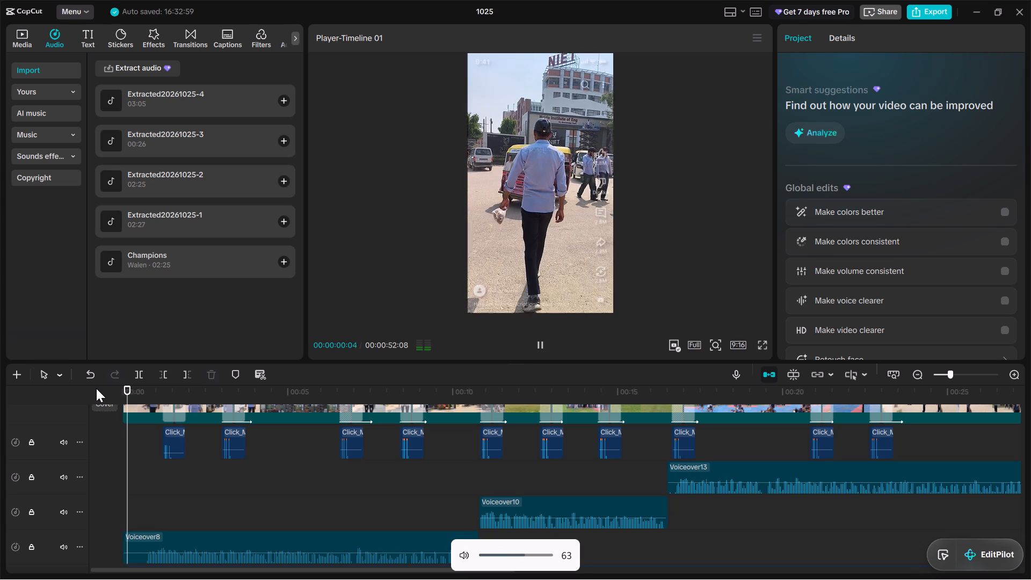
pyautogui.moveTo(186, 399); pyautogui.dragTo(173, 399)
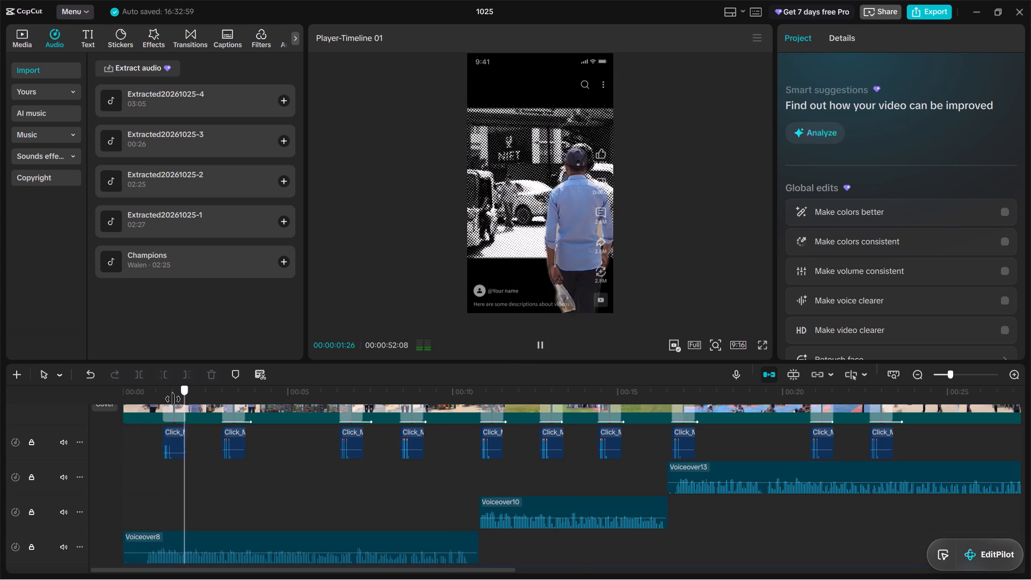
pyautogui.moveTo(173, 399); pyautogui.dragTo(0, 398)
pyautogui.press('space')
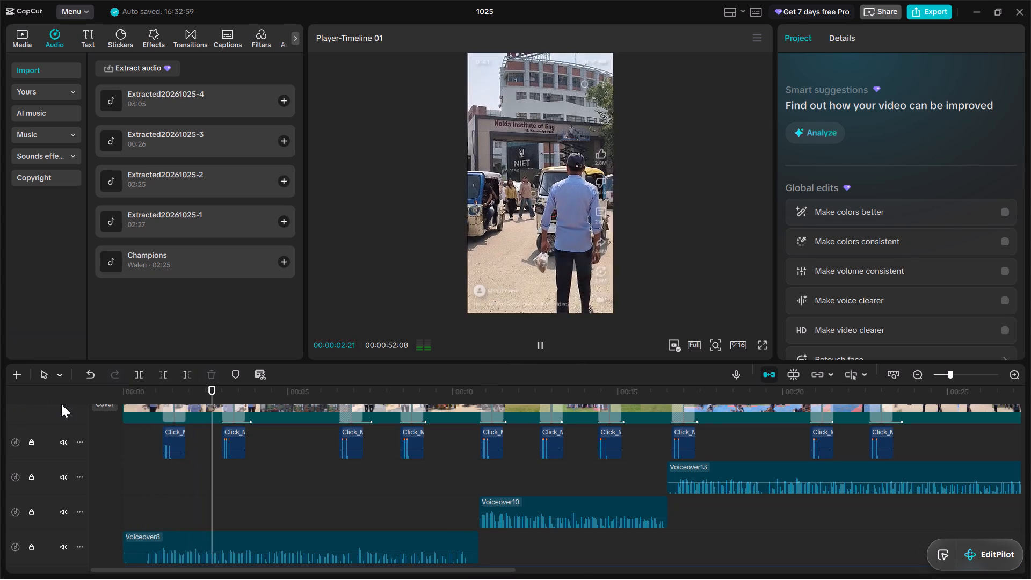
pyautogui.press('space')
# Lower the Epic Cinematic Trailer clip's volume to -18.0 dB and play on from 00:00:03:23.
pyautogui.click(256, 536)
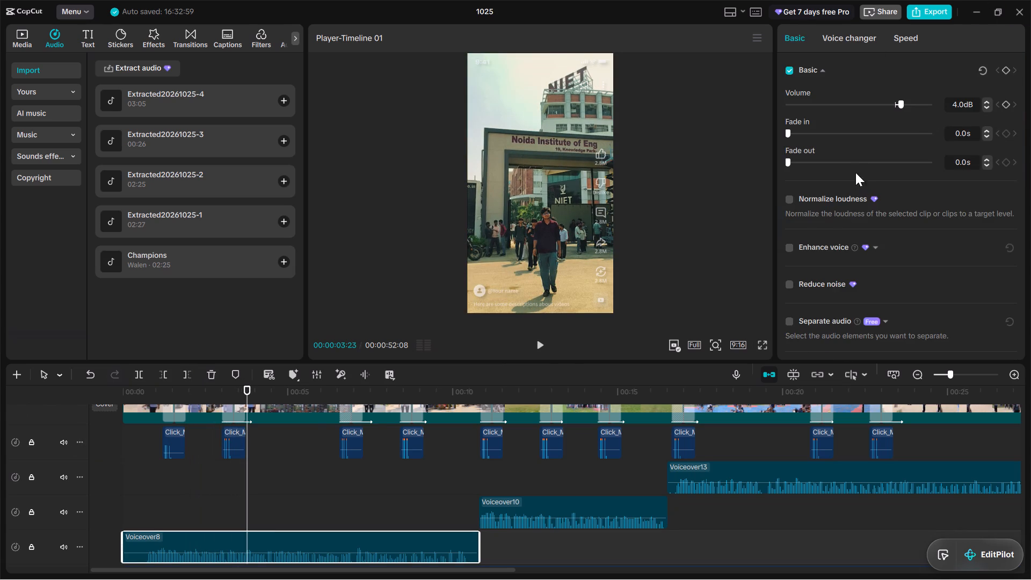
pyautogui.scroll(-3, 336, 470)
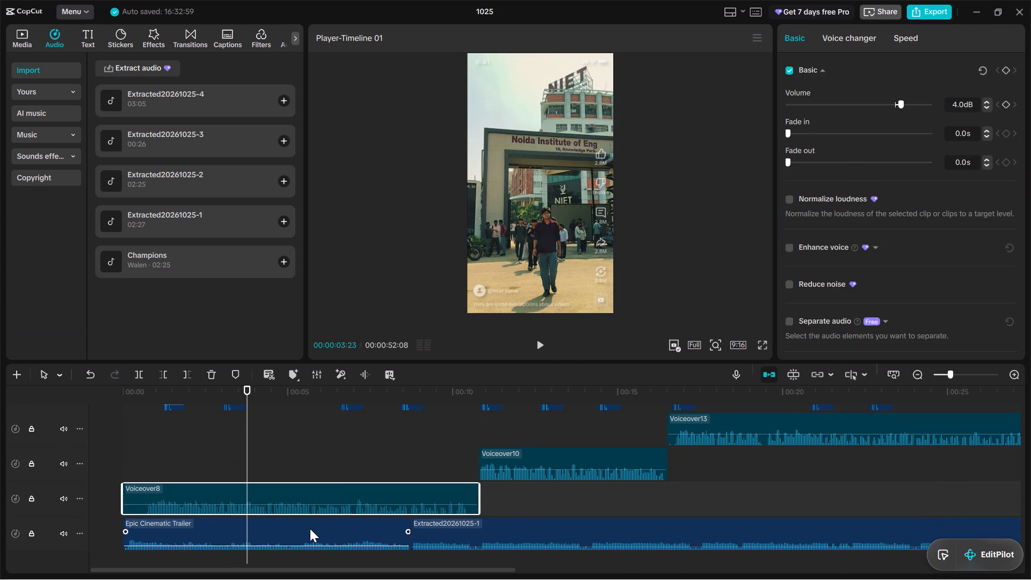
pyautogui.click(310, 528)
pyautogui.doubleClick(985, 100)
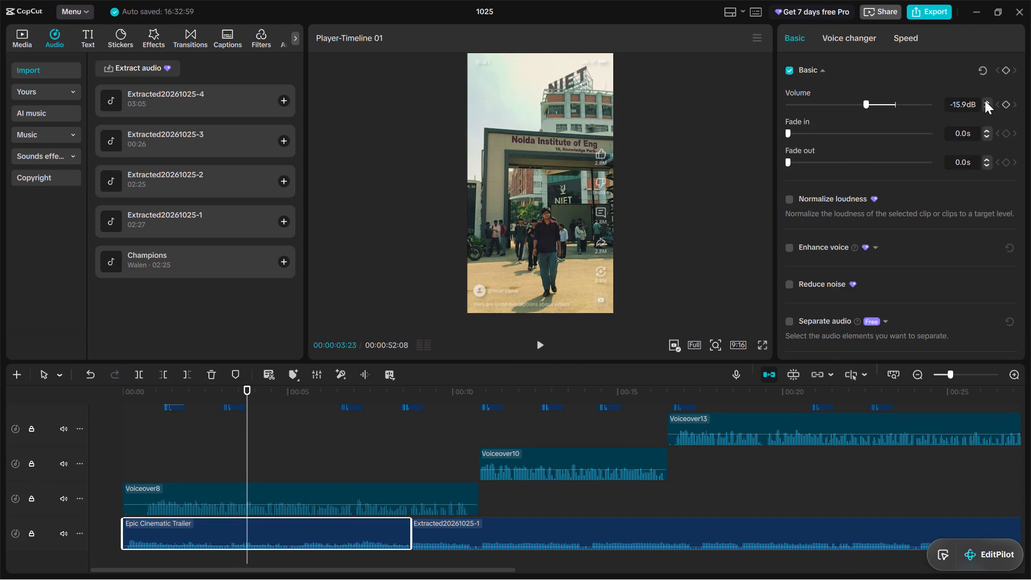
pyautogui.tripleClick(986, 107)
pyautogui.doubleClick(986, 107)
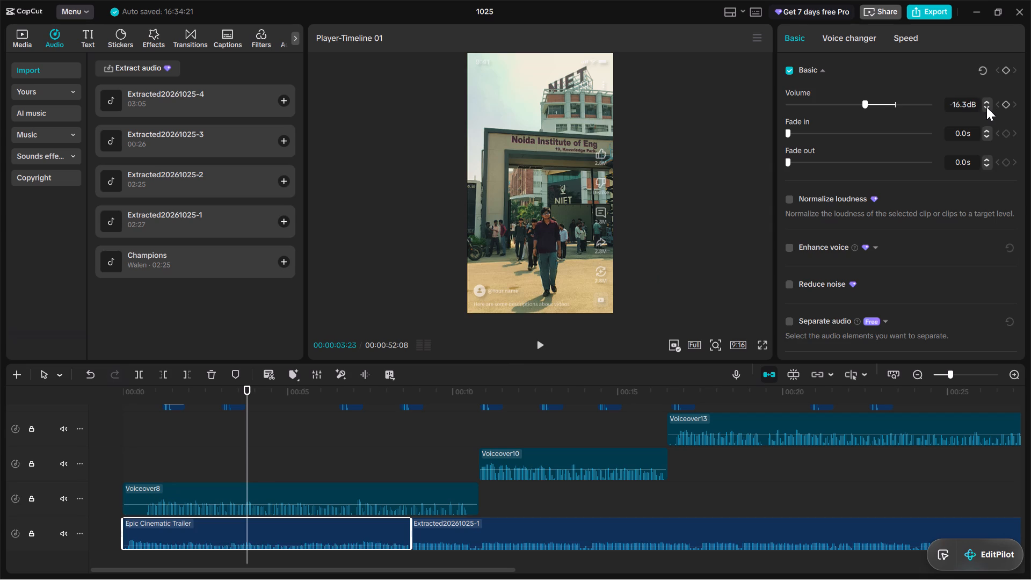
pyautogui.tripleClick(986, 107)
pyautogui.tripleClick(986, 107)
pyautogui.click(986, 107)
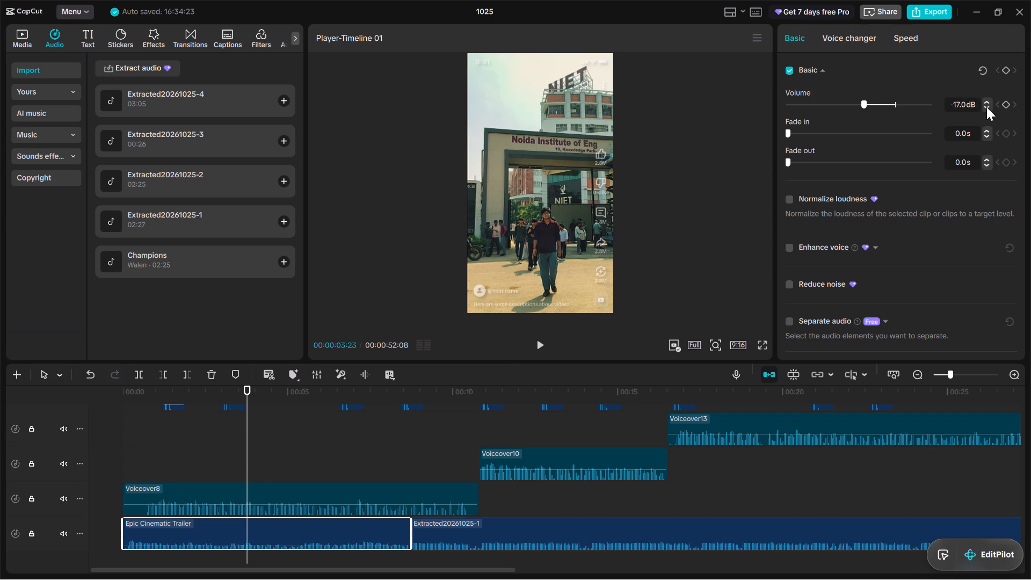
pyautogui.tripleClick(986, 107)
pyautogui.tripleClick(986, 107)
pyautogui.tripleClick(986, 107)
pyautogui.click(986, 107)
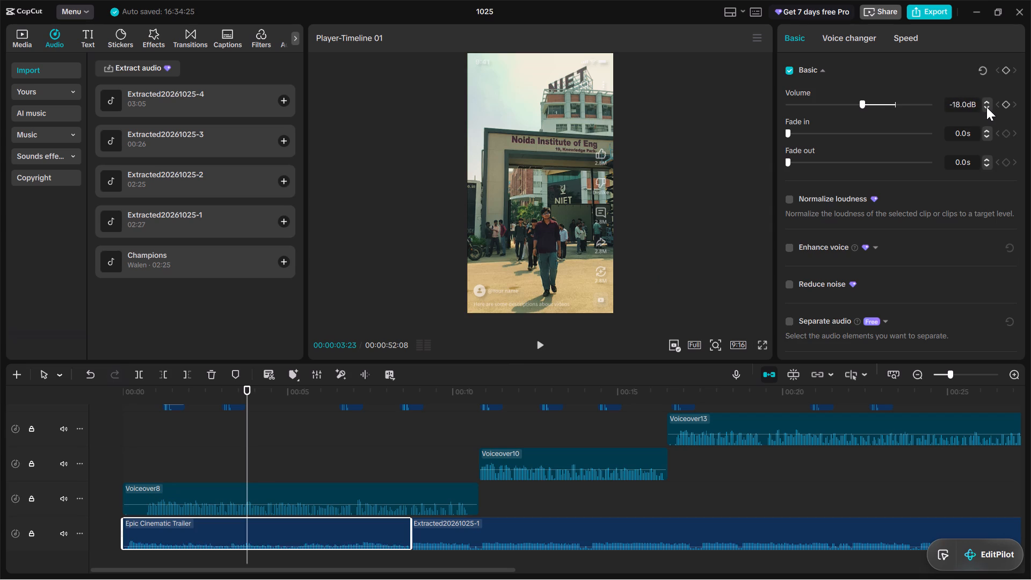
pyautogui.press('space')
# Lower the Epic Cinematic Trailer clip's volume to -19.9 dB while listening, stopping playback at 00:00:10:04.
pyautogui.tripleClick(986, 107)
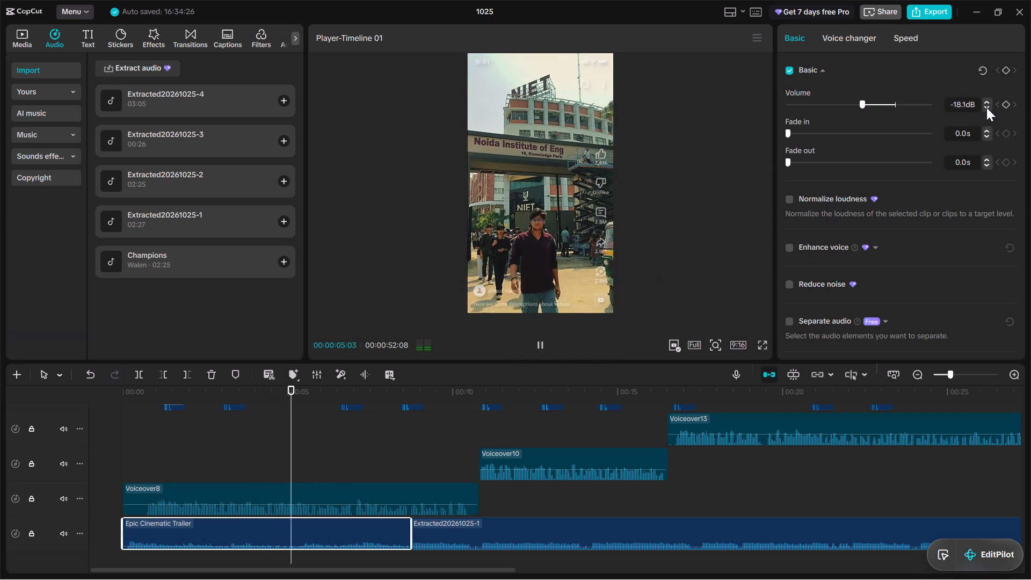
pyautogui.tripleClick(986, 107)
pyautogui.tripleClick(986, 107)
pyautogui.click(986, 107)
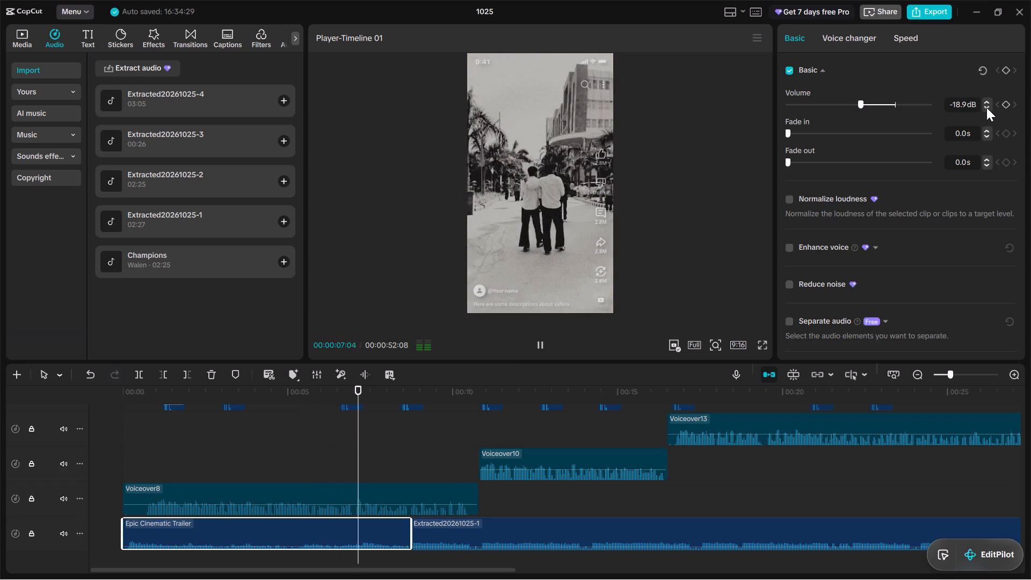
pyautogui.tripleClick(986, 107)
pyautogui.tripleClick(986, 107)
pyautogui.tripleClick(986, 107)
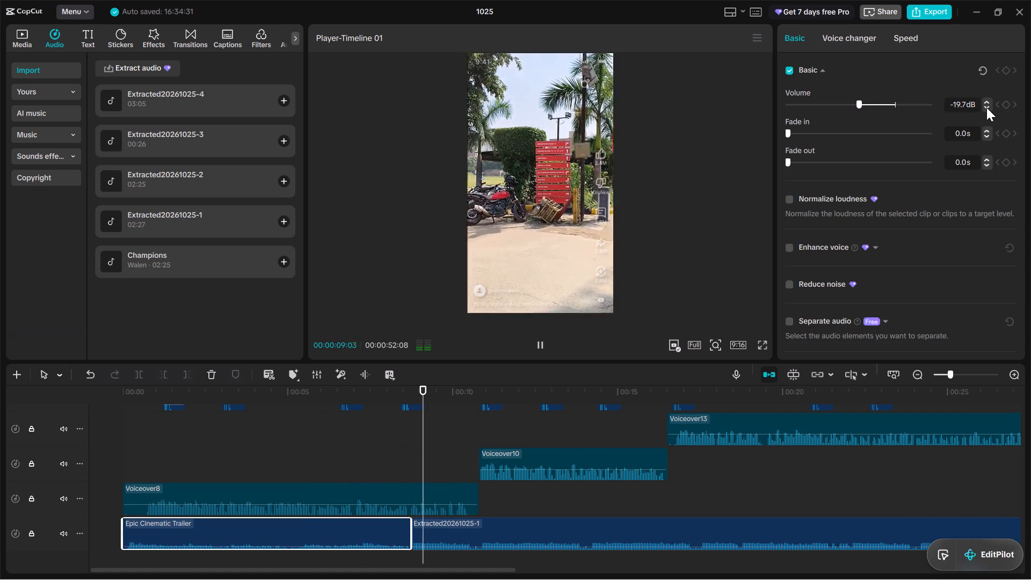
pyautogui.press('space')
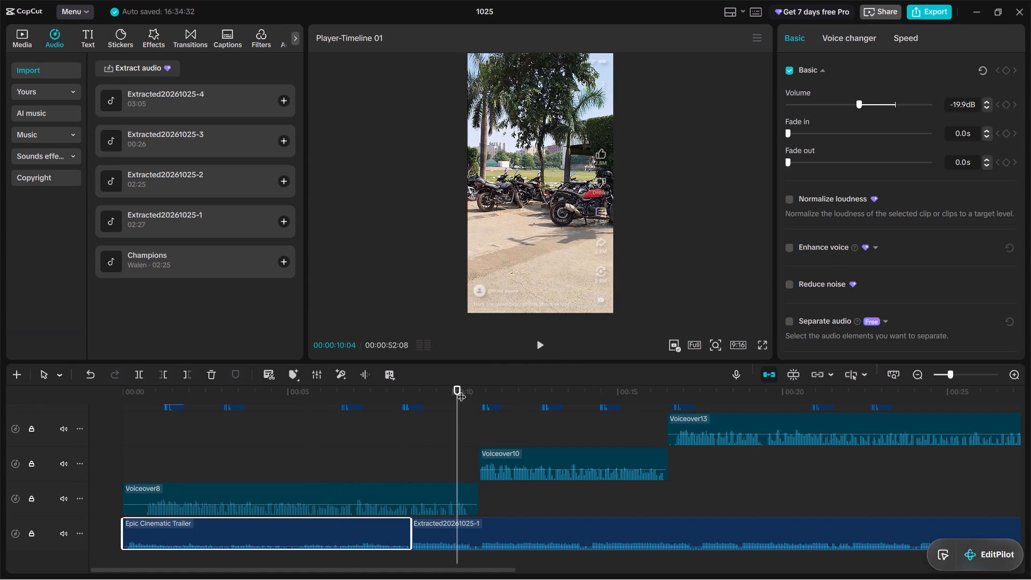
# Set the Epic Cinematic Trailer clip's volume to -20.0 dB and play from 00:00:01:22 to hear it under Voiceover8.
pyautogui.moveTo(461, 390); pyautogui.dragTo(180, 400)
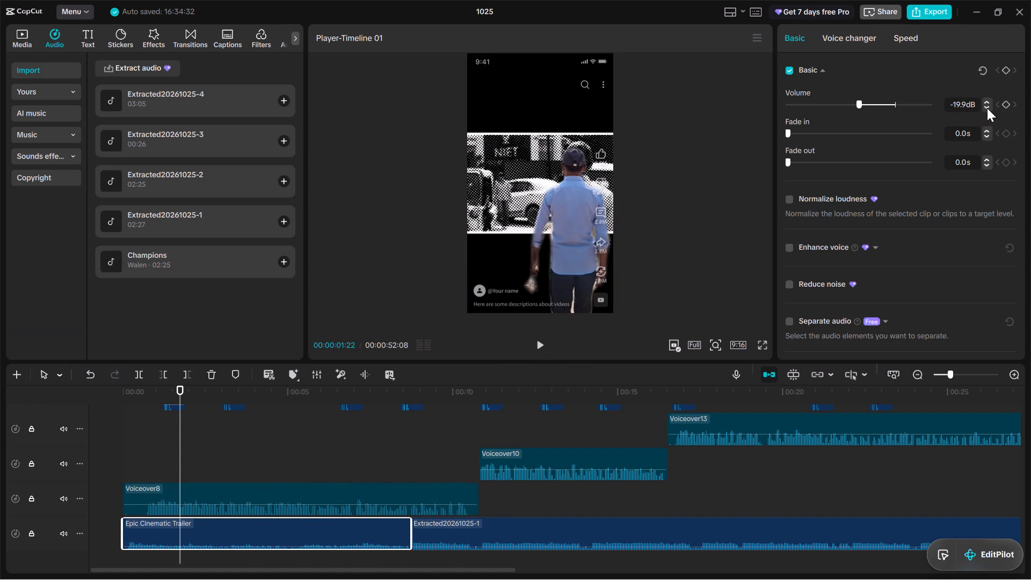
pyautogui.doubleClick(987, 108)
pyautogui.click(987, 99)
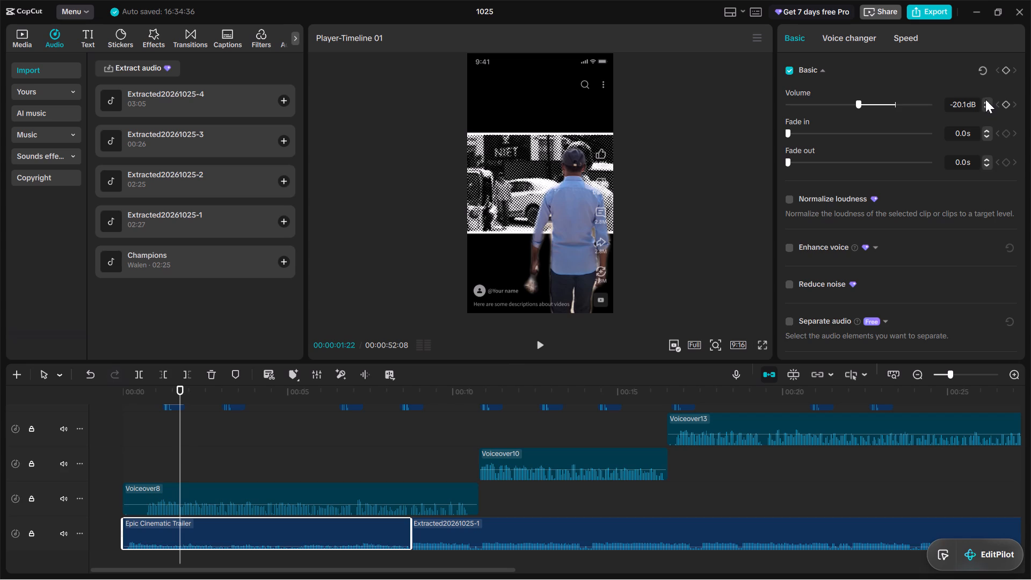
pyautogui.click(985, 104)
pyautogui.press('space')
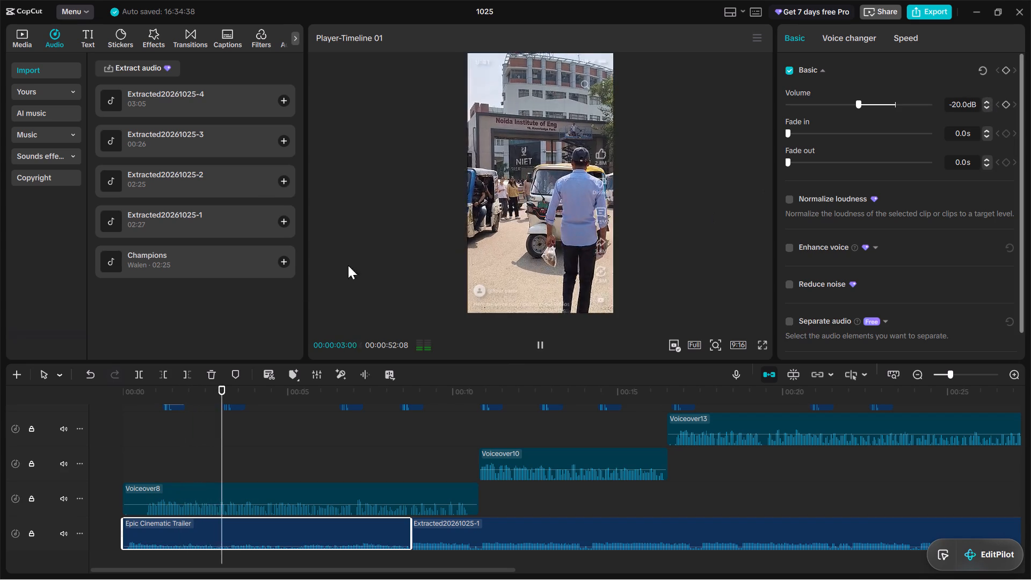
# Replay the opening seconds from the start of the timeline to check the music level under Voiceover8.
pyautogui.moveTo(239, 393); pyautogui.dragTo(0, 403)
pyautogui.press('space')
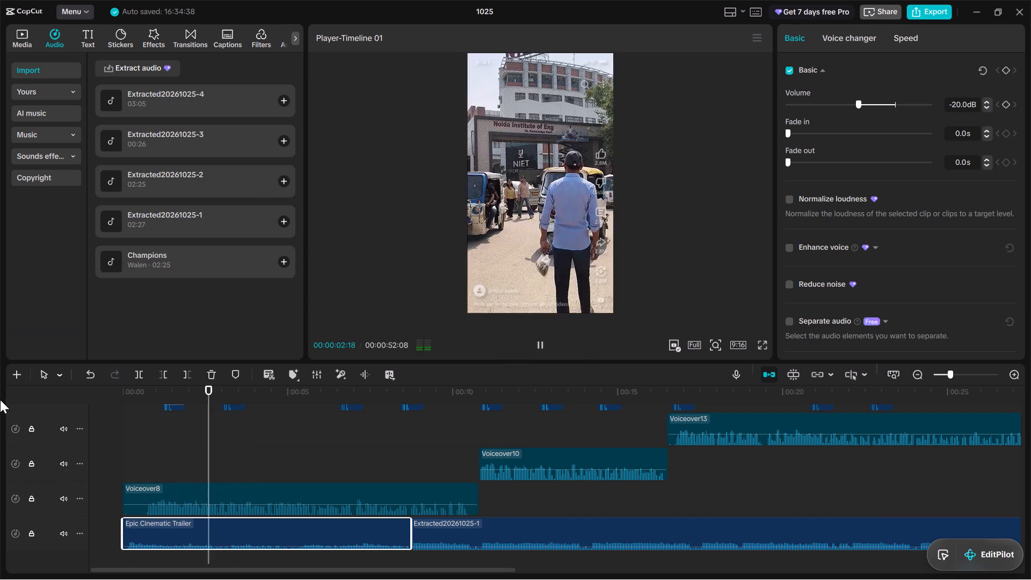
pyautogui.press('space')
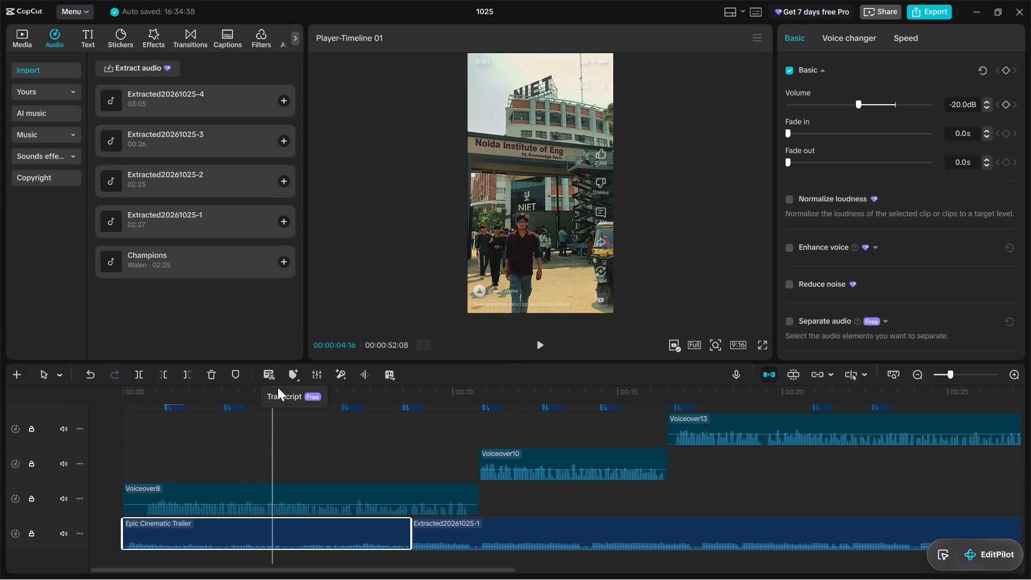
pyautogui.moveTo(272, 392); pyautogui.dragTo(5, 399)
pyautogui.press('space')
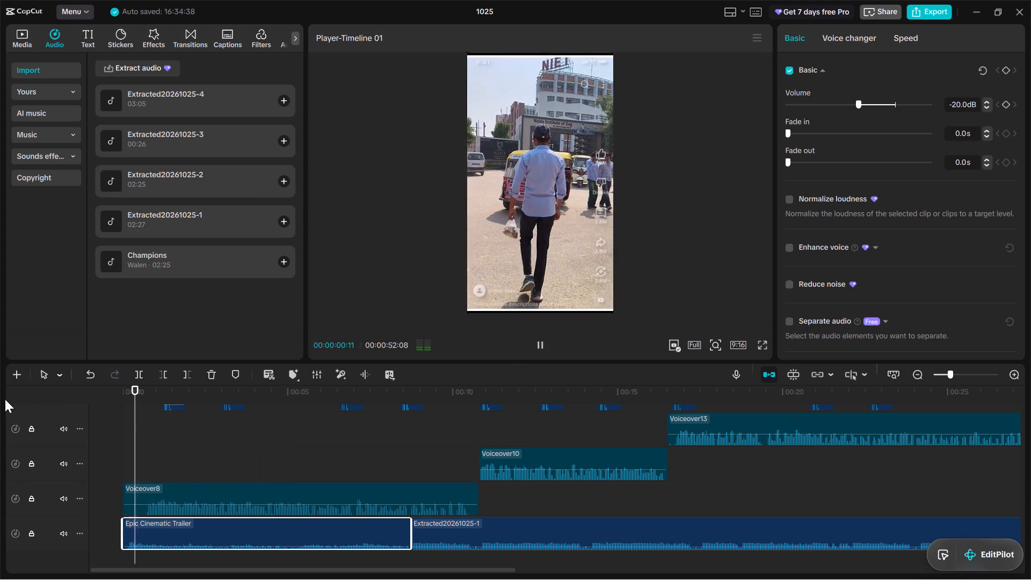
pyautogui.press('space')
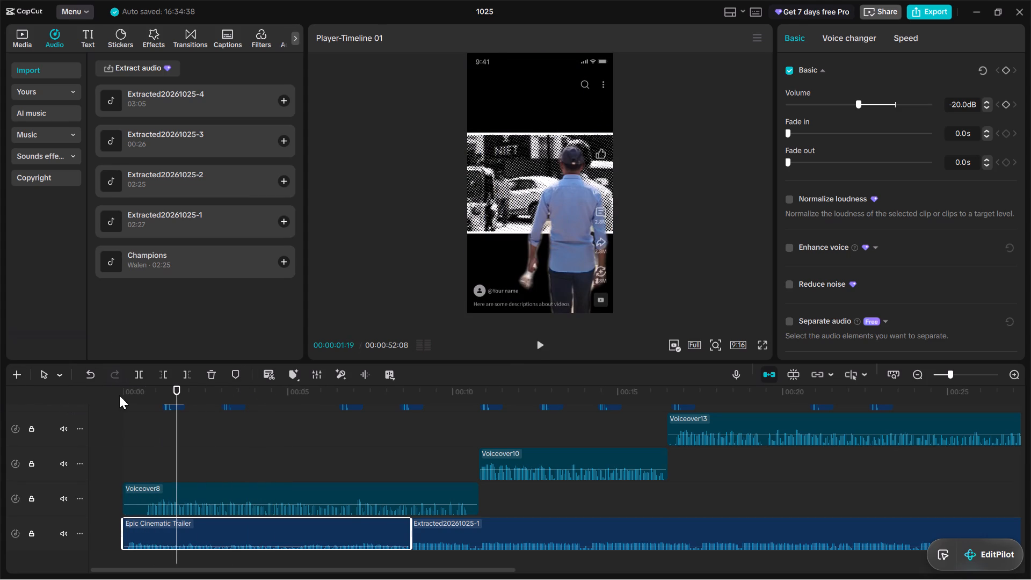
# Lower the first Click effect clip's volume to -14.0 dB and play from 00:00:00:28 to hear it.
pyautogui.scroll(2, 155, 441)
pyautogui.moveTo(174, 392); pyautogui.dragTo(154, 394)
pyautogui.click(179, 421)
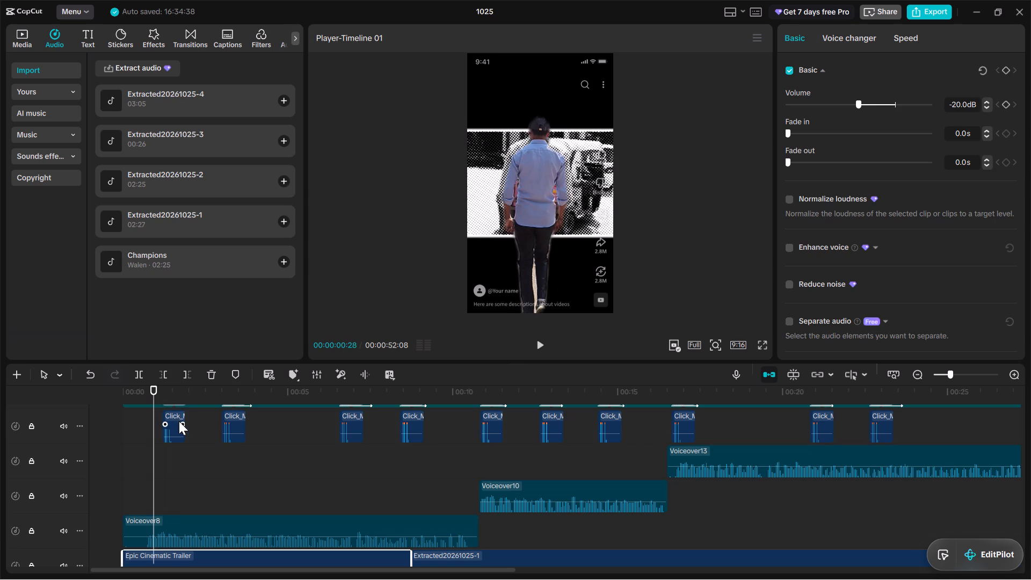
pyautogui.click(988, 102)
pyautogui.tripleClick(988, 105)
pyautogui.tripleClick(988, 105)
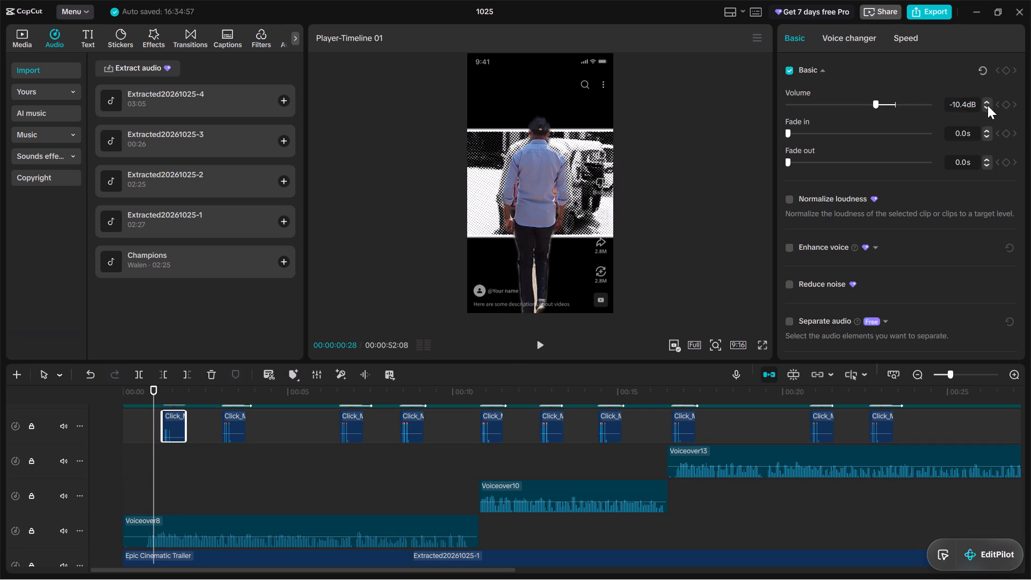
pyautogui.doubleClick(988, 105)
pyautogui.tripleClick(988, 105)
pyautogui.doubleClick(988, 105)
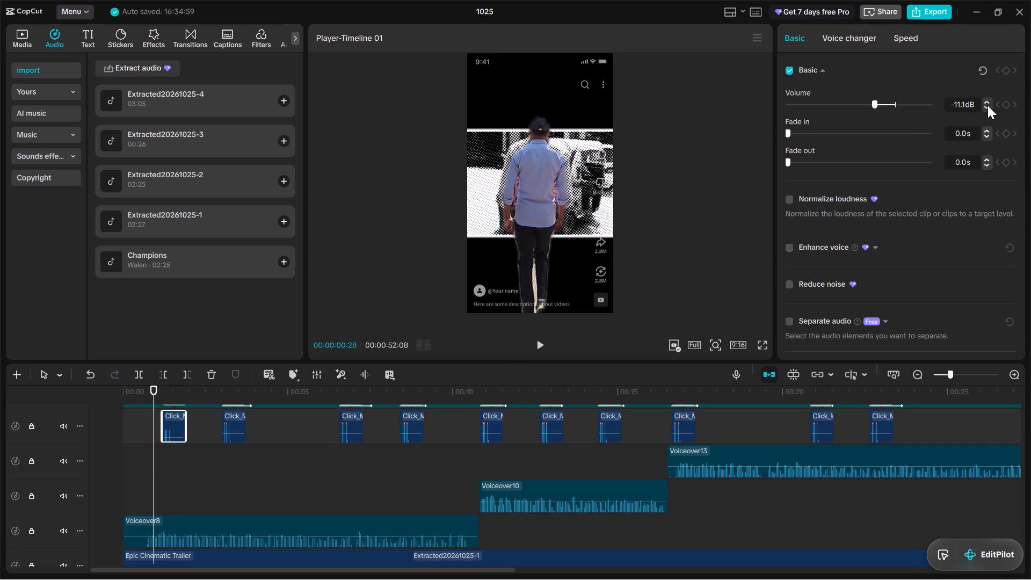
pyautogui.tripleClick(988, 105)
pyautogui.tripleClick(988, 105)
pyautogui.tripleClick(987, 105)
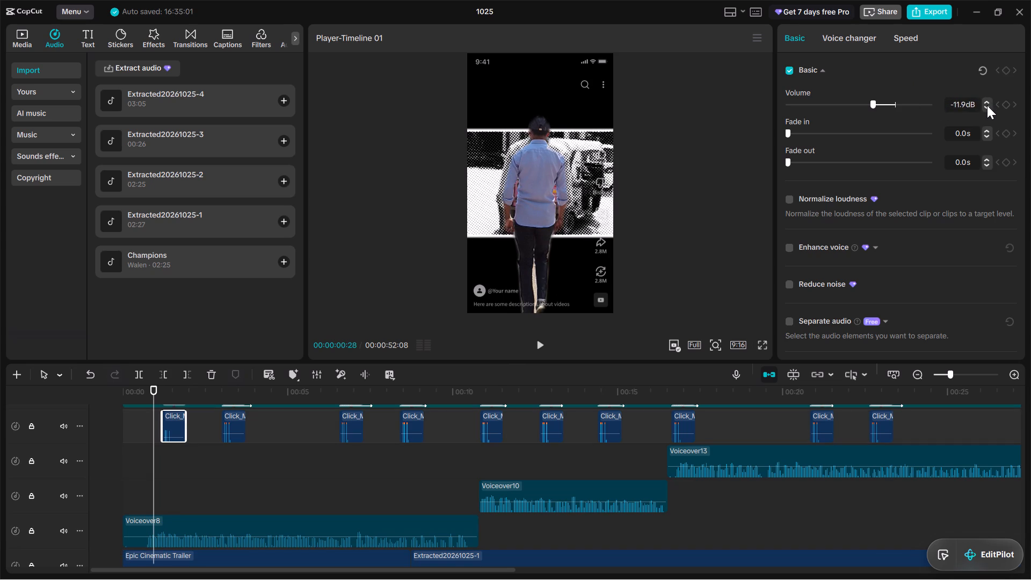
pyautogui.tripleClick(987, 105)
pyautogui.tripleClick(987, 105)
pyautogui.tripleClick(987, 105)
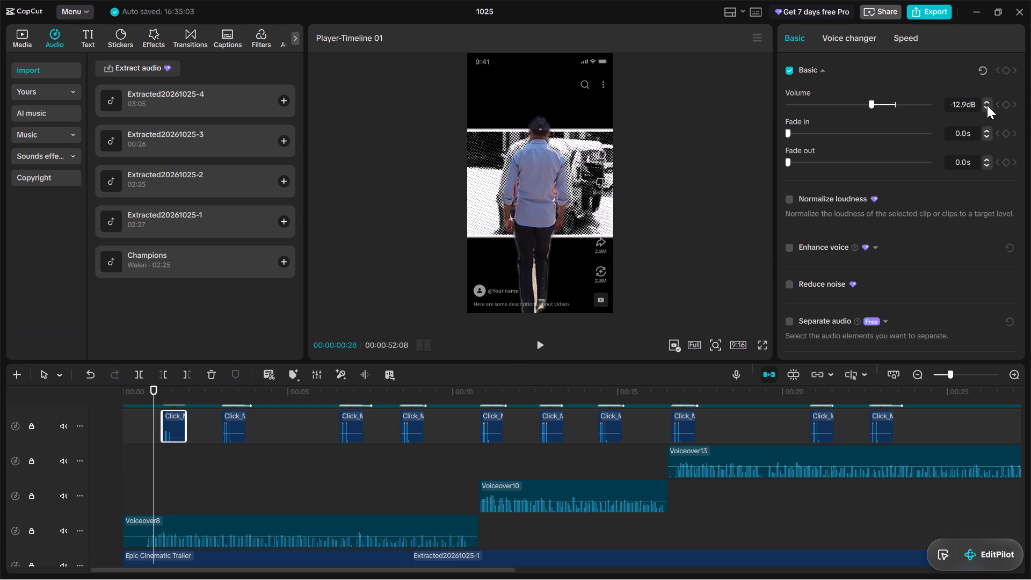
pyautogui.tripleClick(987, 105)
pyautogui.tripleClick(987, 105)
pyautogui.tripleClick(987, 105)
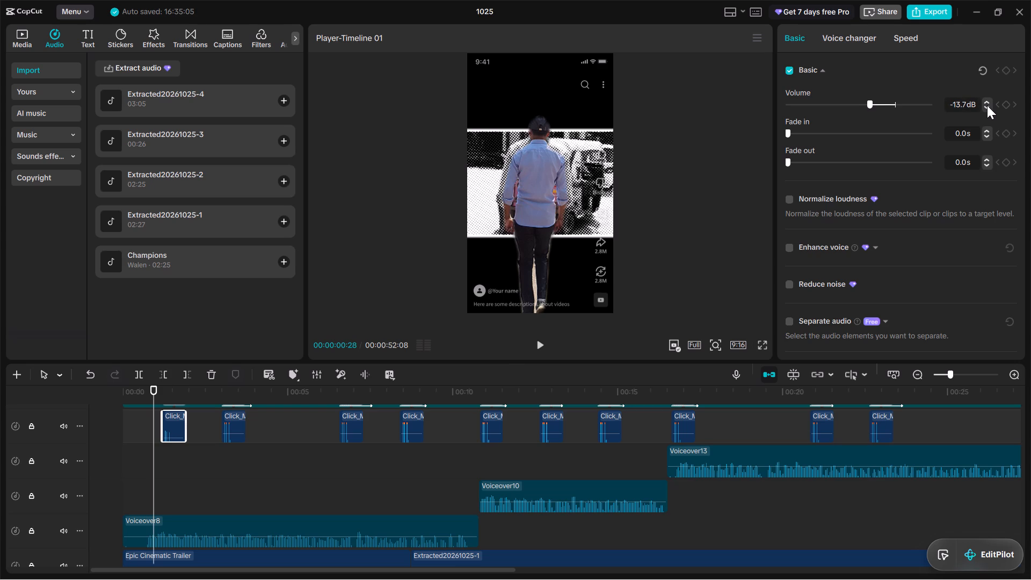
pyautogui.click(987, 105)
pyautogui.press('space')
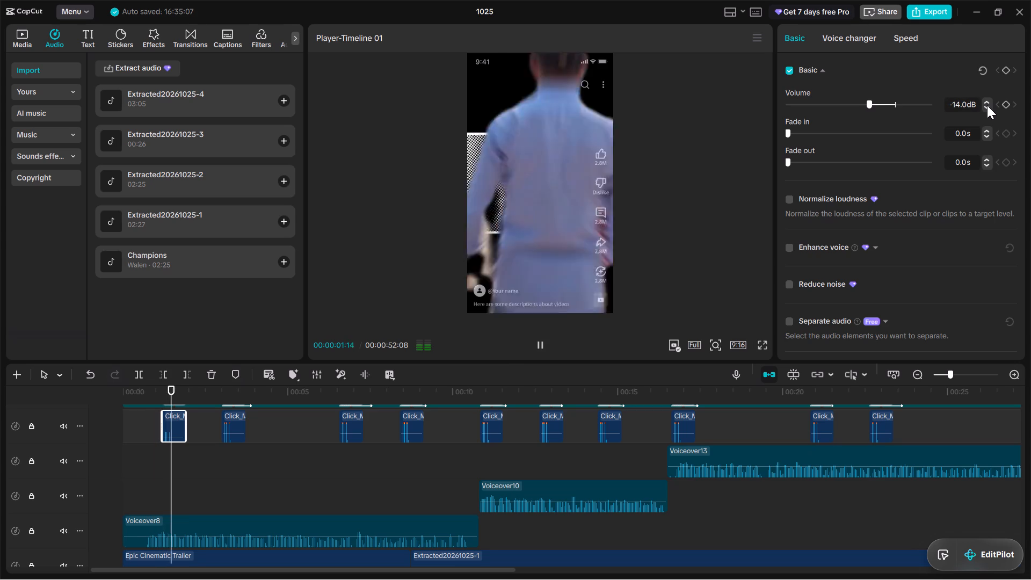
pyautogui.press('space')
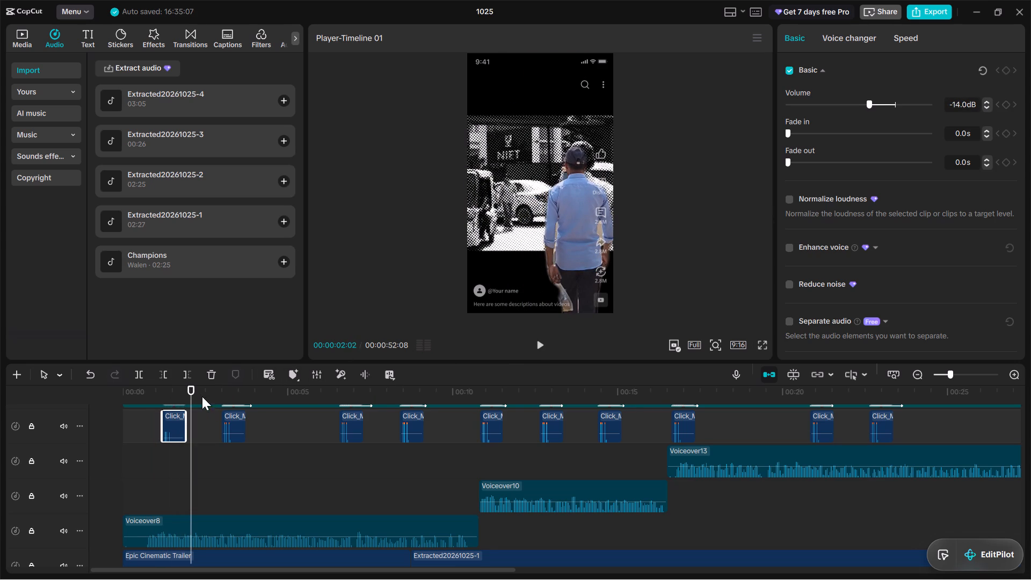
# Set the volume of the second Click effect clip, at about 00:00:03, to -14.0 dB.
pyautogui.moveTo(189, 389); pyautogui.dragTo(221, 387)
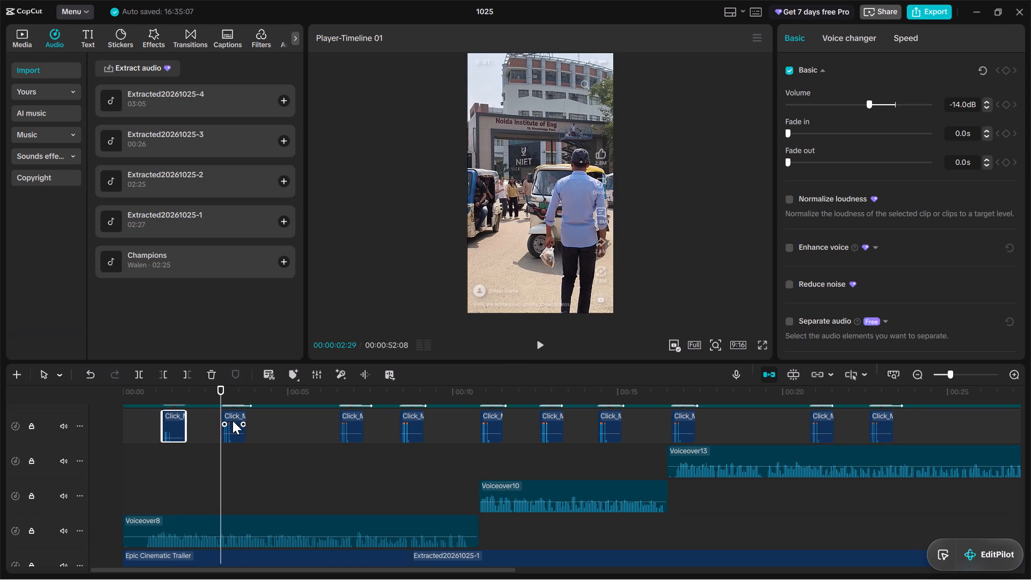
pyautogui.click(233, 421)
pyautogui.moveTo(894, 104); pyautogui.dragTo(891, 102)
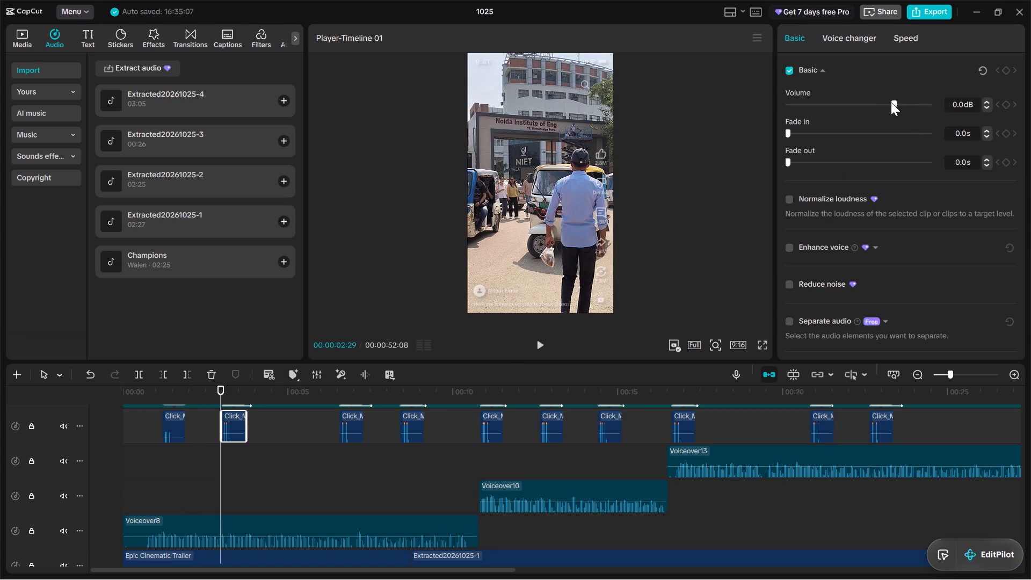
pyautogui.moveTo(891, 102); pyautogui.dragTo(863, 113)
pyautogui.click(986, 100)
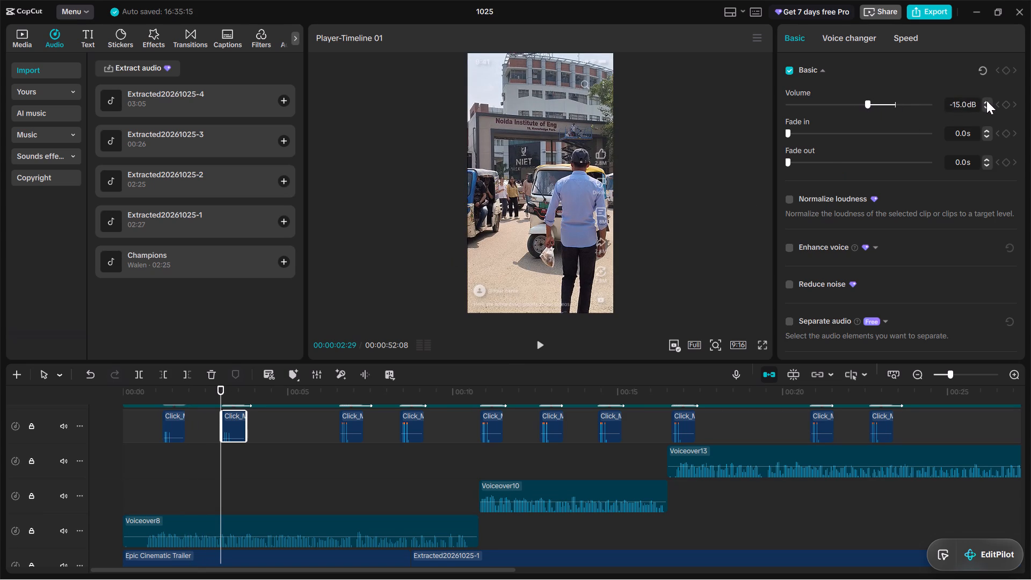
pyautogui.click(986, 100)
pyautogui.tripleClick(983, 99)
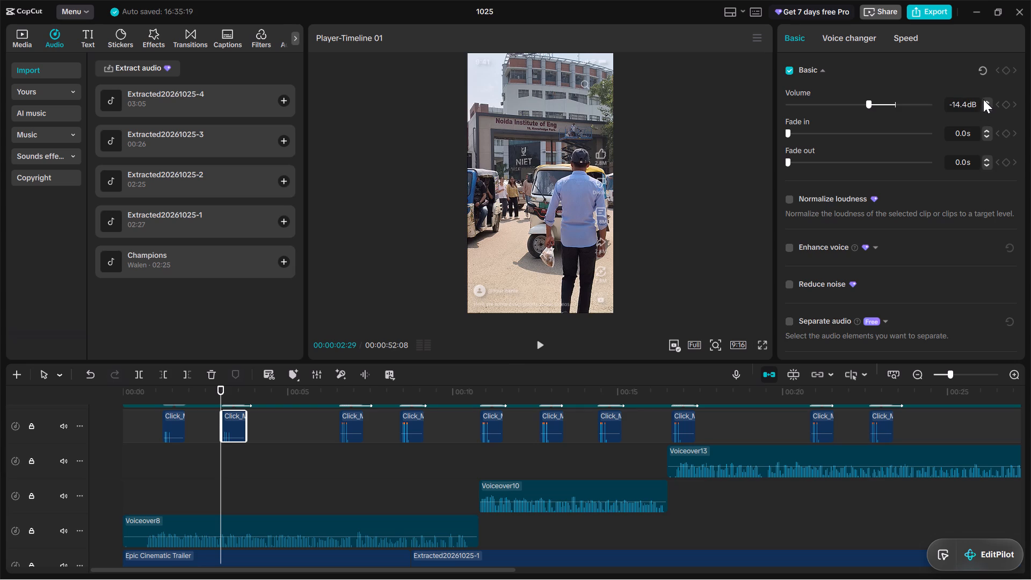
pyautogui.doubleClick(983, 99)
pyautogui.click(983, 99)
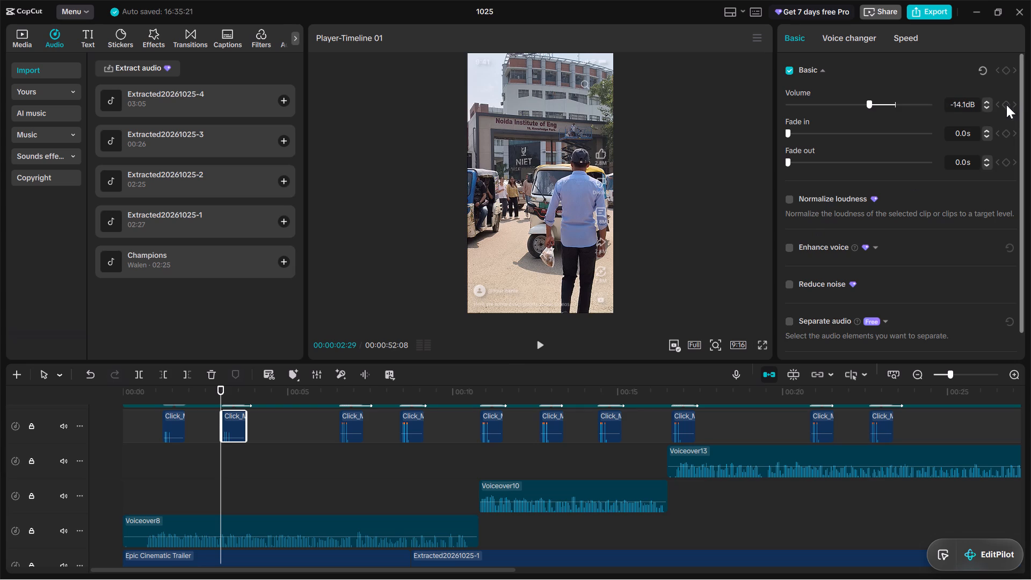
pyautogui.click(988, 102)
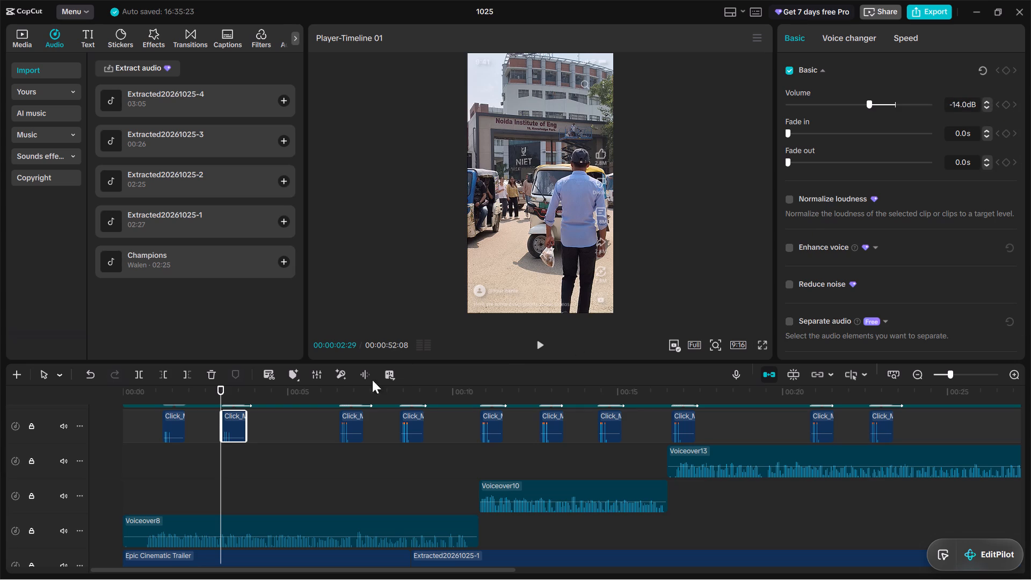
# Set the volume of the third Click effect clip, between 00:05 and 00:10, to -14.0 dB.
pyautogui.click(348, 429)
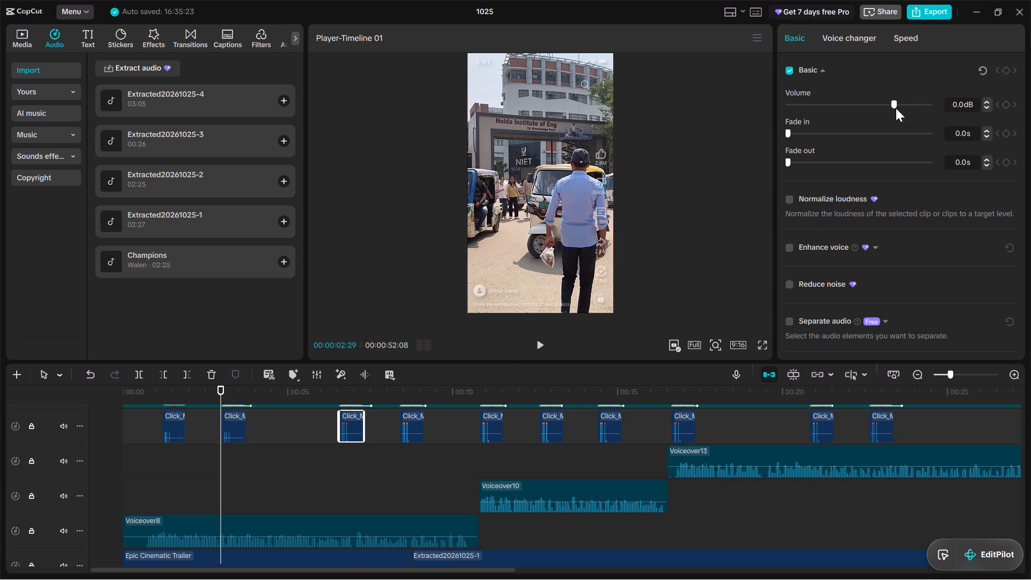
pyautogui.moveTo(895, 106); pyautogui.dragTo(869, 107)
pyautogui.moveTo(869, 107); pyautogui.dragTo(866, 108)
pyautogui.click(986, 102)
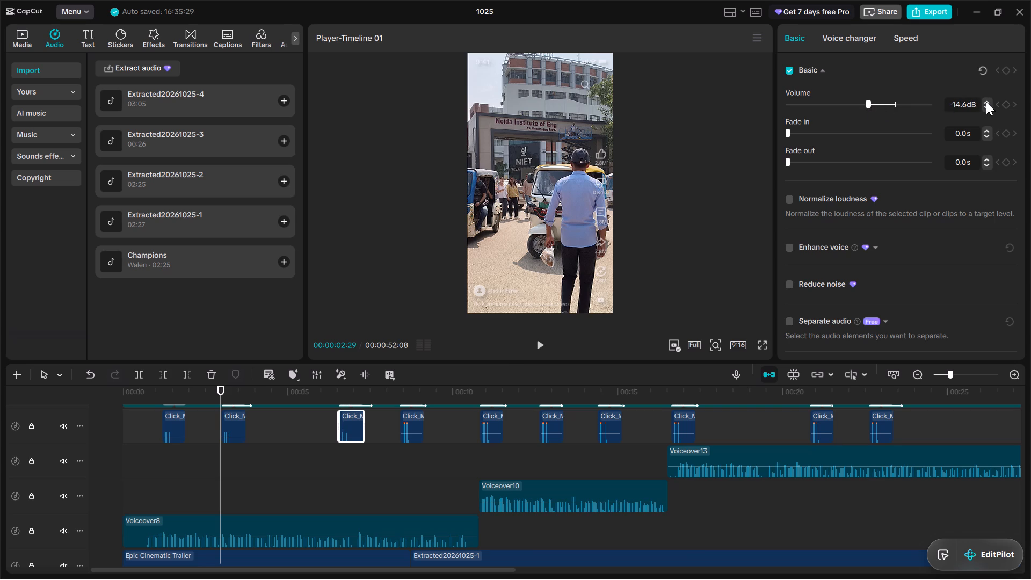
pyautogui.doubleClick(985, 103)
# Set the volume of the fourth Click effect clip, just before the end of Voiceover8, to -14.0 dB.
pyautogui.click(410, 424)
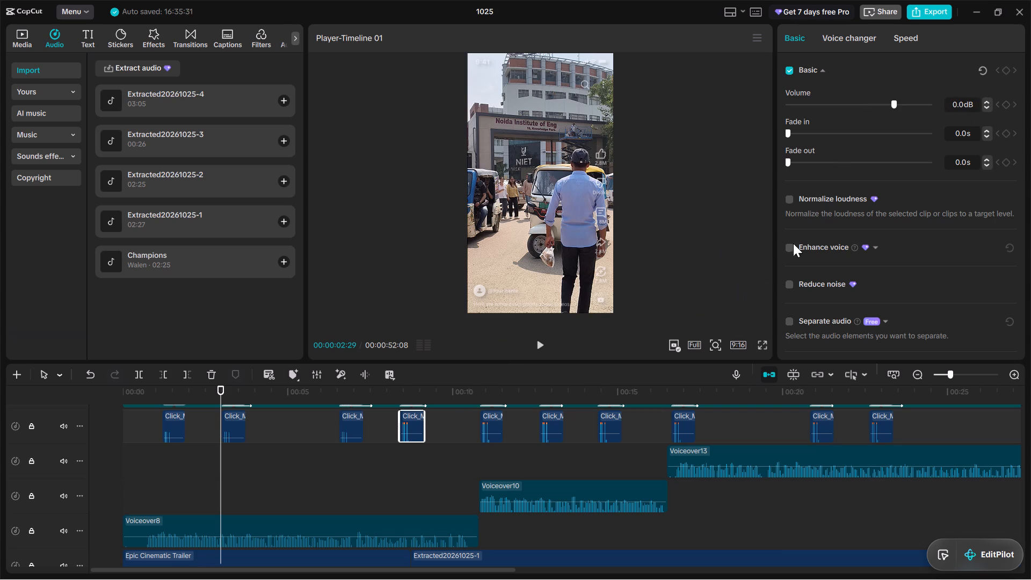
pyautogui.moveTo(895, 104); pyautogui.dragTo(881, 110)
pyautogui.moveTo(881, 110); pyautogui.dragTo(868, 117)
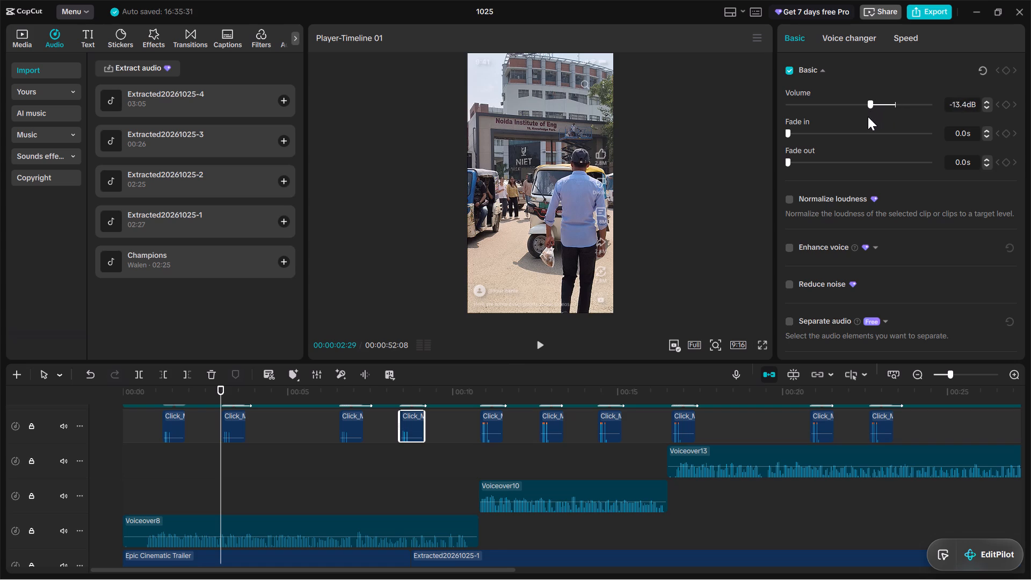
pyautogui.moveTo(868, 117); pyautogui.dragTo(866, 119)
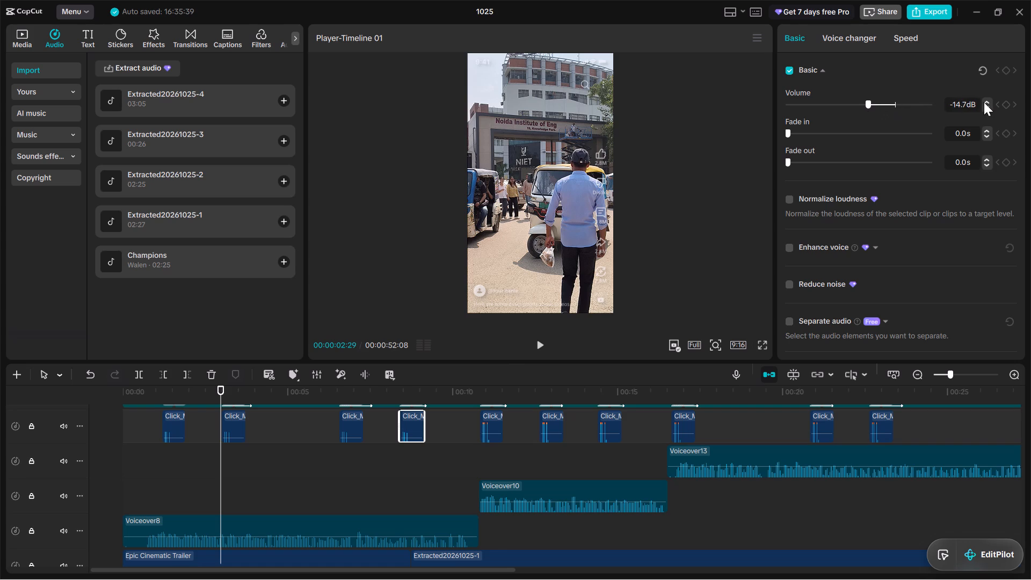
pyautogui.tripleClick(985, 103)
pyautogui.tripleClick(985, 104)
pyautogui.click(985, 104)
# Set the volume of the fifth Click effect clip, at the start of Voiceover10, to -14.0 dB.
pyautogui.click(491, 425)
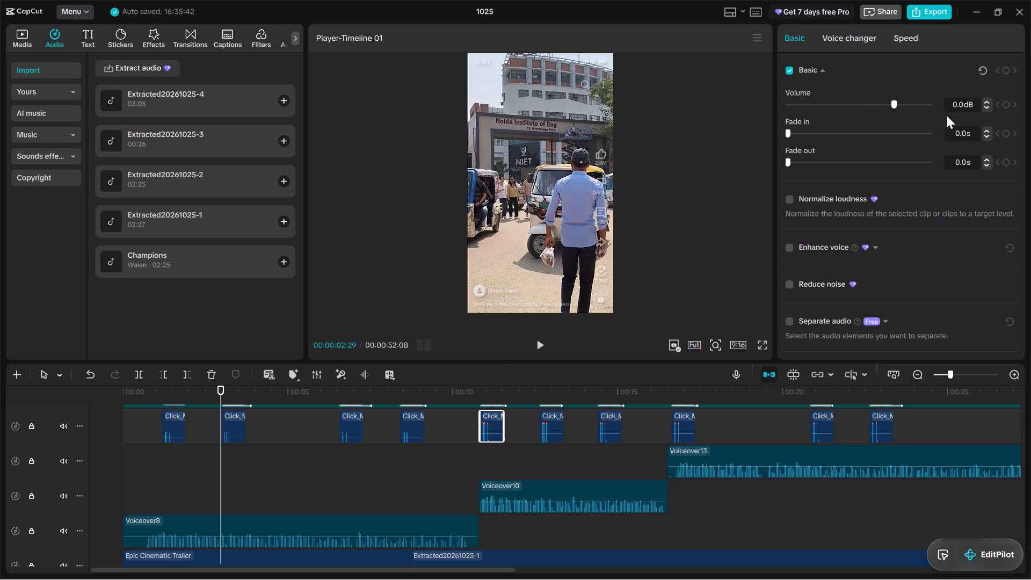
pyautogui.moveTo(892, 108); pyautogui.dragTo(868, 110)
pyautogui.moveTo(868, 110); pyautogui.dragTo(868, 112)
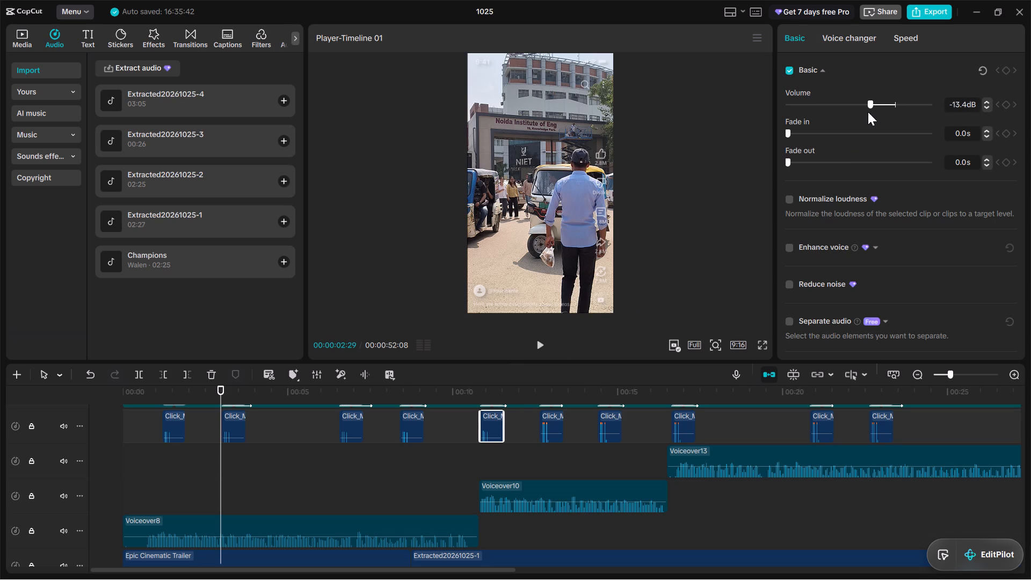
pyautogui.moveTo(868, 112); pyautogui.dragTo(866, 113)
pyautogui.tripleClick(984, 100)
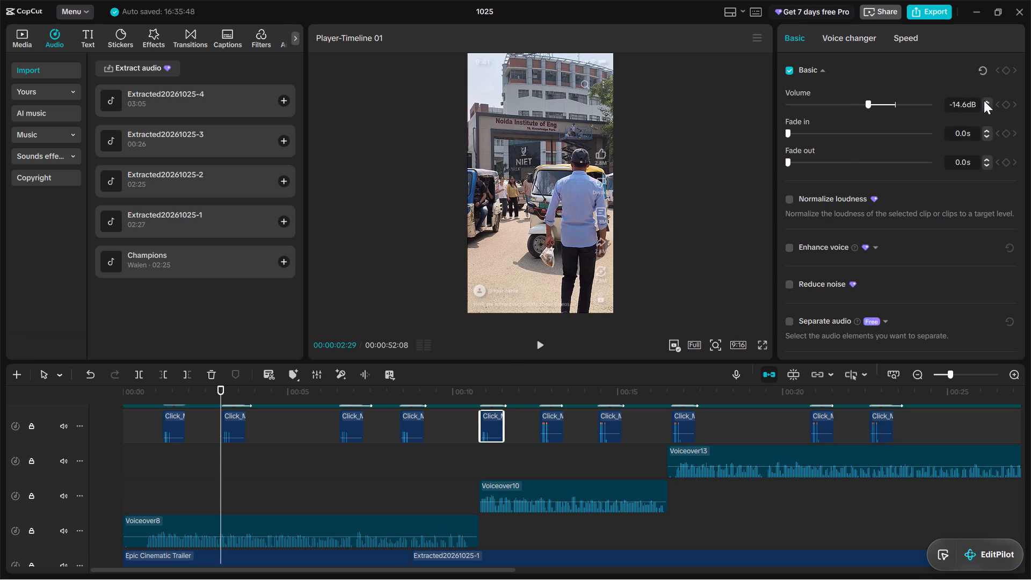
pyautogui.tripleClick(984, 100)
pyautogui.click(984, 100)
# Set the volume of the sixth Click effect clip, midway between 00:10 and 00:15, to -14.0 dB.
pyautogui.click(549, 417)
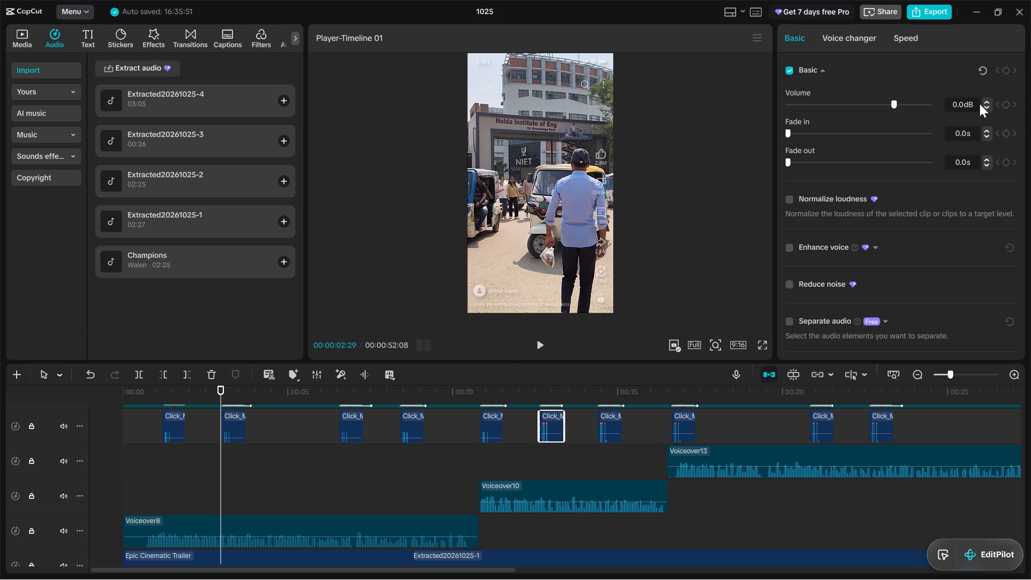
pyautogui.moveTo(893, 109); pyautogui.dragTo(863, 109)
pyautogui.moveTo(863, 109); pyautogui.dragTo(869, 110)
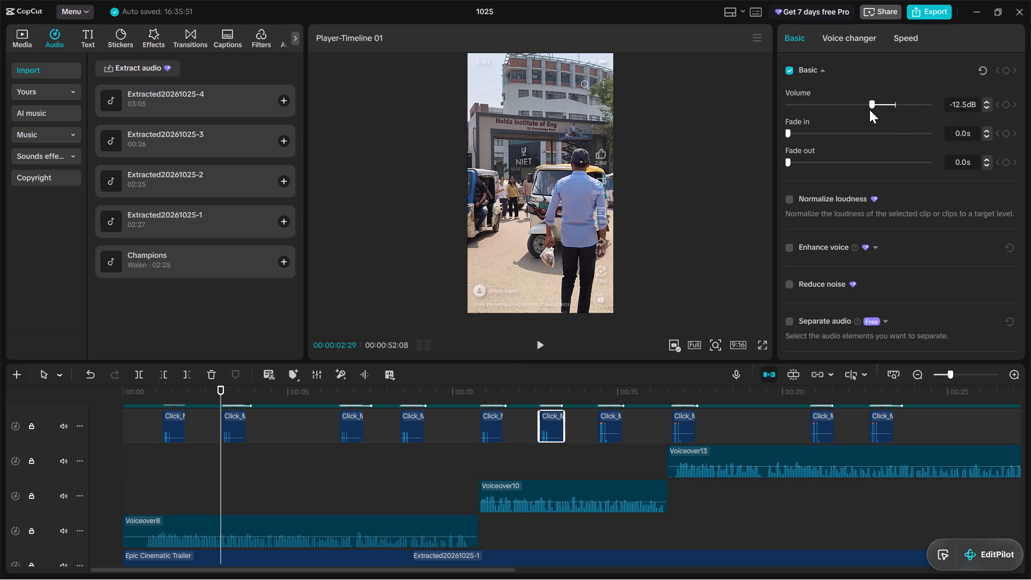
pyautogui.moveTo(869, 110); pyautogui.dragTo(868, 112)
pyautogui.moveTo(868, 112); pyautogui.dragTo(867, 113)
# Set the volume of the seventh Click effect clip, just before 00:15, to -14.0 dB.
pyautogui.click(609, 419)
pyautogui.hscroll(-1, 561, 499)
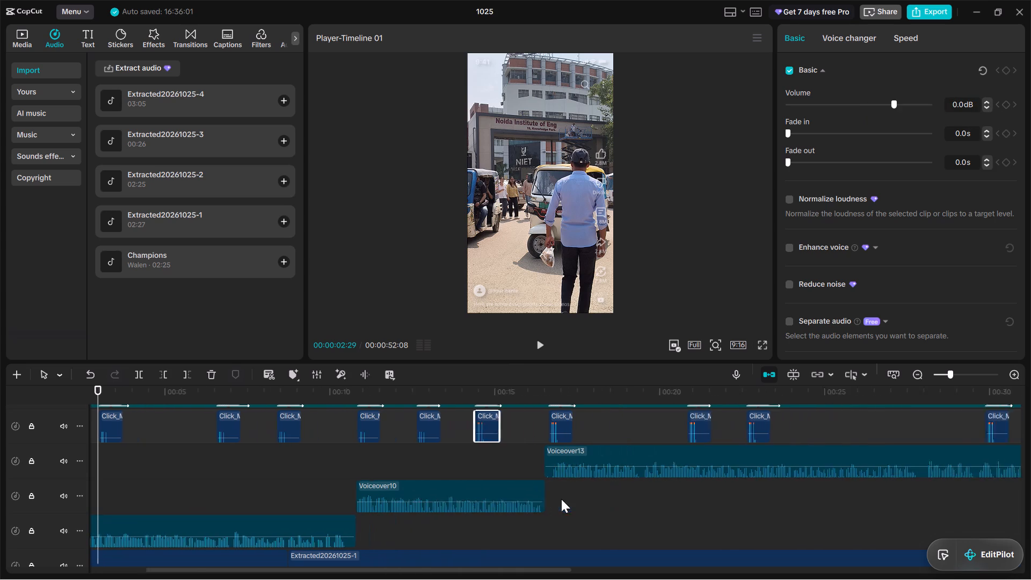
pyautogui.hscroll(-1, 561, 499)
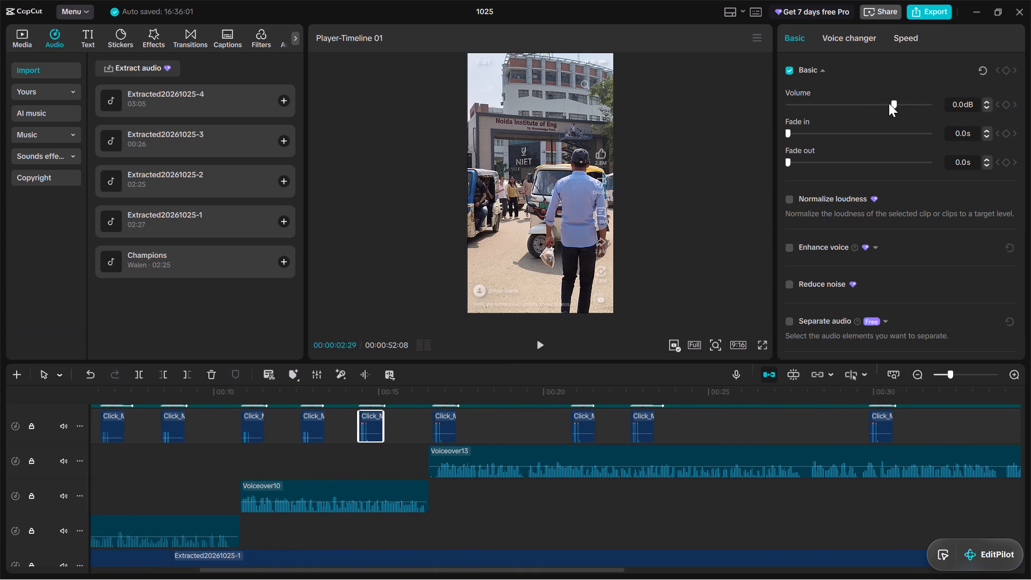
pyautogui.moveTo(895, 102); pyautogui.dragTo(865, 104)
pyautogui.click(986, 103)
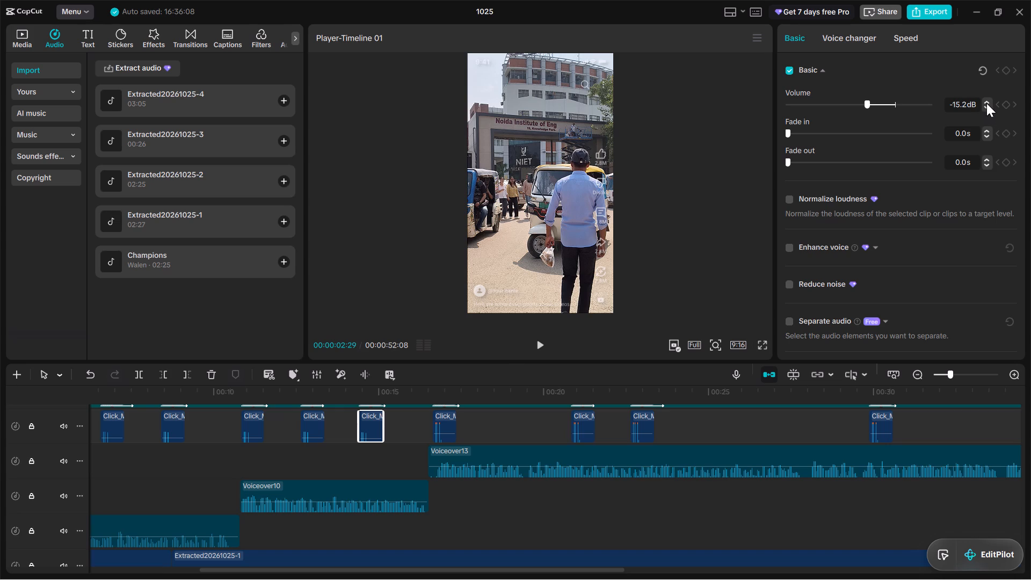
pyautogui.click(987, 107)
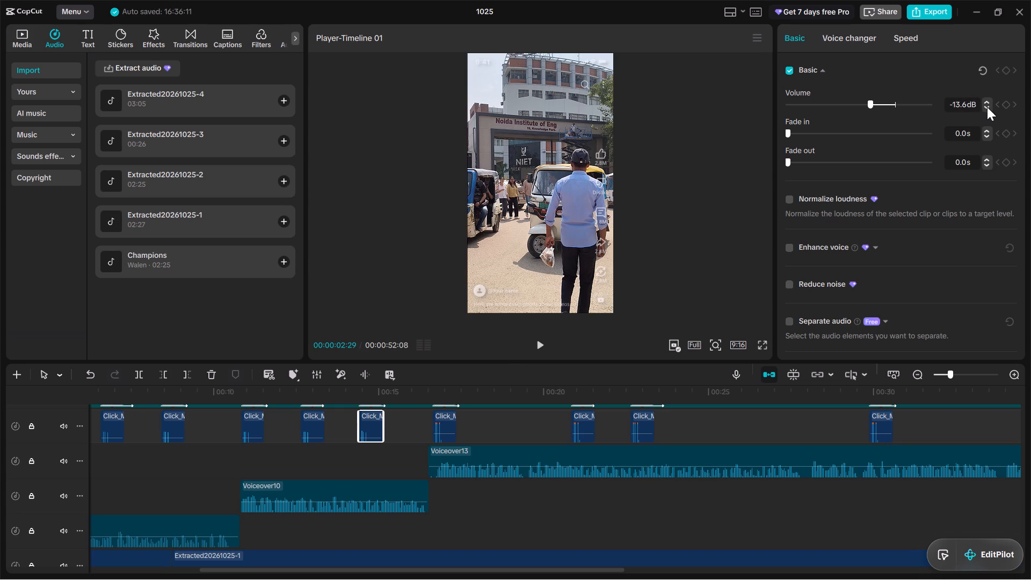
pyautogui.click(988, 107)
pyautogui.click(988, 107)
# Set the volume of the eighth Click effect clip, at the start of Voiceover13, to -14.0 dB.
pyautogui.click(443, 413)
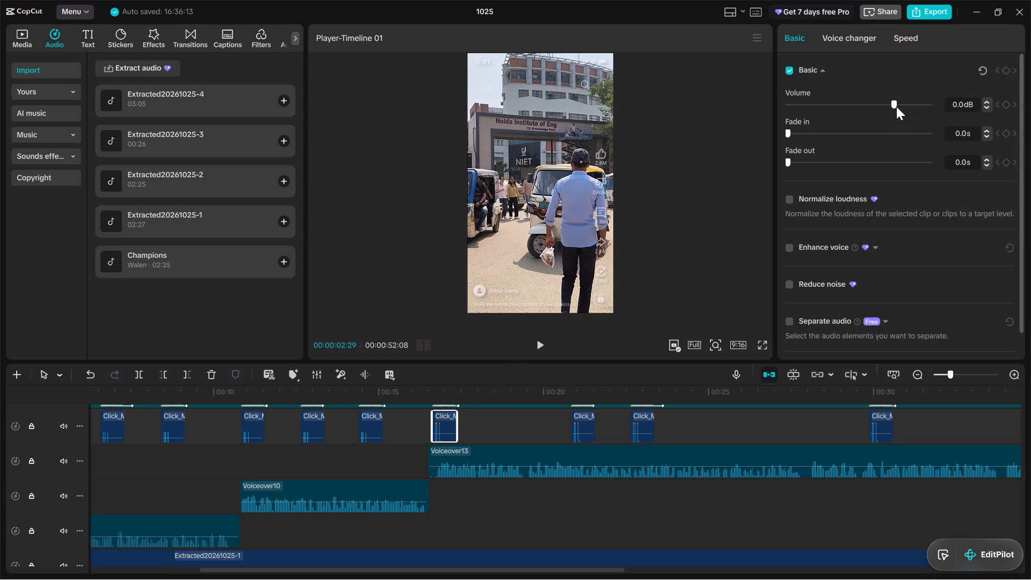
pyautogui.moveTo(894, 105); pyautogui.dragTo(873, 108)
pyautogui.click(988, 102)
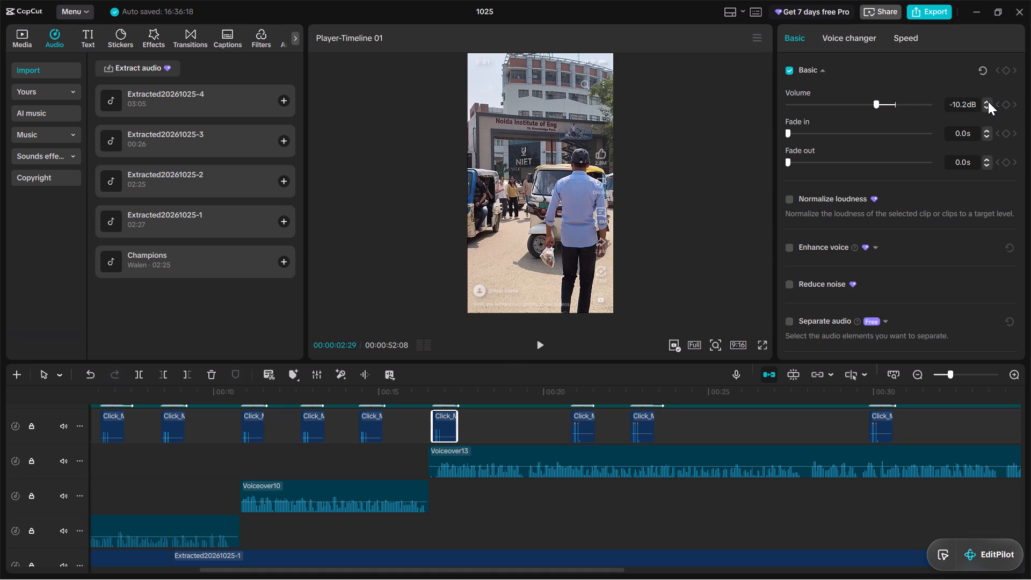
pyautogui.click(986, 107)
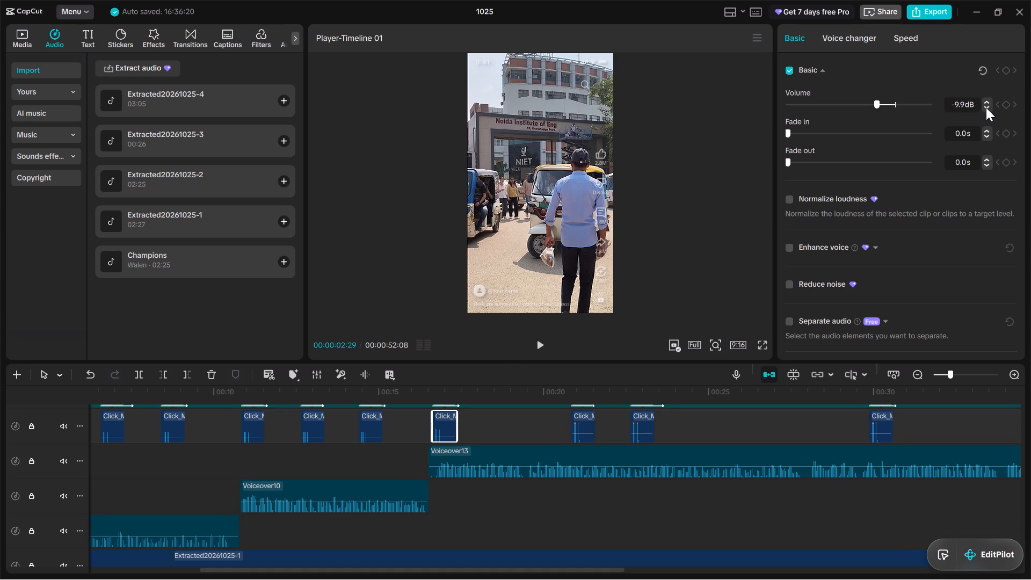
pyautogui.click(986, 107)
pyautogui.tripleClick(986, 107)
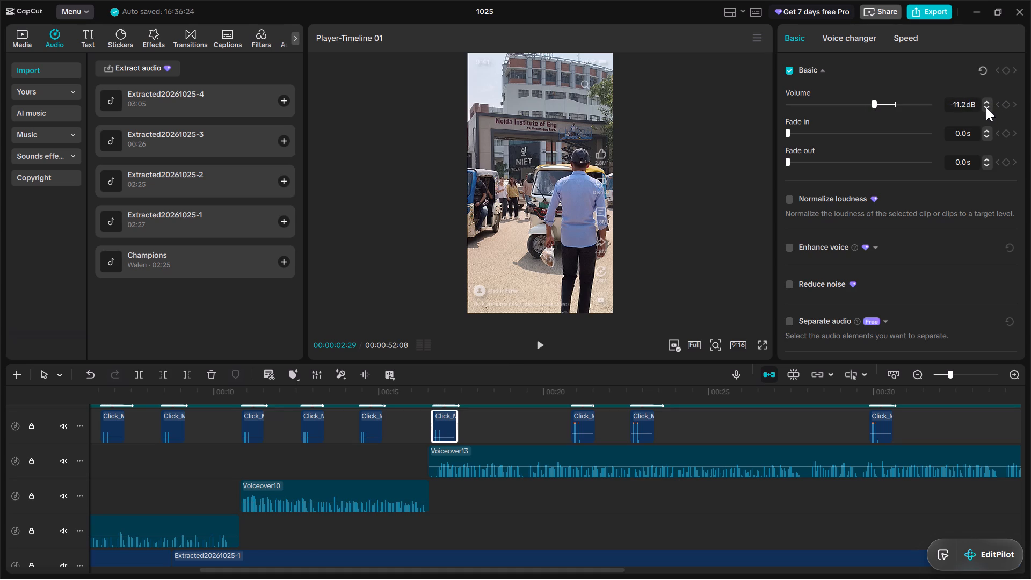
pyautogui.doubleClick(986, 107)
pyautogui.click(986, 107)
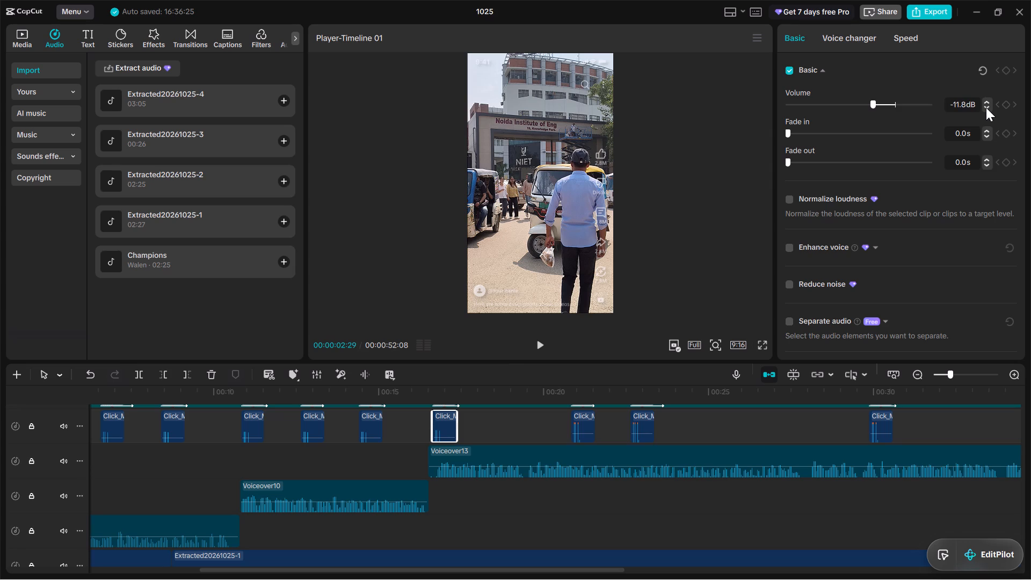
pyautogui.tripleClick(986, 107)
pyautogui.doubleClick(986, 107)
pyautogui.tripleClick(986, 107)
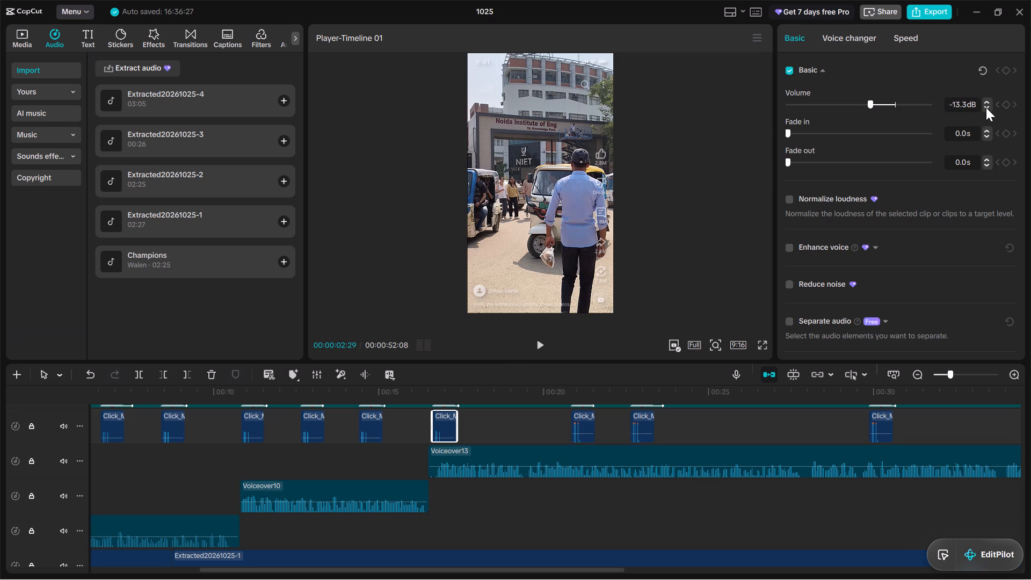
pyautogui.tripleClick(986, 107)
pyautogui.doubleClick(986, 107)
pyautogui.click(986, 107)
# Lower the volume of the ninth Click effect clip, just after 00:20, to match the earlier Click clips.
pyautogui.click(585, 424)
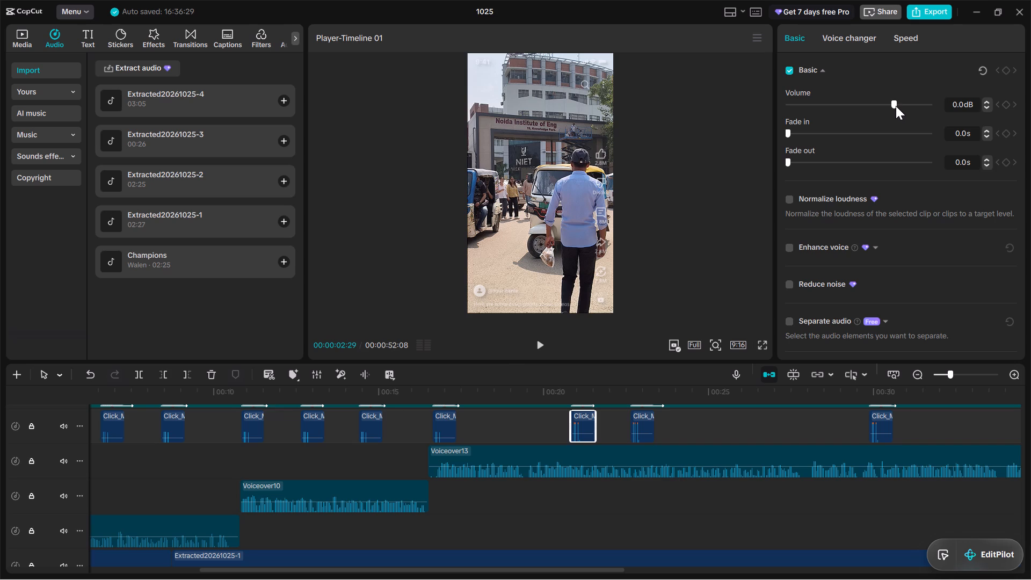
pyautogui.moveTo(894, 104); pyautogui.dragTo(875, 117)
pyautogui.moveTo(875, 117); pyautogui.dragTo(867, 128)
# Set the volume of the tenth Click effect clip, midway between 00:20 and 00:25, to -14.0 dB.
pyautogui.click(641, 422)
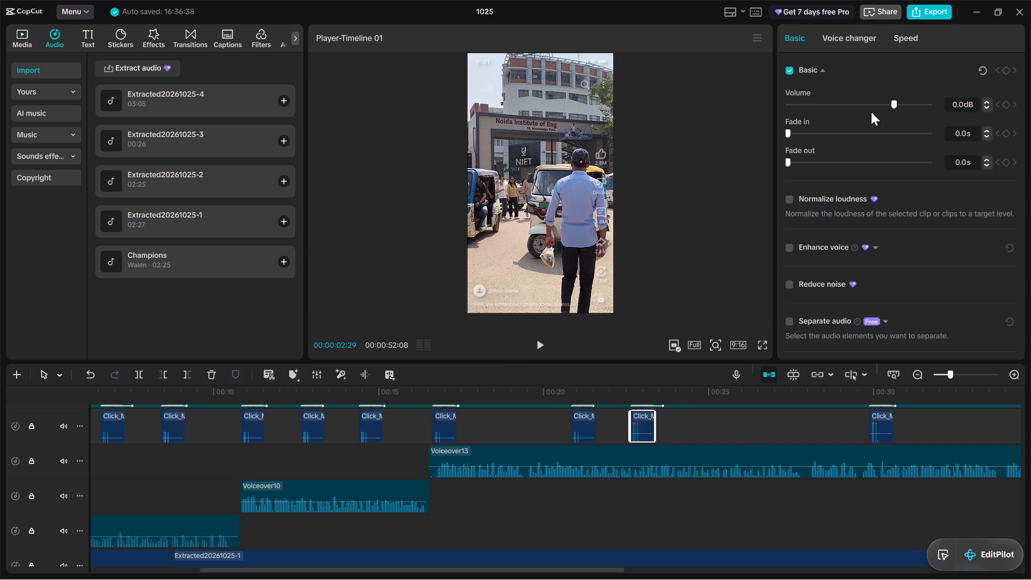
pyautogui.moveTo(894, 107); pyautogui.dragTo(873, 127)
pyautogui.moveTo(873, 127); pyautogui.dragTo(866, 138)
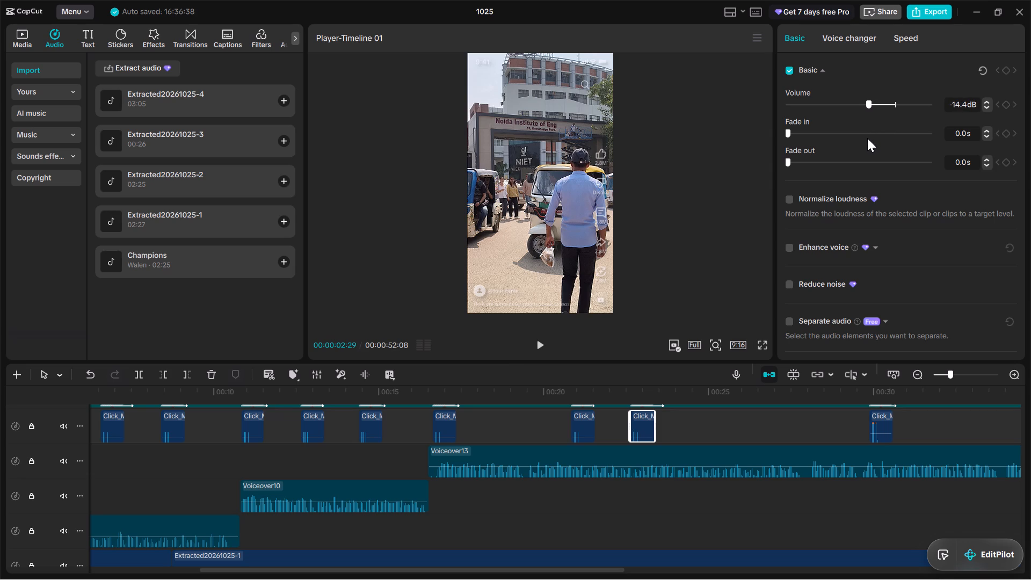
pyautogui.tripleClick(984, 100)
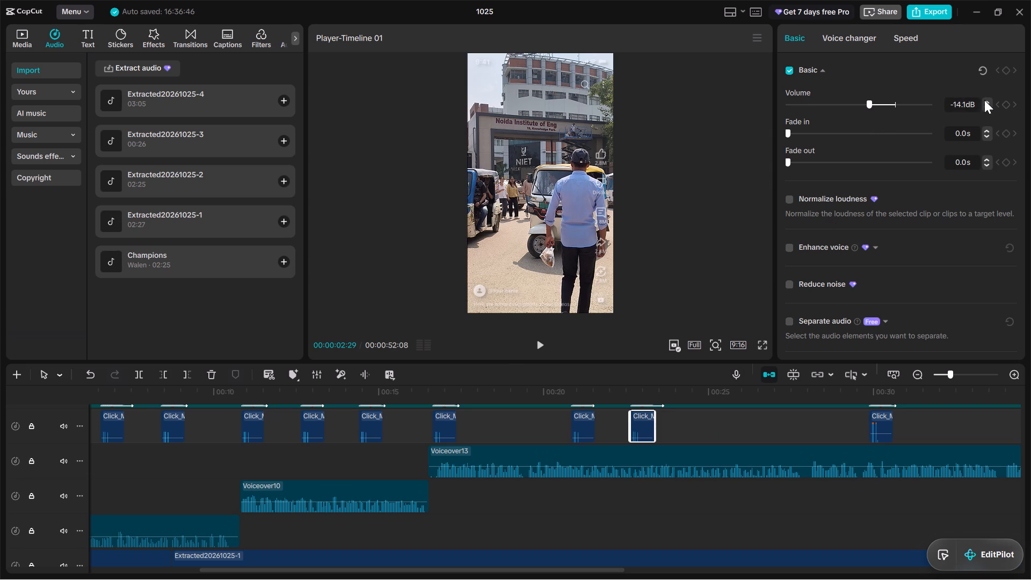
pyautogui.click(984, 100)
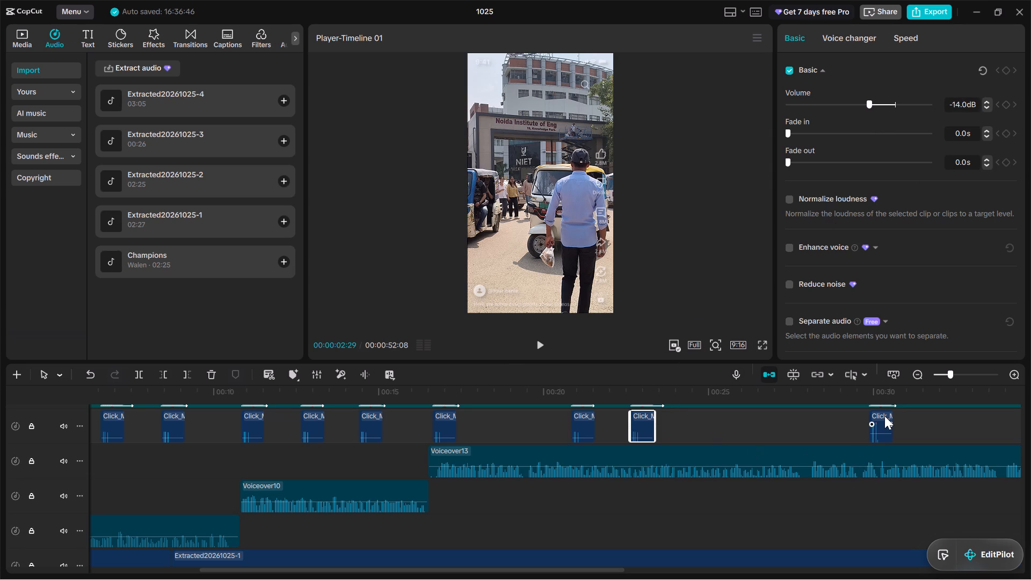
# Set the volume of the eleventh Click effect clip, at about 00:30, to -14.0 dB.
pyautogui.click(884, 416)
pyautogui.moveTo(895, 104); pyautogui.dragTo(890, 105)
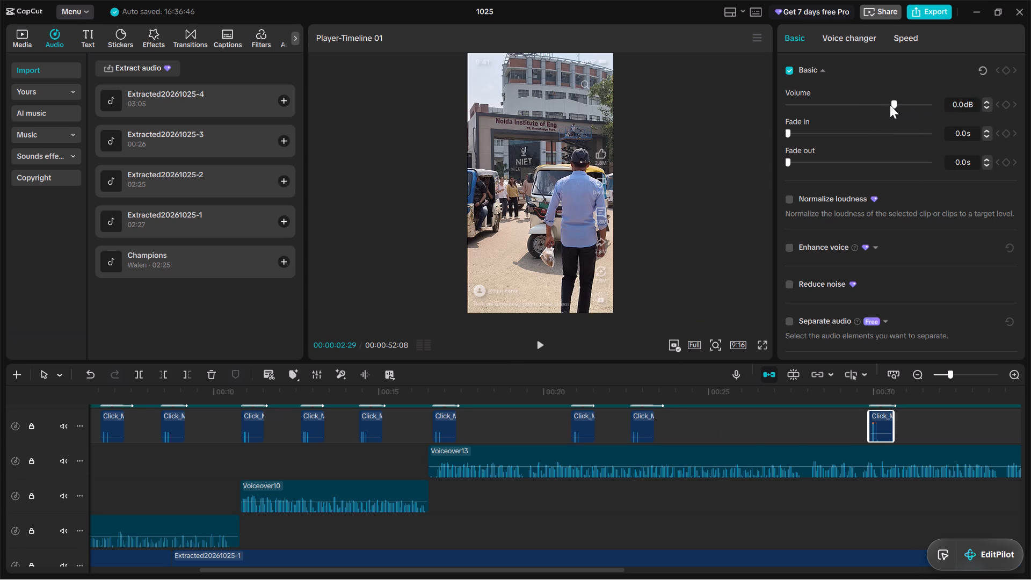
pyautogui.moveTo(890, 105); pyautogui.dragTo(866, 121)
pyautogui.moveTo(866, 121); pyautogui.dragTo(860, 127)
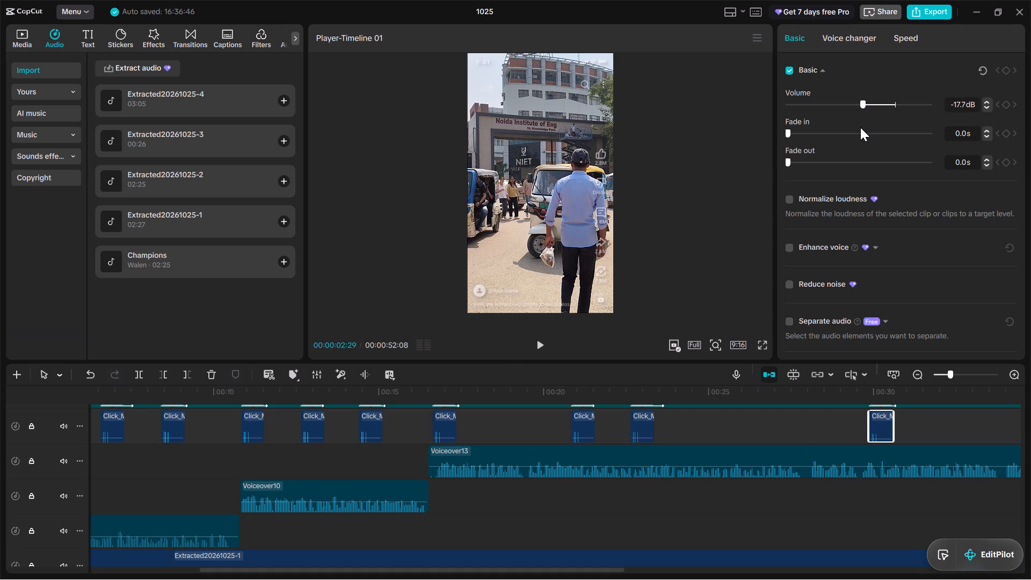
pyautogui.moveTo(860, 127); pyautogui.dragTo(868, 125)
pyautogui.click(988, 101)
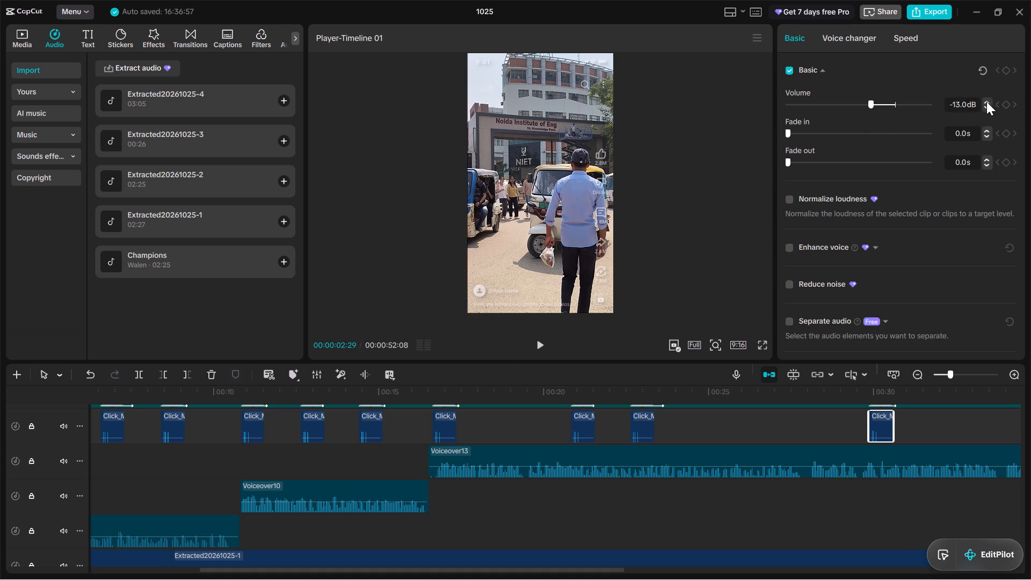
pyautogui.click(986, 110)
pyautogui.tripleClick(986, 110)
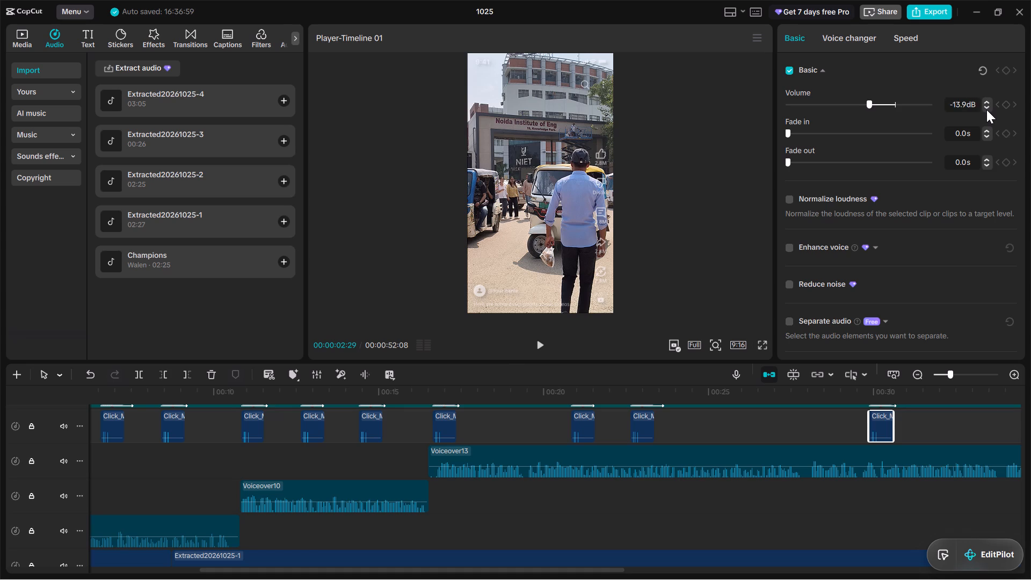
pyautogui.click(986, 110)
pyautogui.click(986, 102)
# Set the volume of the twelfth Click effect clip, between Voiceover19 and Extracted20261025-3, to -14.0 dB.
pyautogui.hscroll(-3, 823, 448)
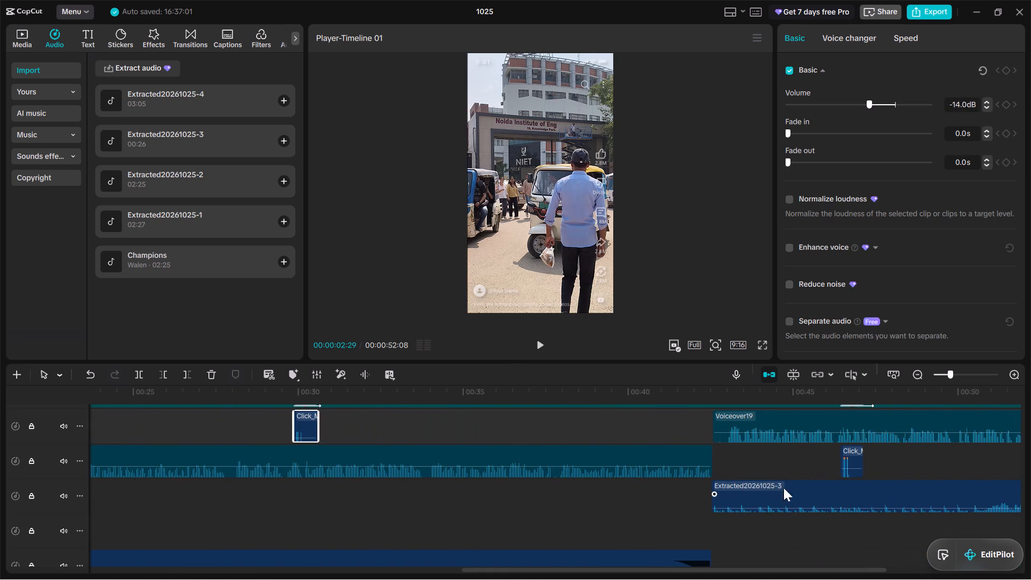
pyautogui.click(854, 462)
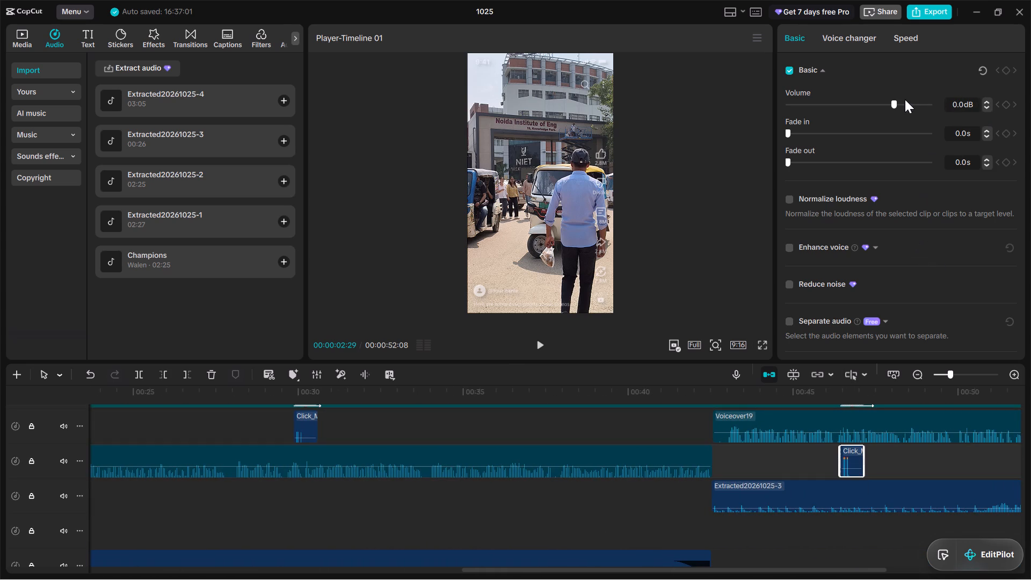
pyautogui.moveTo(892, 100); pyautogui.dragTo(872, 114)
pyautogui.moveTo(872, 114); pyautogui.dragTo(865, 122)
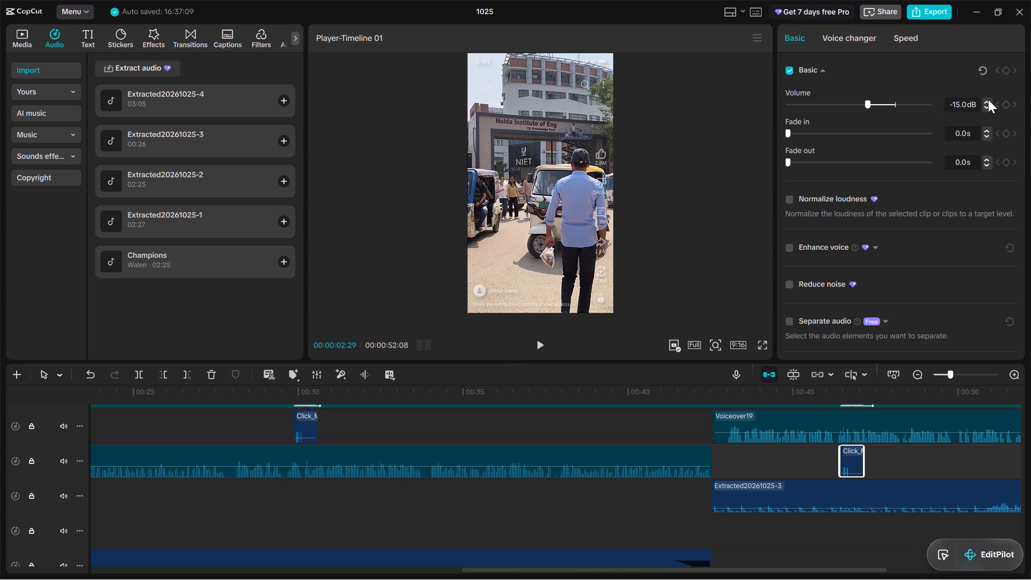
pyautogui.click(989, 99)
pyautogui.click(989, 100)
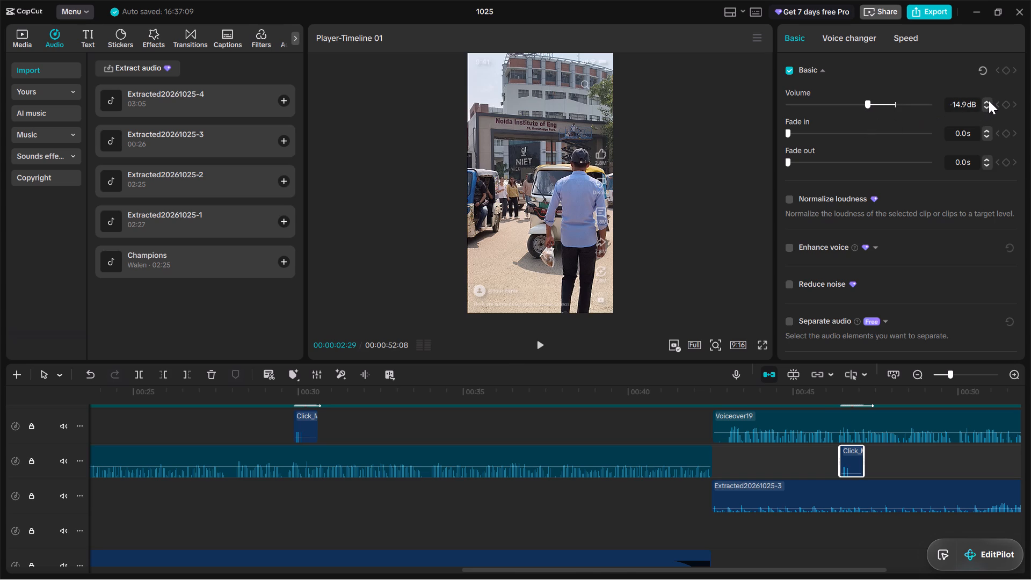
pyautogui.doubleClick(988, 106)
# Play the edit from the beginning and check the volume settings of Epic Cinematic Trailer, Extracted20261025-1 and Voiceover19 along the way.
pyautogui.hscroll(-1, 855, 488)
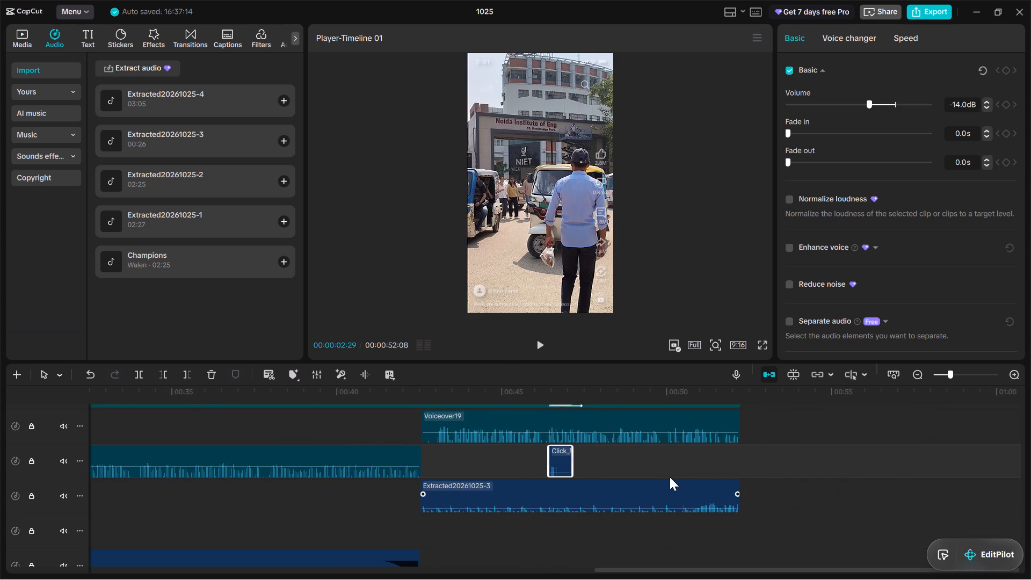
pyautogui.hscroll(-1, 670, 477)
pyautogui.hscroll(5, 648, 487)
pyautogui.hscroll(1, 372, 473)
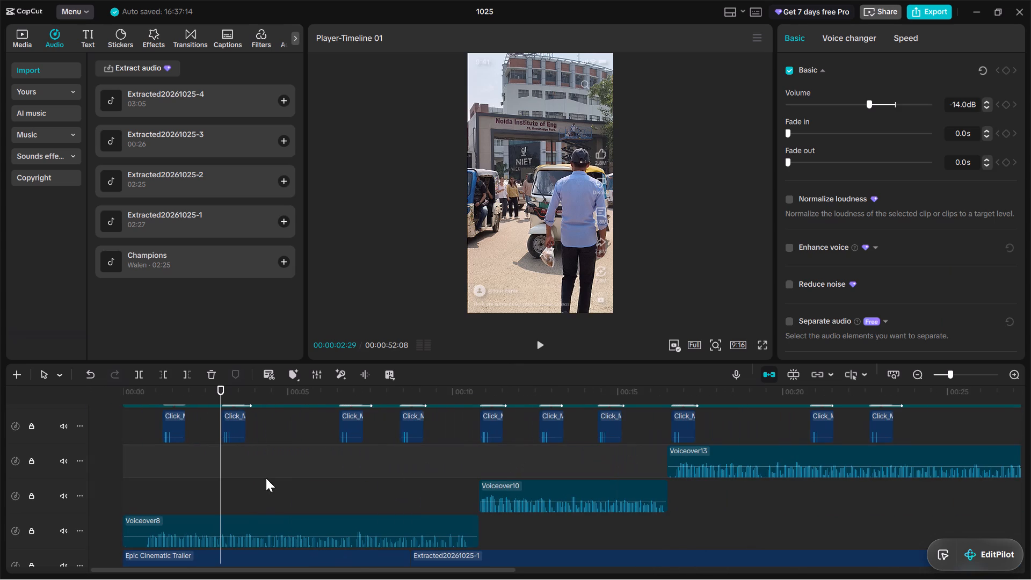
pyautogui.hscroll(1, 266, 478)
pyautogui.moveTo(222, 394); pyautogui.dragTo(79, 392)
pyautogui.press('space')
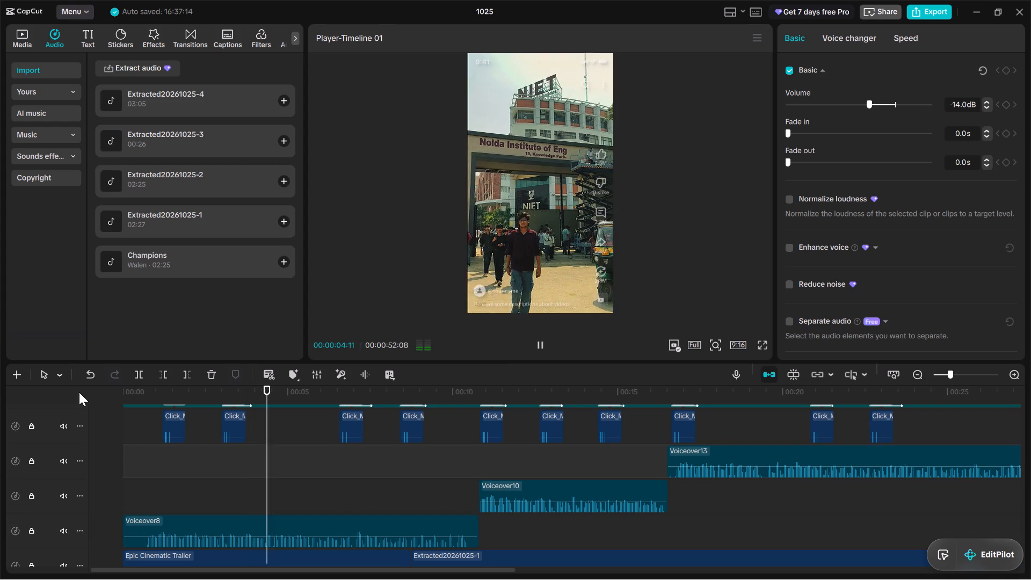
pyautogui.scroll(-2, 328, 479)
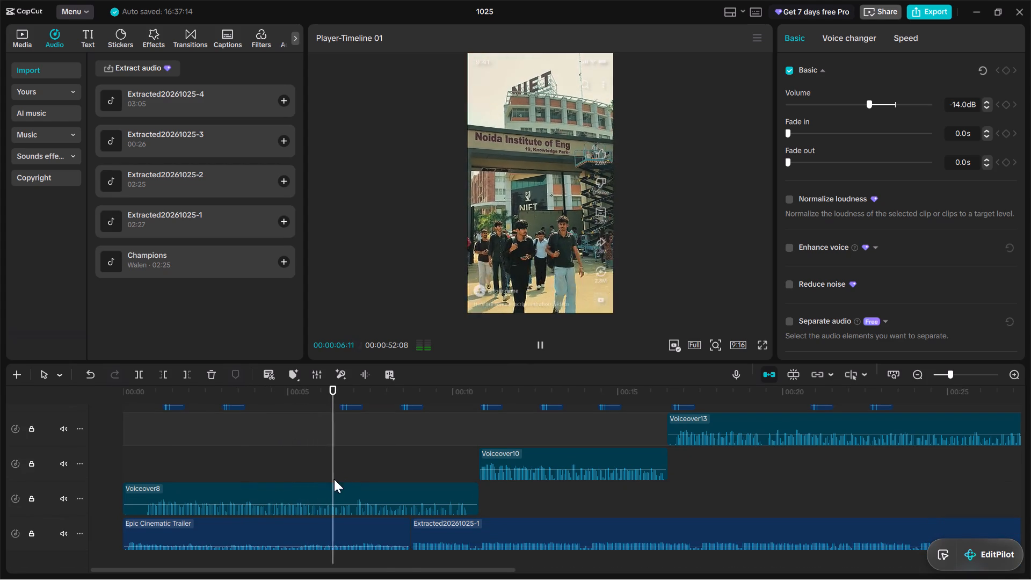
pyautogui.click(299, 521)
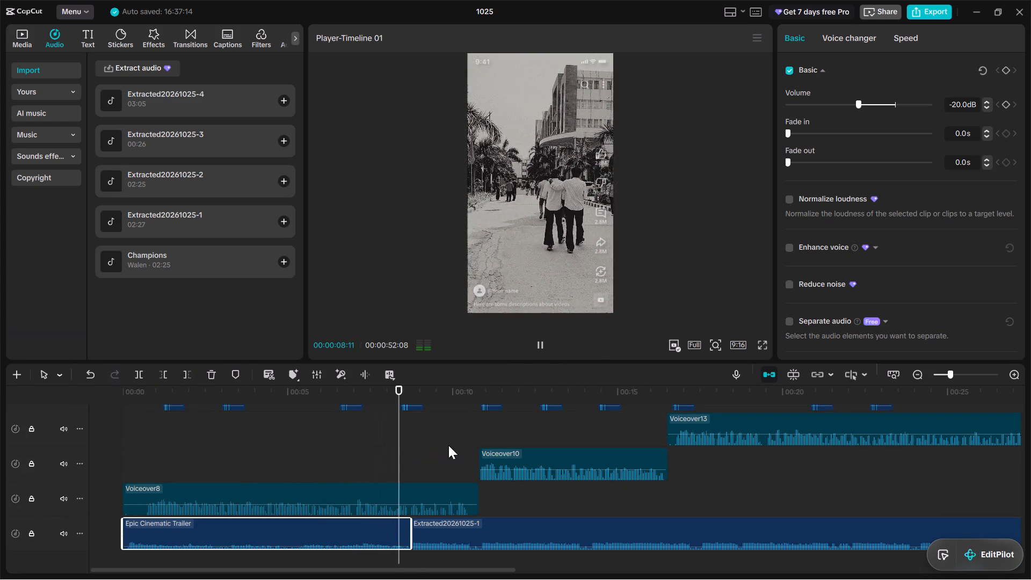
pyautogui.click(534, 547)
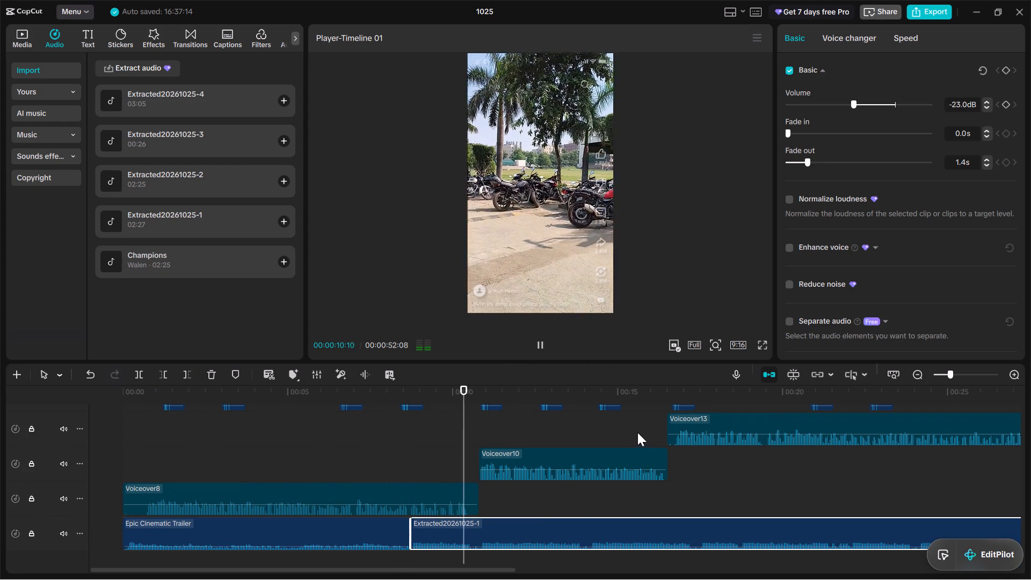
pyautogui.hscroll(-1, 645, 526)
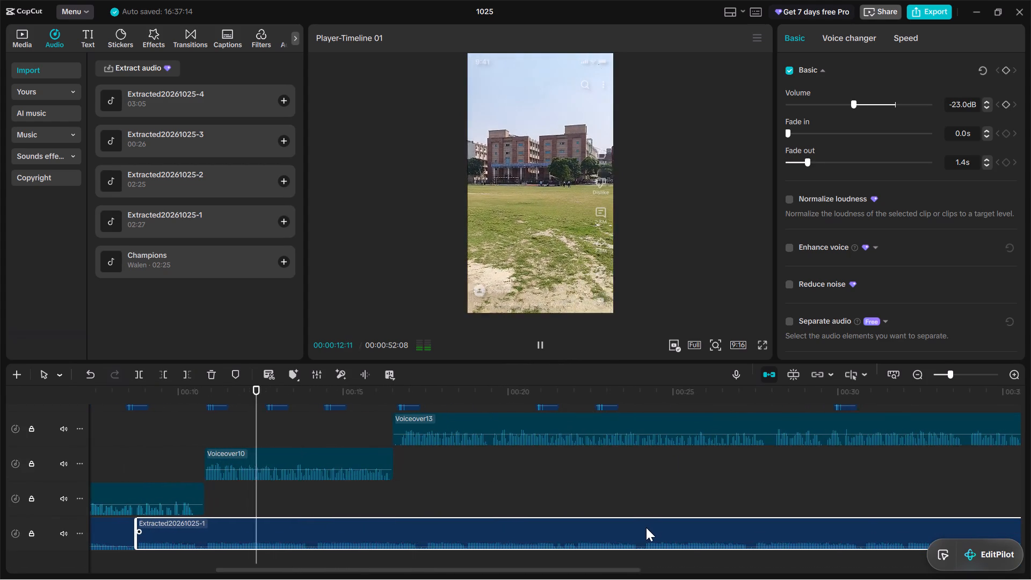
pyautogui.hscroll(-1, 646, 527)
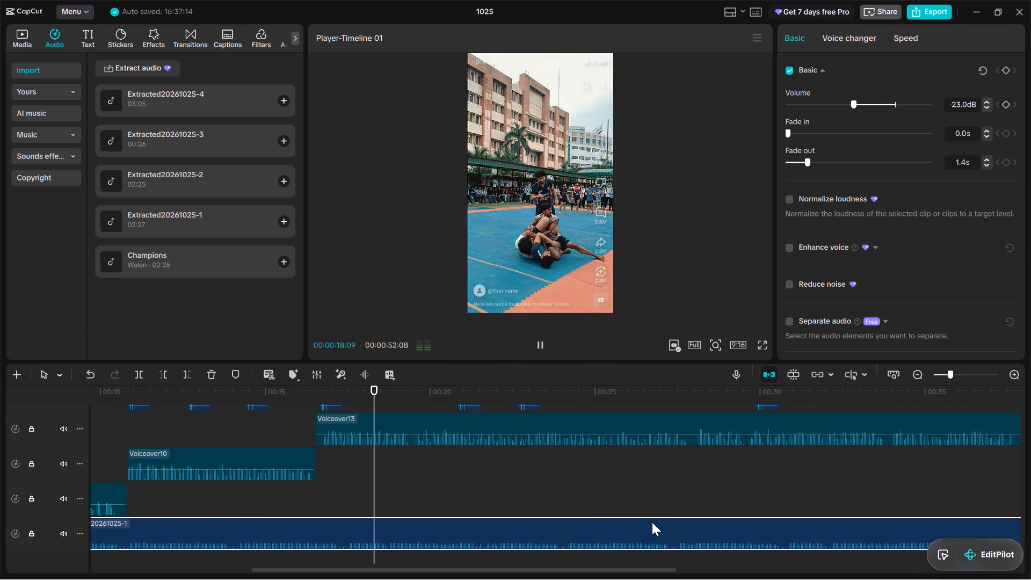
pyautogui.scroll(2, 753, 485)
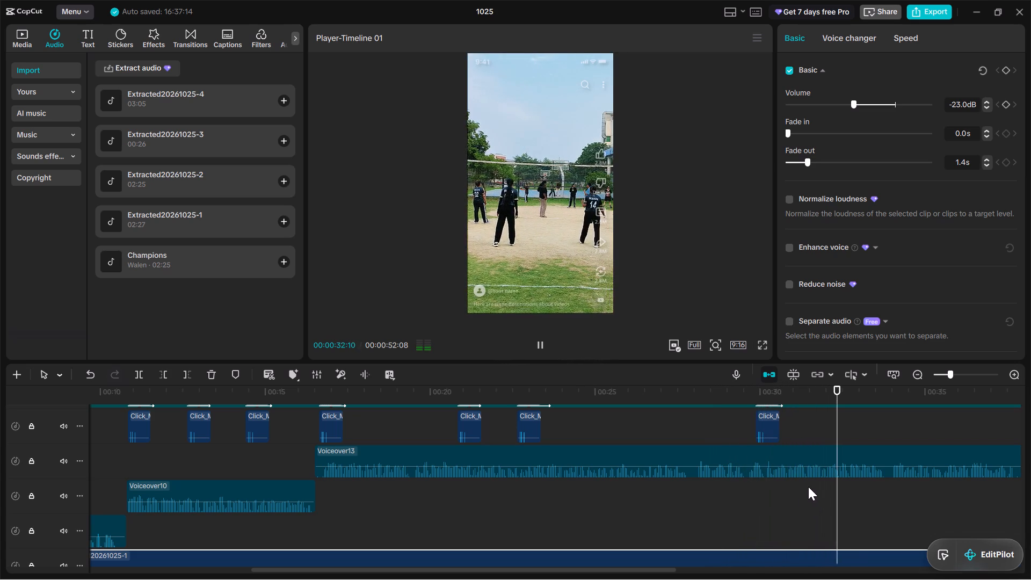
pyautogui.scroll(5, 836, 475)
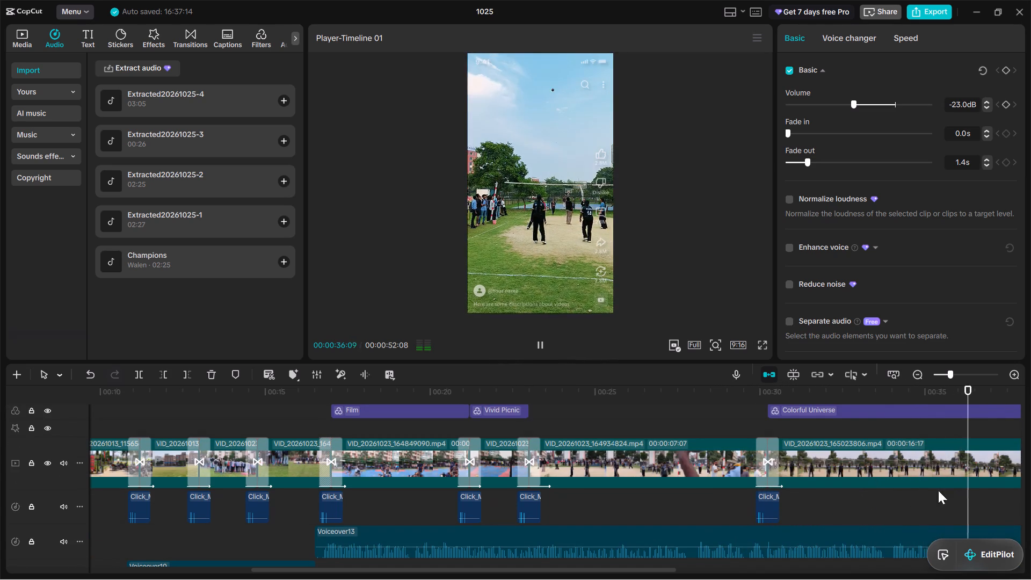
pyautogui.hscroll(-2, 905, 520)
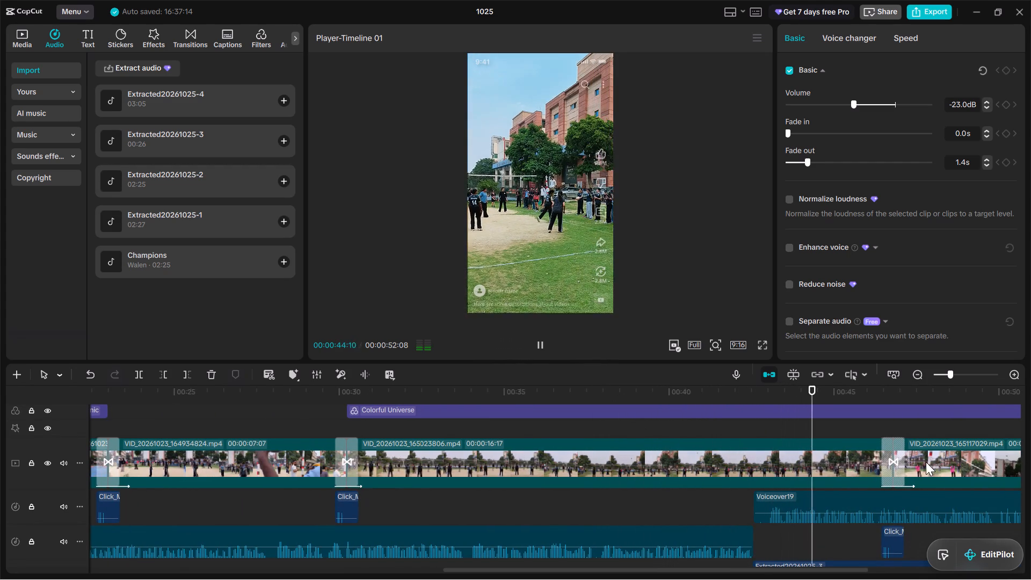
pyautogui.click(862, 504)
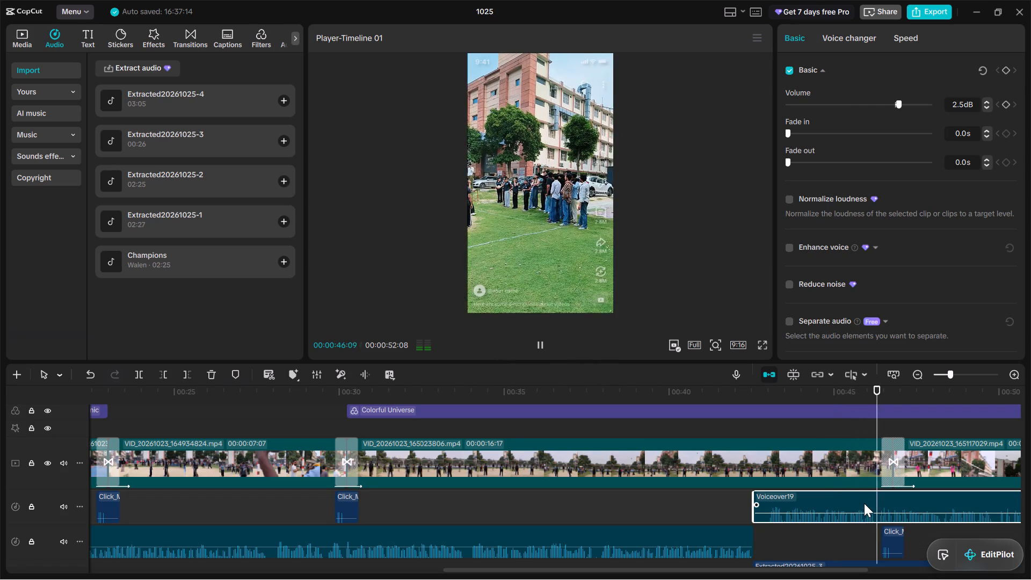
pyautogui.hscroll(-1, 862, 519)
pyautogui.scroll(-2, 858, 524)
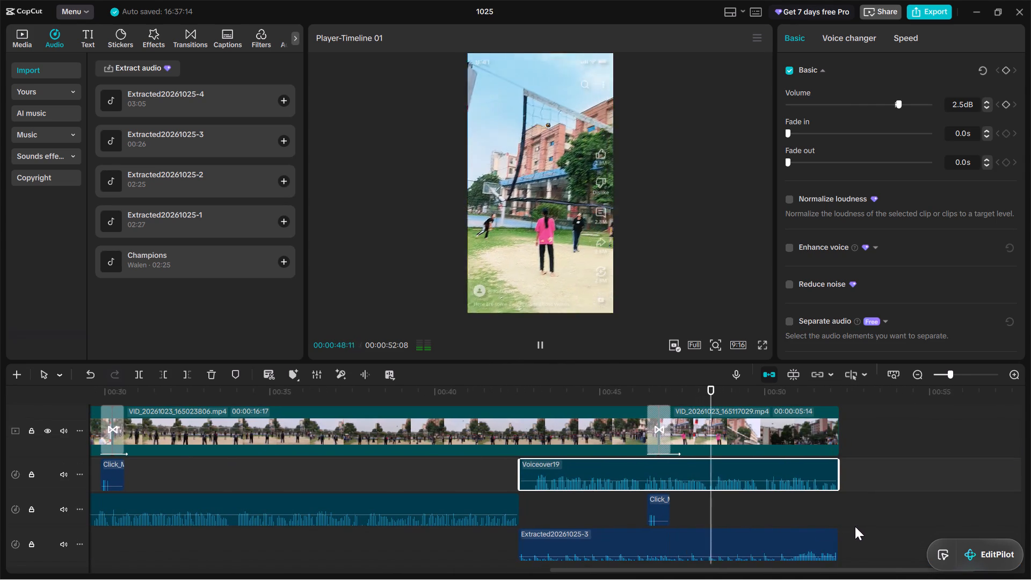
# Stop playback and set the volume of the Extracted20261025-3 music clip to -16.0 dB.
pyautogui.click(708, 550)
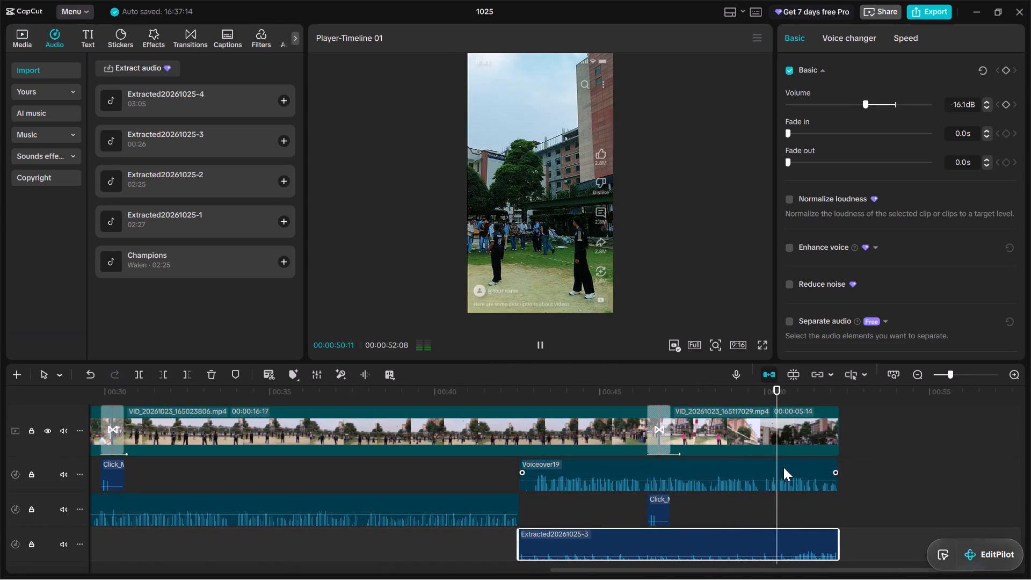
pyautogui.press('space')
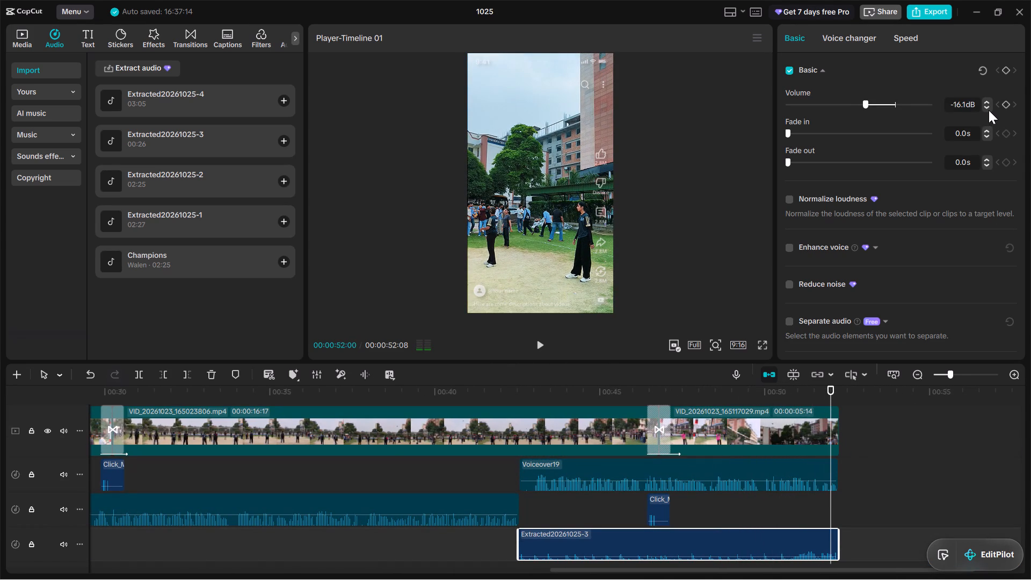
pyautogui.click(986, 108)
pyautogui.click(985, 100)
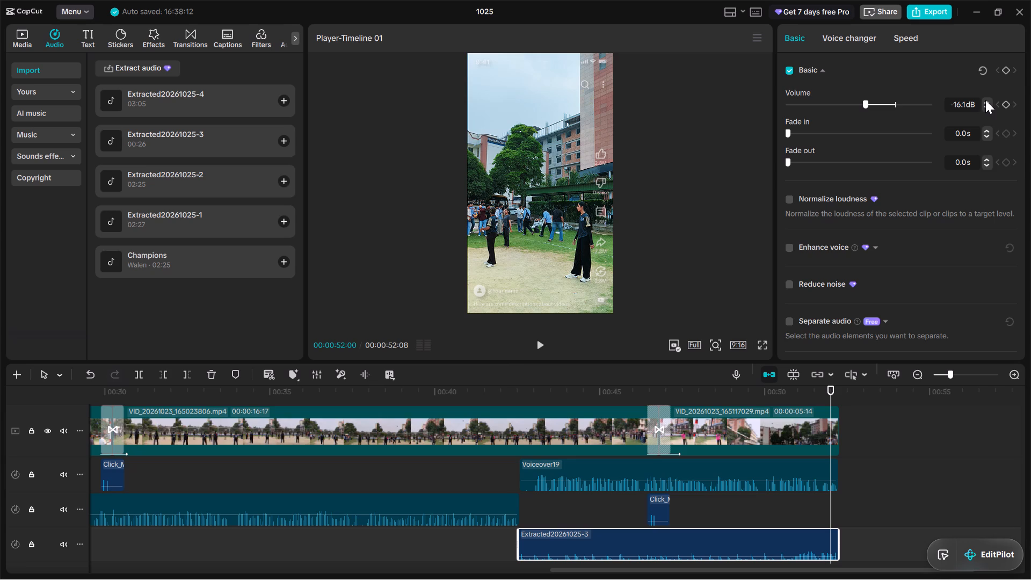
pyautogui.click(985, 100)
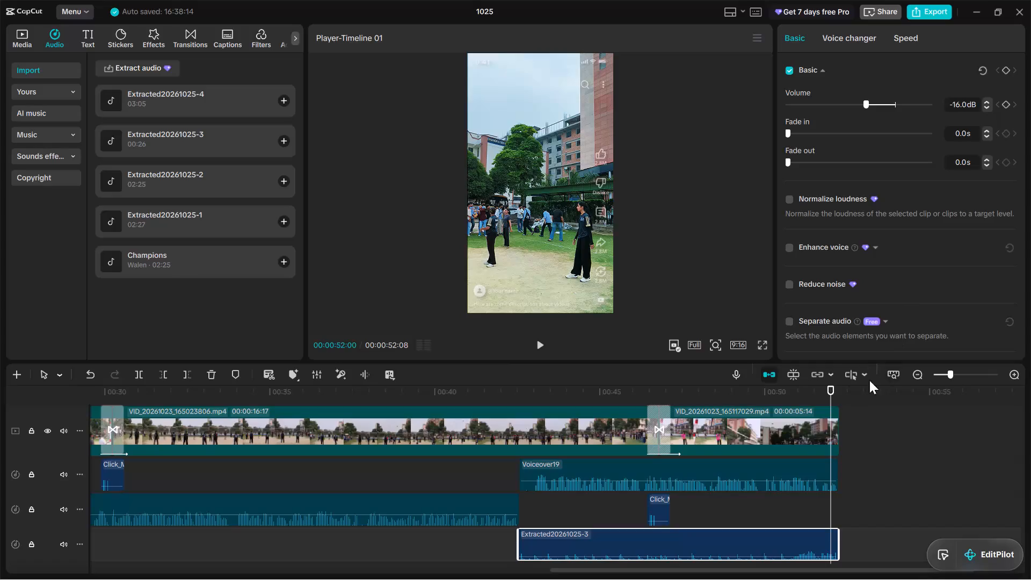
# Replay the closing Voiceover19 section to the end of the video to review its audio balance.
pyautogui.moveTo(829, 396); pyautogui.dragTo(598, 452)
pyautogui.press('space')
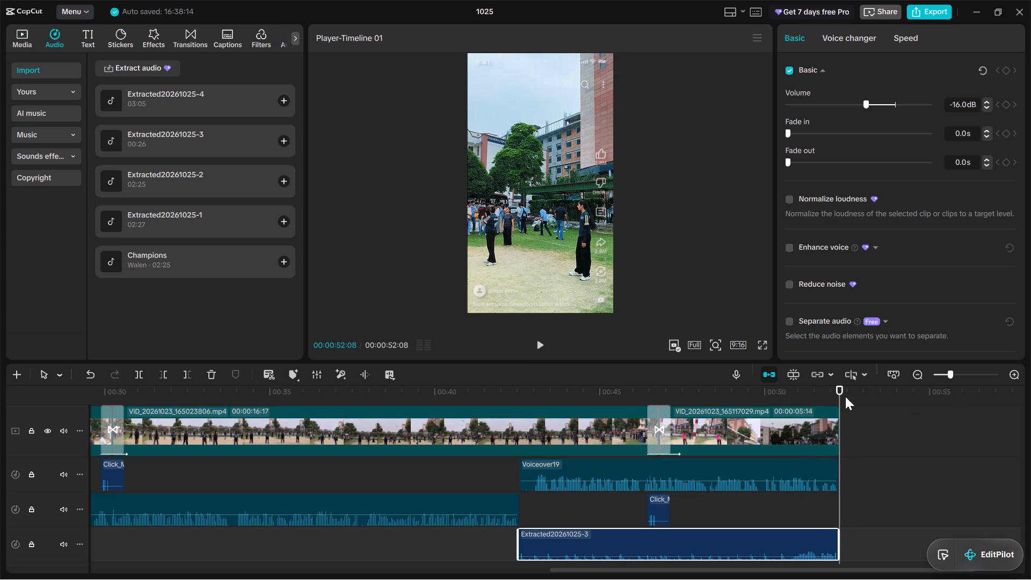
# Return the playhead to 00:00 and play the whole edit again as a final review.
pyautogui.moveTo(839, 393); pyautogui.dragTo(762, 402)
pyautogui.moveTo(715, 420); pyautogui.dragTo(694, 424)
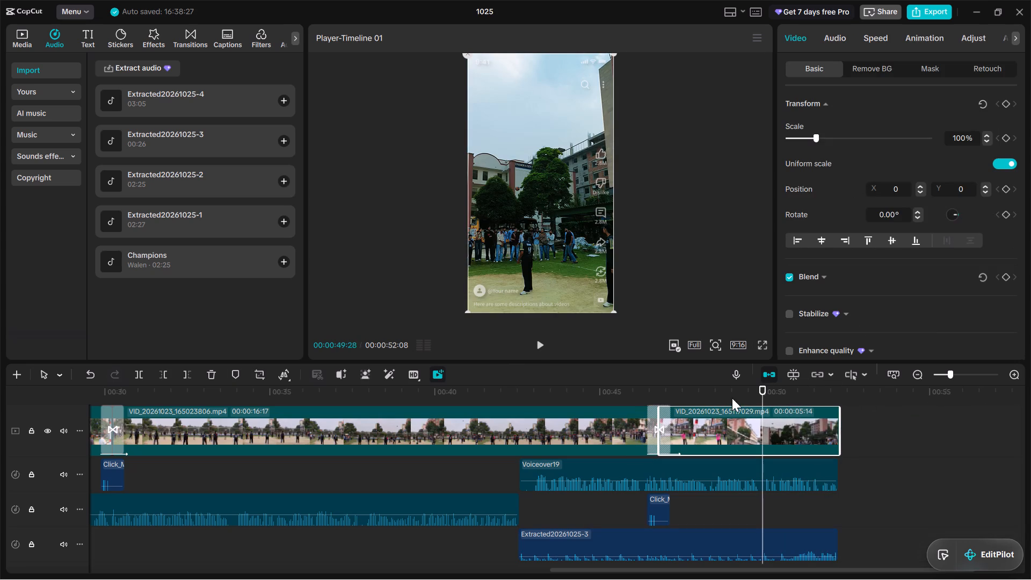
pyautogui.moveTo(761, 386); pyautogui.dragTo(350, 405)
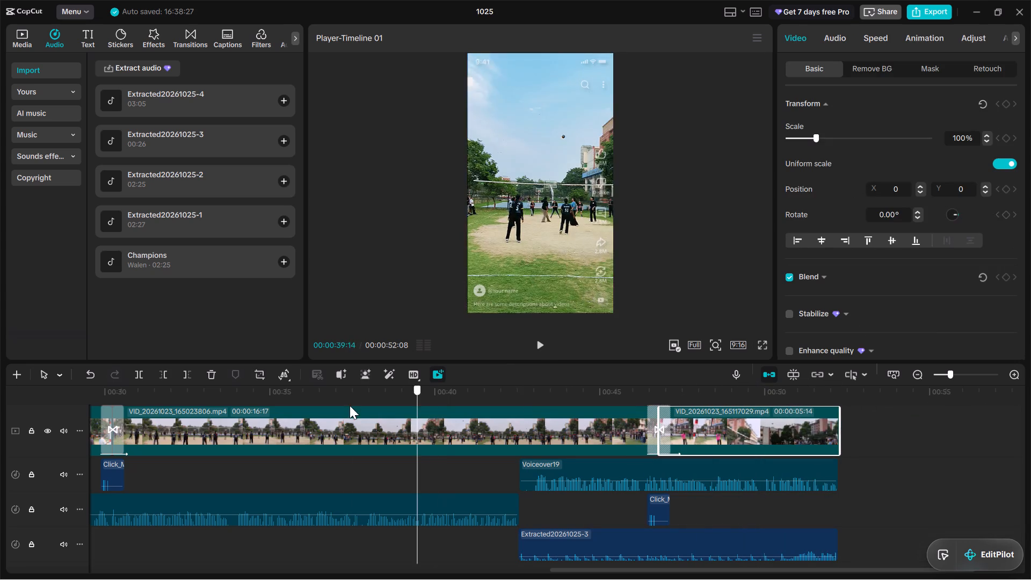
pyautogui.moveTo(350, 405); pyautogui.dragTo(0, 293)
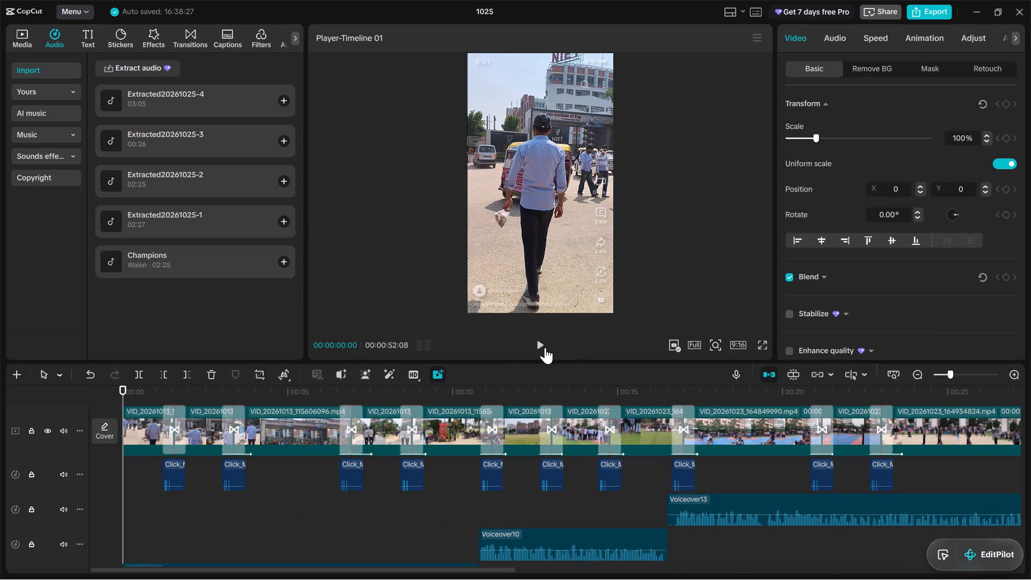
pyautogui.click(544, 347)
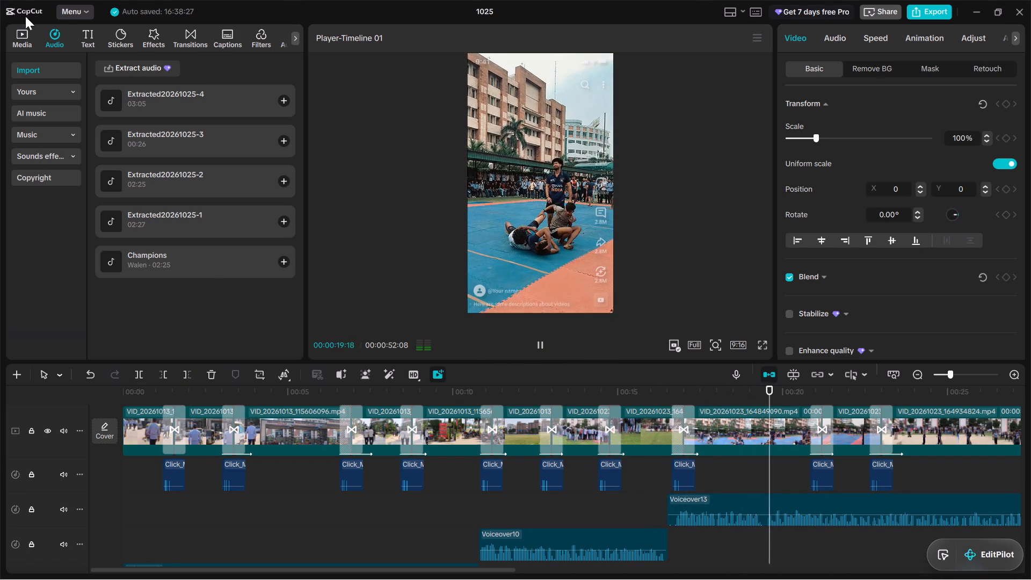
# Open the sticker library while the preview plays.
pyautogui.click(110, 33)
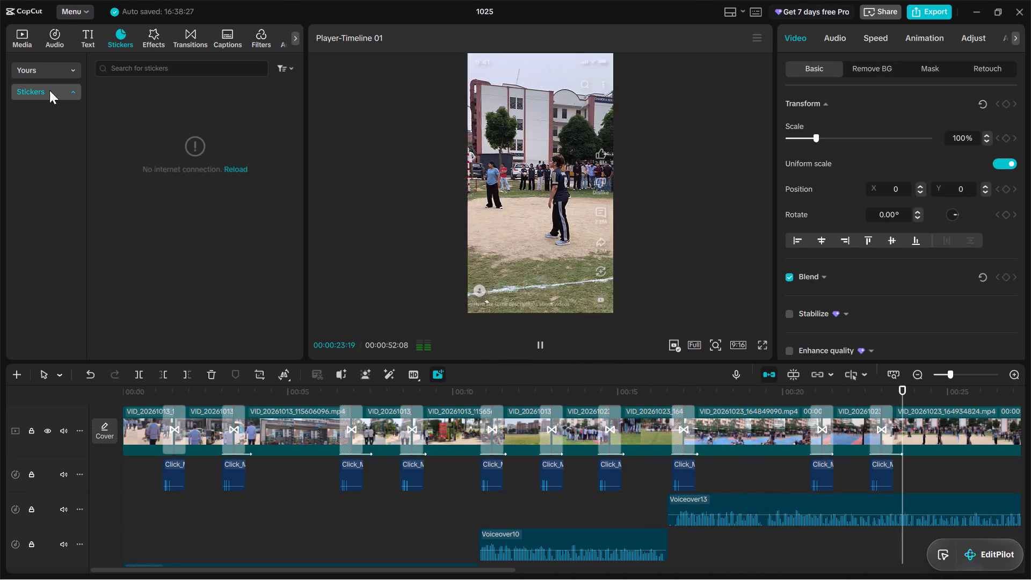
pyautogui.click(119, 40)
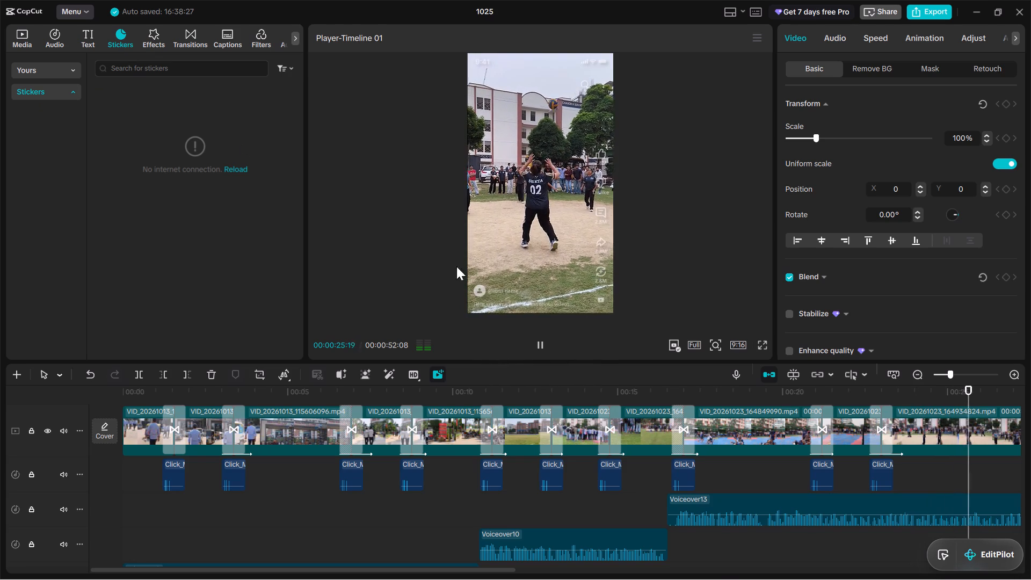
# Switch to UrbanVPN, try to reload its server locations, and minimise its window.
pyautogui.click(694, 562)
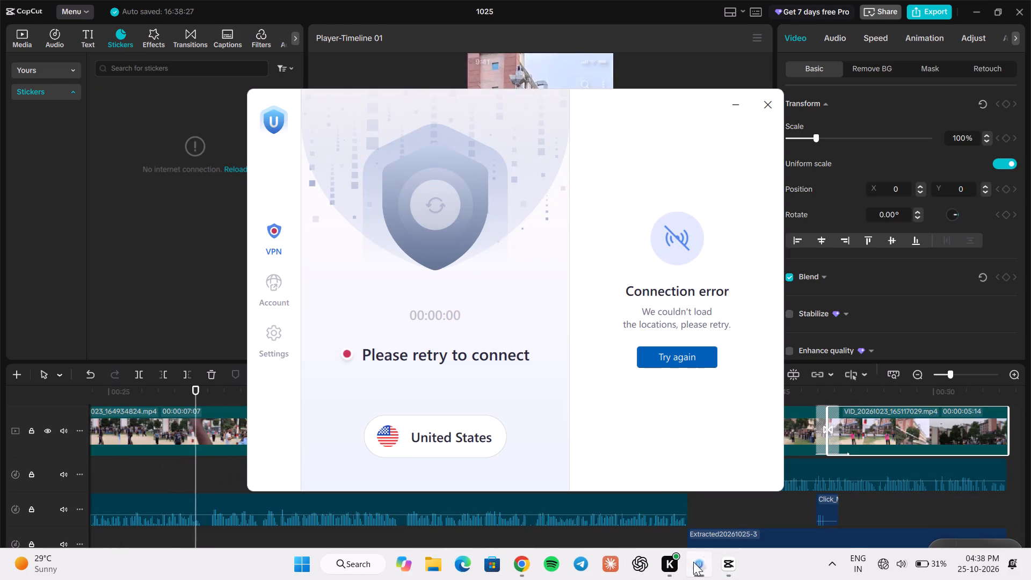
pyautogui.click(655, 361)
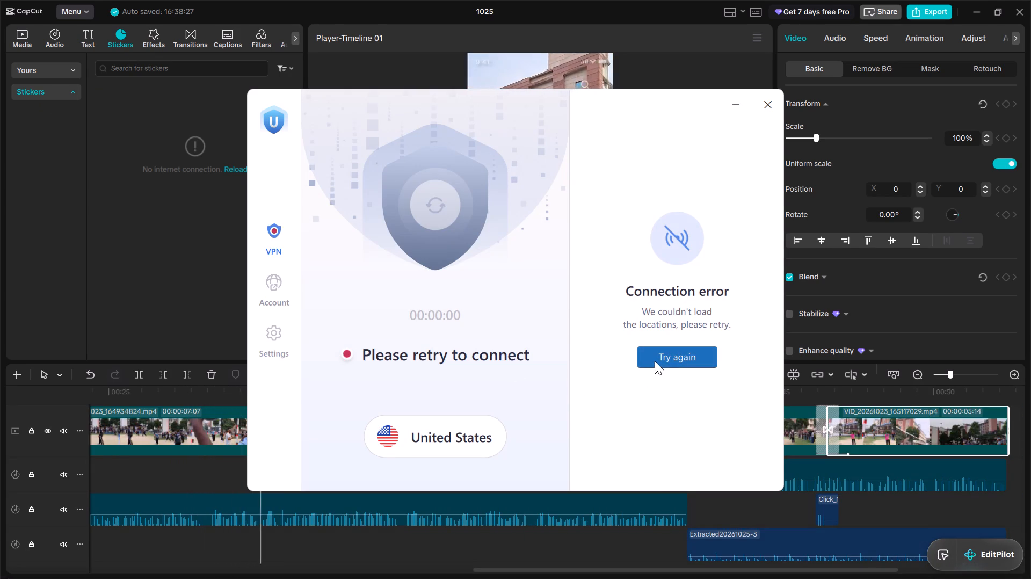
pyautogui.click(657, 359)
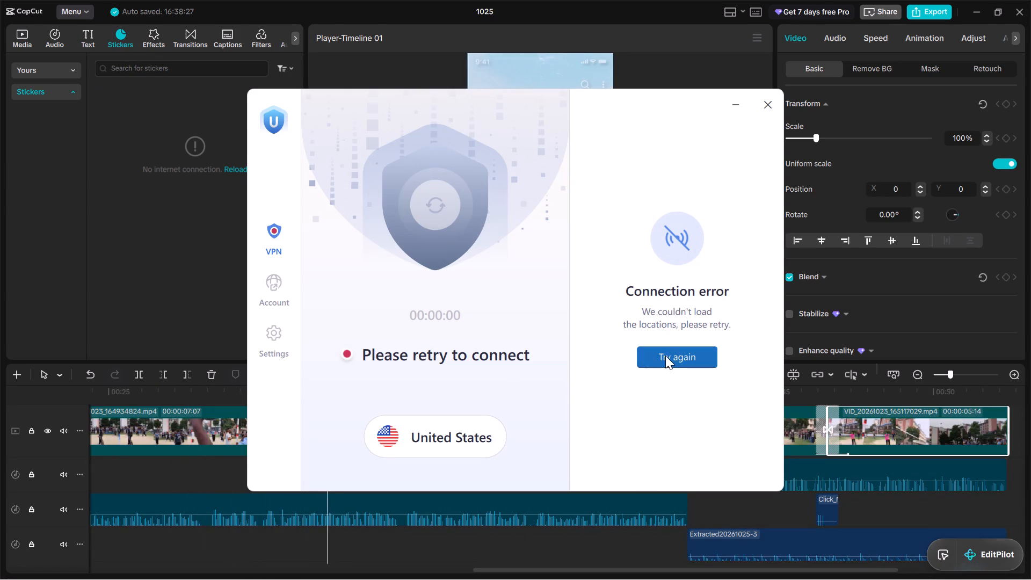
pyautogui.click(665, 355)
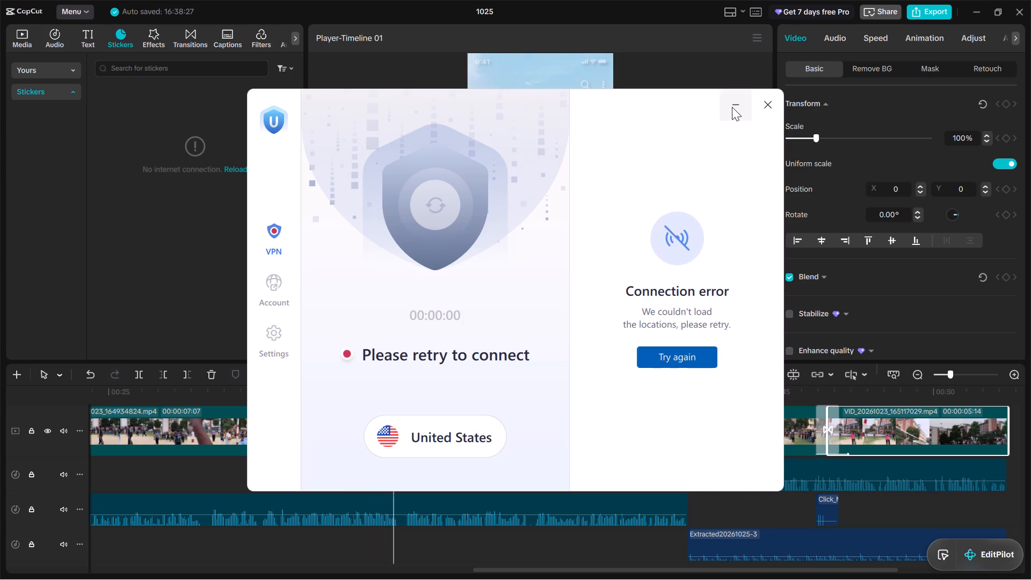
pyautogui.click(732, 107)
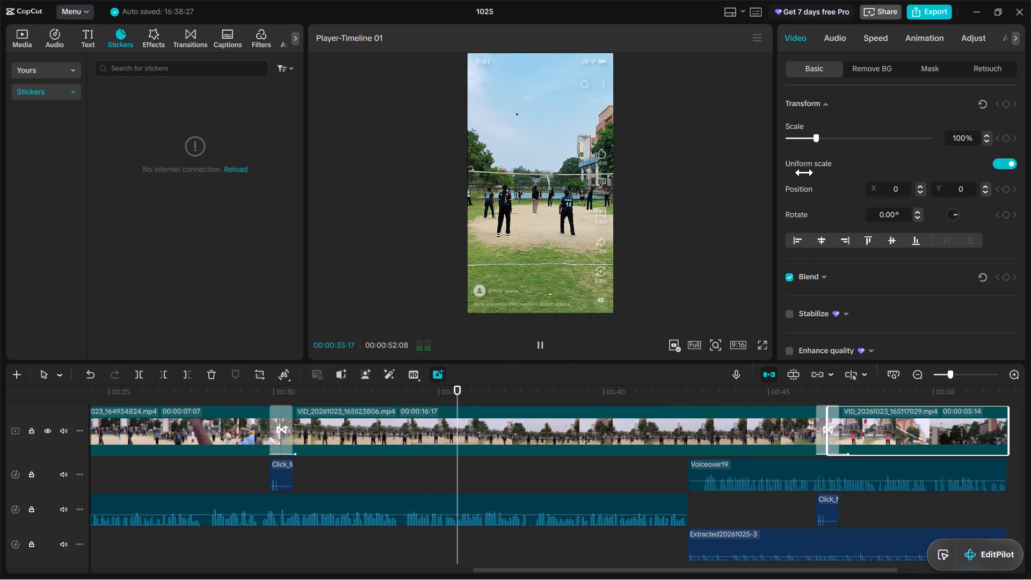
# Close project 1025 and exit CapCut from its home screen.
pyautogui.click(1019, 10)
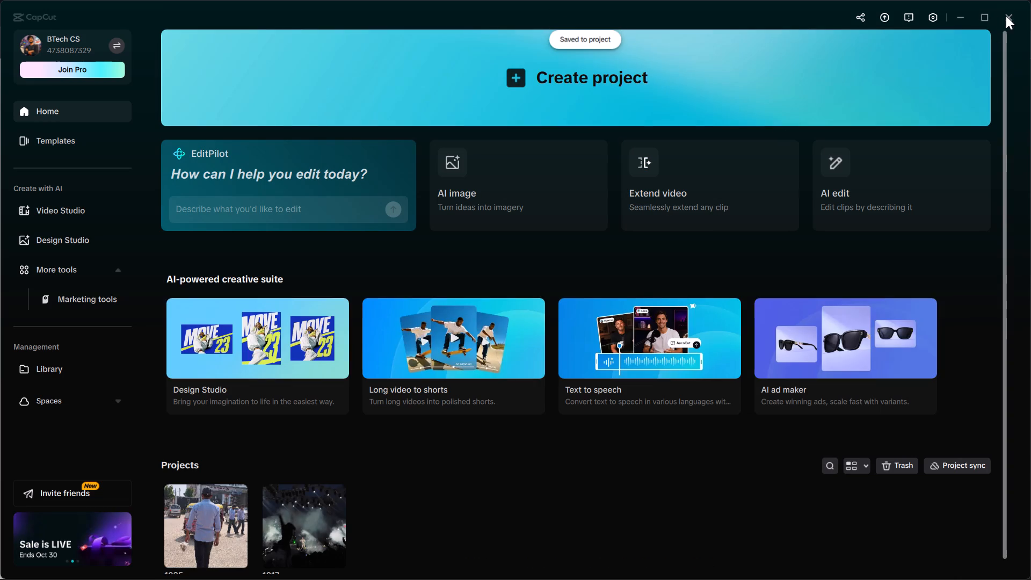
pyautogui.click(1010, 16)
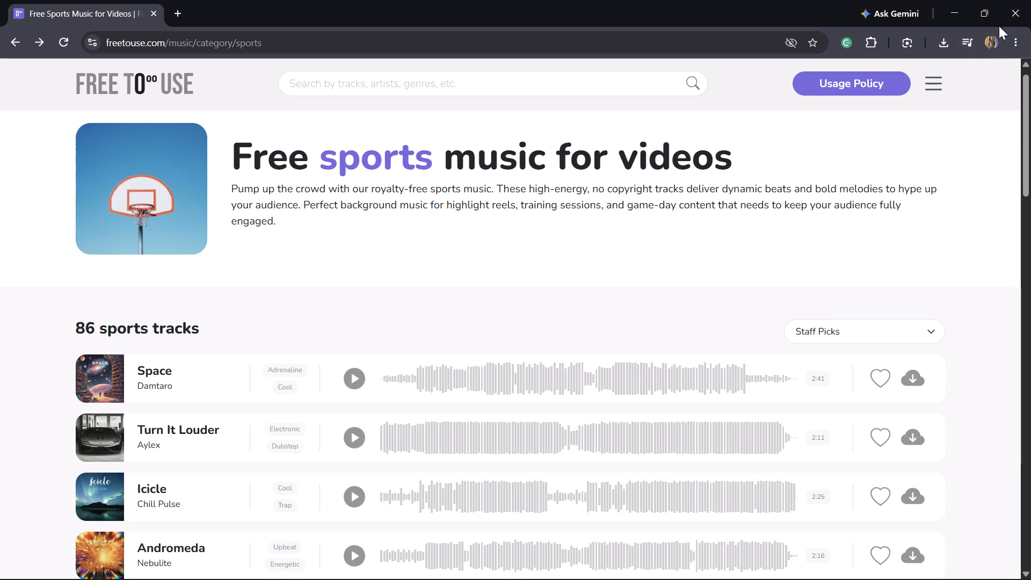